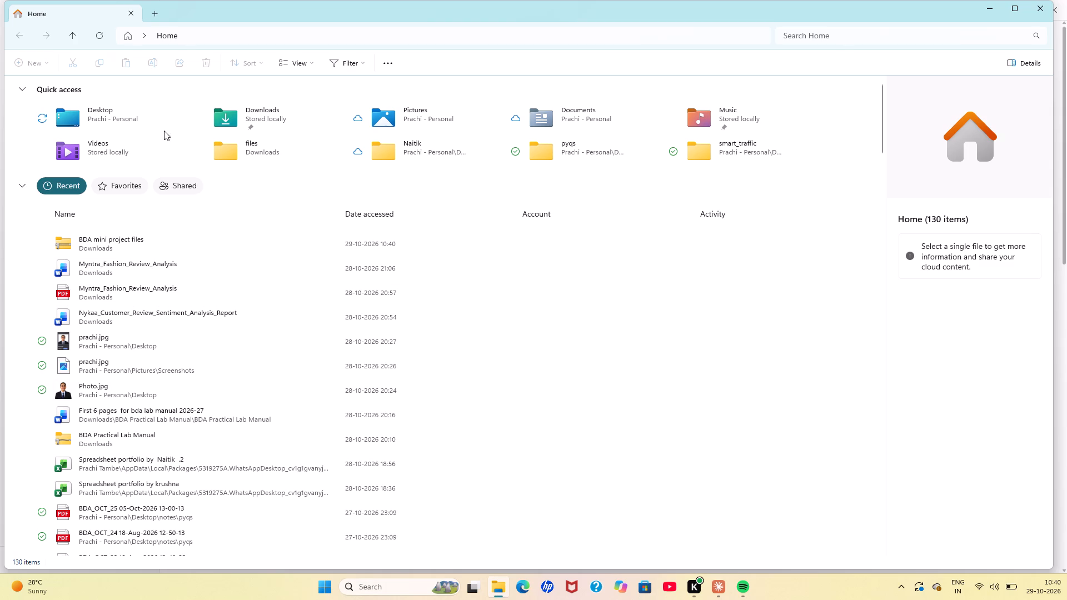
{"action": "double_click", "coordinate": [222, 121]}
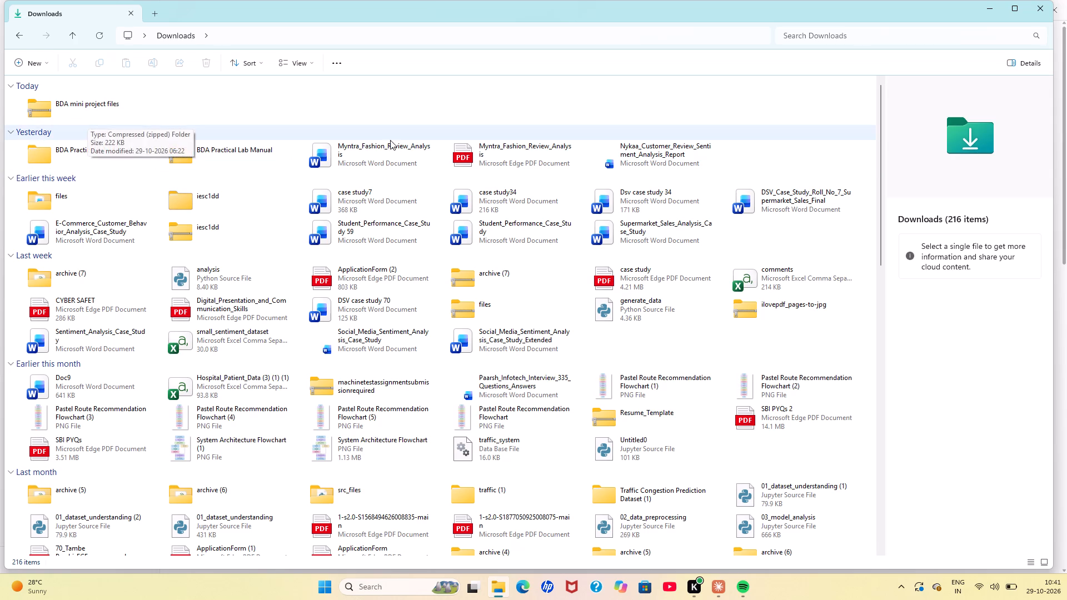
{"action": "double_click", "coordinate": [373, 151]}
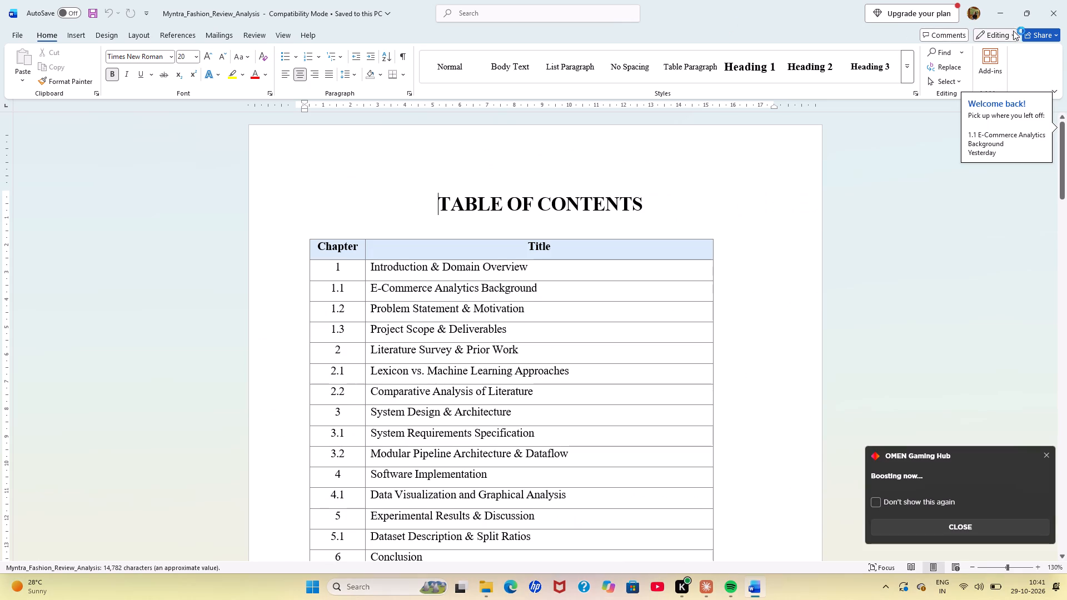
{"action": "left_click", "coordinate": [1050, 21]}
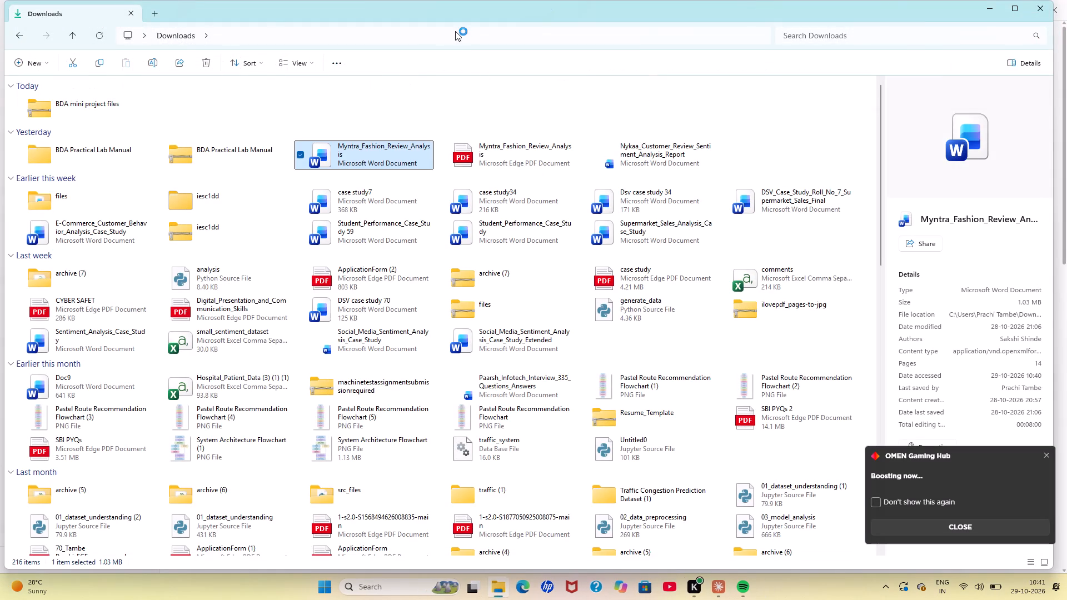
Extract the BDA mini project files archive into a folder named BDA mini project files in Downloads.
{"action": "left_click", "coordinate": [77, 101]}
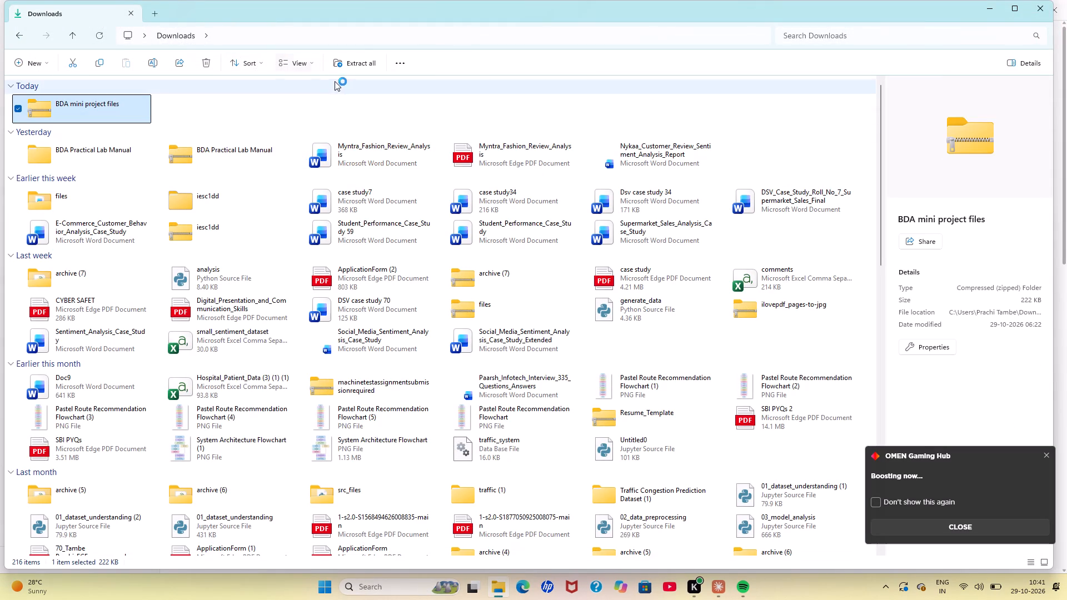
{"action": "left_click", "coordinate": [349, 59]}
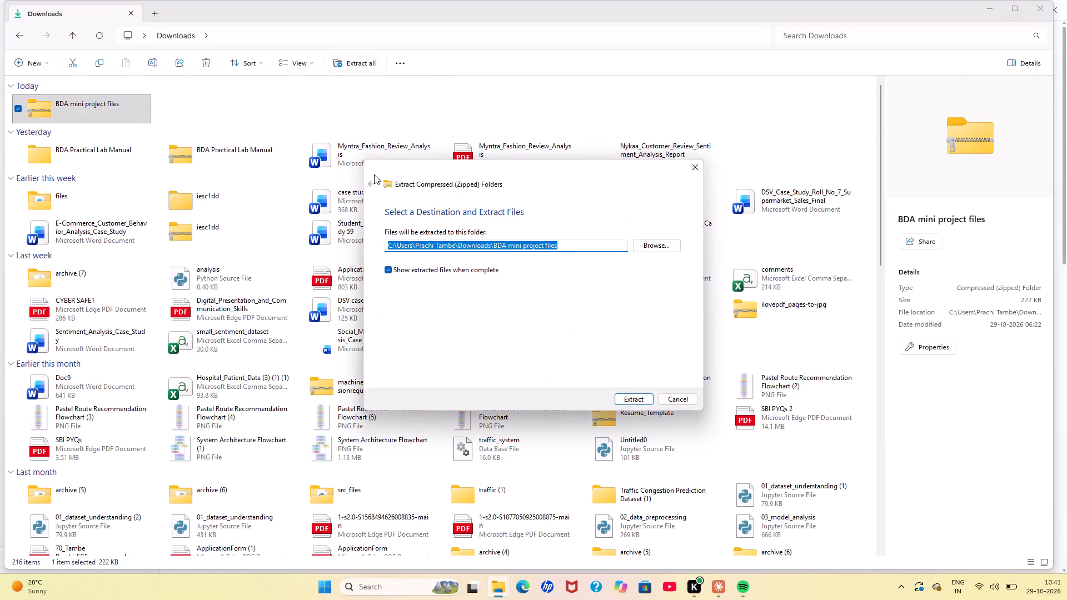
{"action": "left_click", "coordinate": [624, 402]}
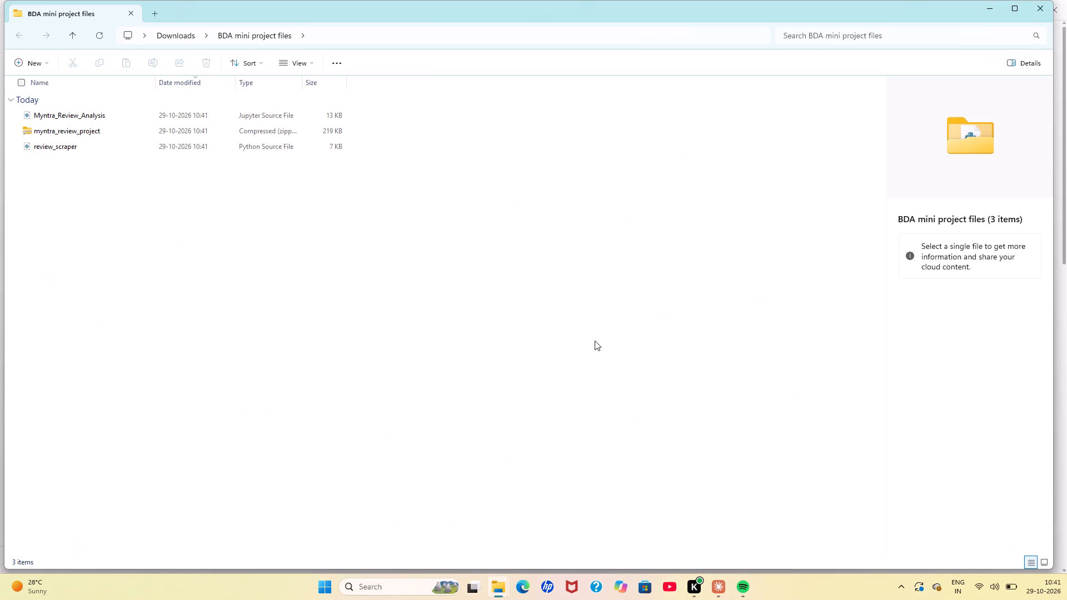
Examine the contents of the nested myntra_review_project archive and return to the extracted BDA mini project files folder.
{"action": "double_click", "coordinate": [197, 127]}
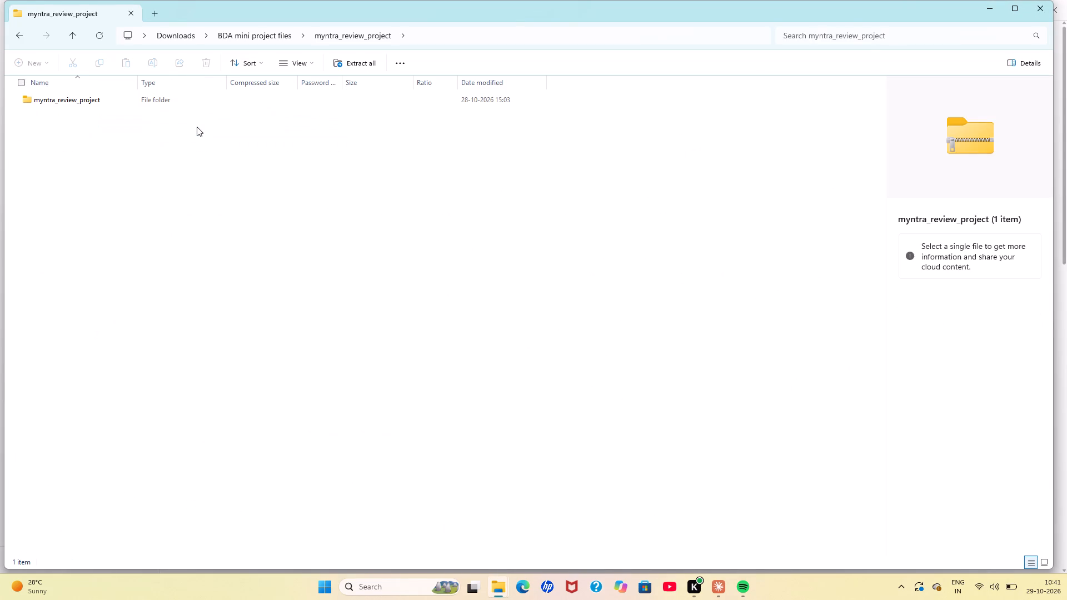
{"action": "double_click", "coordinate": [195, 102]}
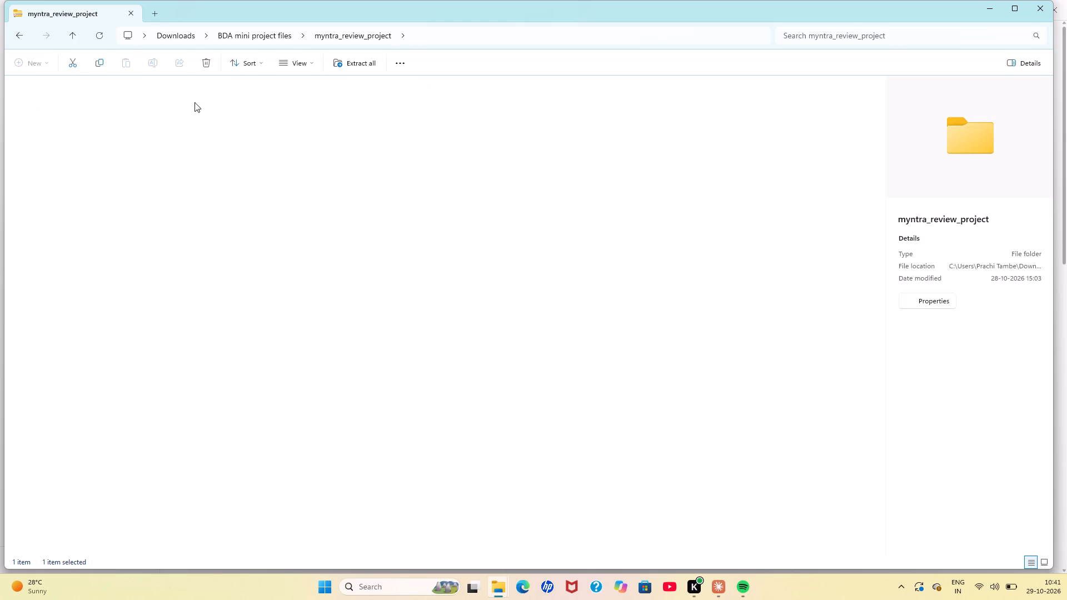
{"action": "double_click", "coordinate": [68, 31]}
{"action": "left_click", "coordinate": [68, 31]}
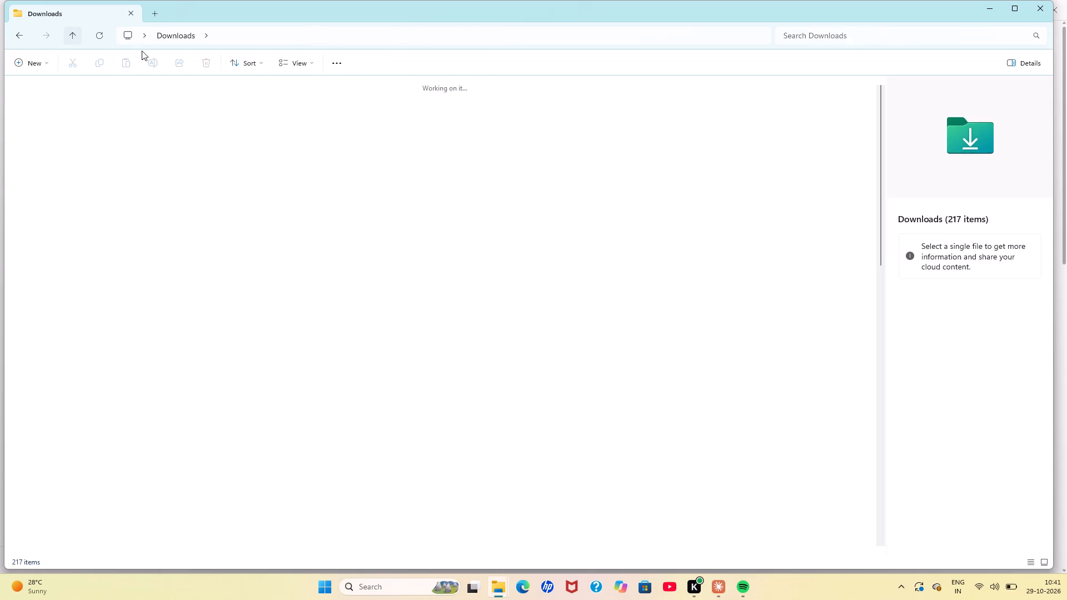
{"action": "double_click", "coordinate": [103, 112]}
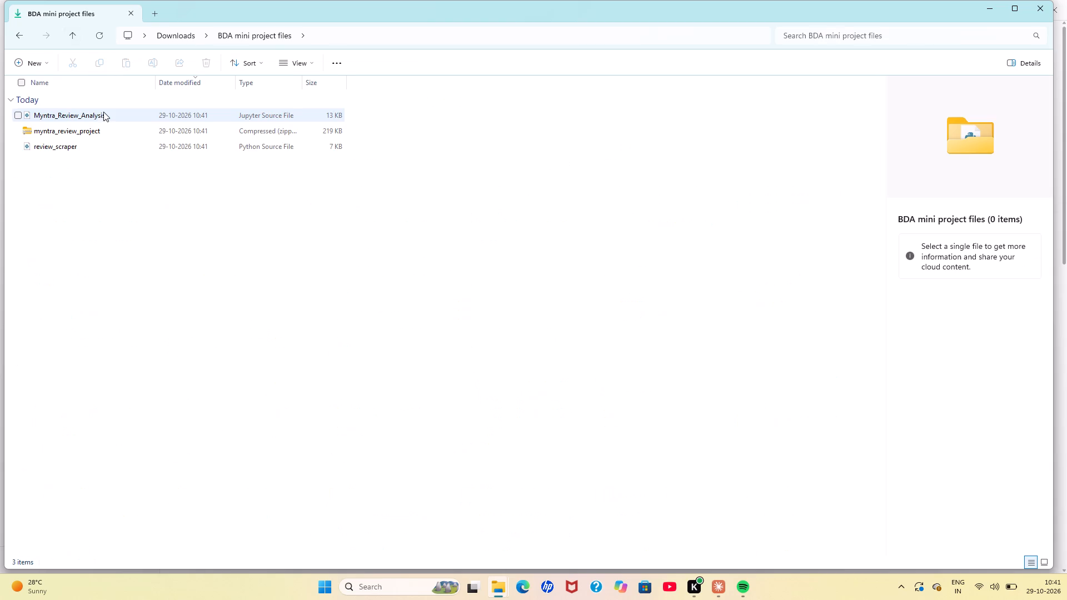
Extract the nested myntra_review_project archive into a myntra_review_project folder inside BDA mini project files.
{"action": "left_click", "coordinate": [111, 122]}
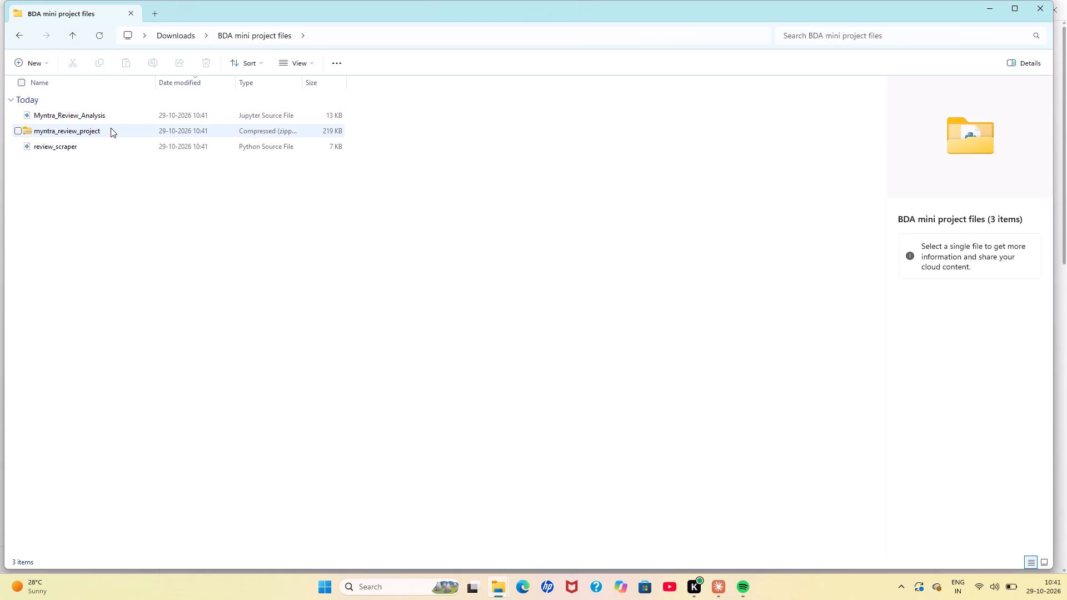
{"action": "left_click", "coordinate": [111, 128]}
{"action": "right_click", "coordinate": [111, 128]}
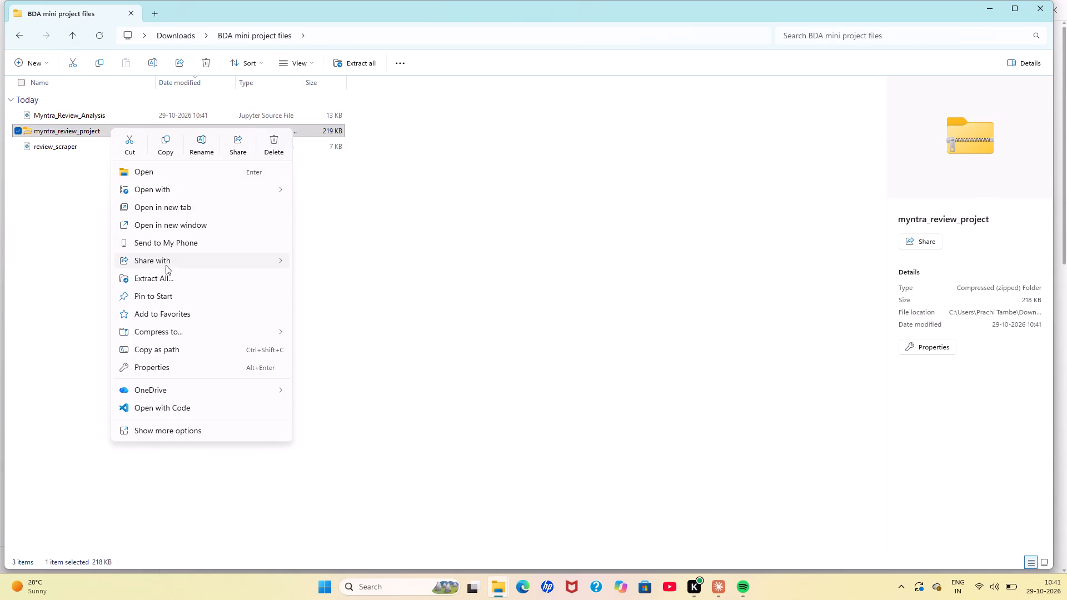
{"action": "left_click", "coordinate": [171, 272]}
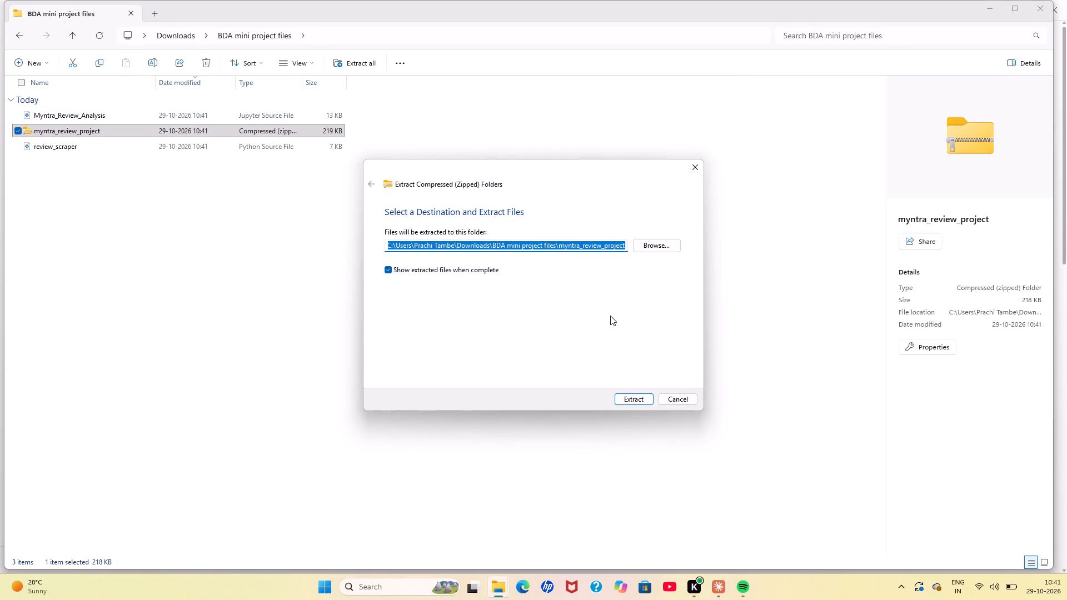
{"action": "left_click", "coordinate": [633, 392]}
{"action": "left_click", "coordinate": [627, 397]}
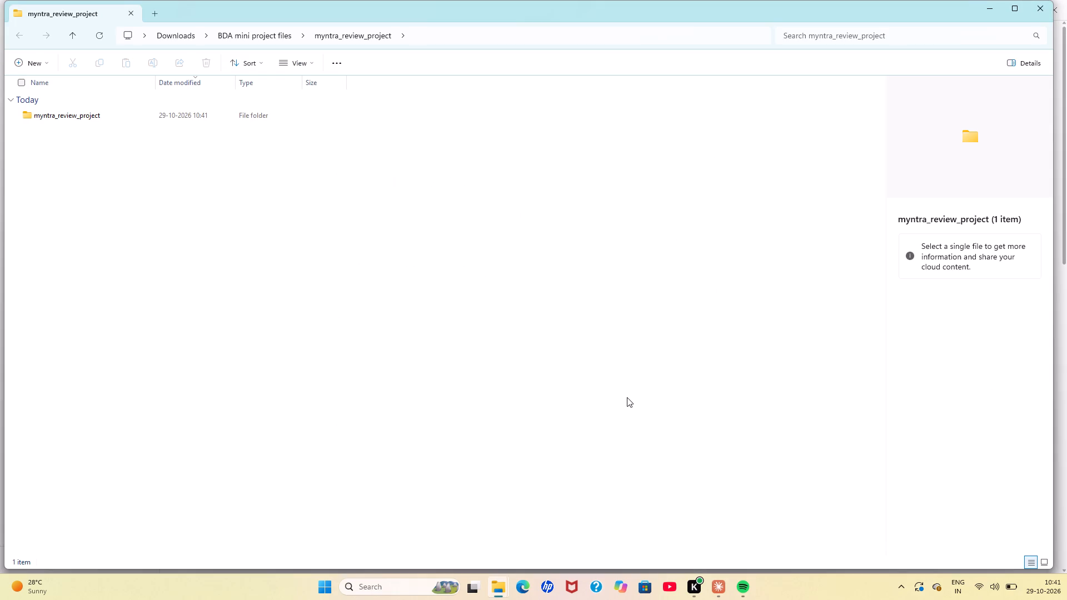
Examine the contents of the extracted myntra_review_project folder and its inner project folder.
{"action": "double_click", "coordinate": [325, 109]}
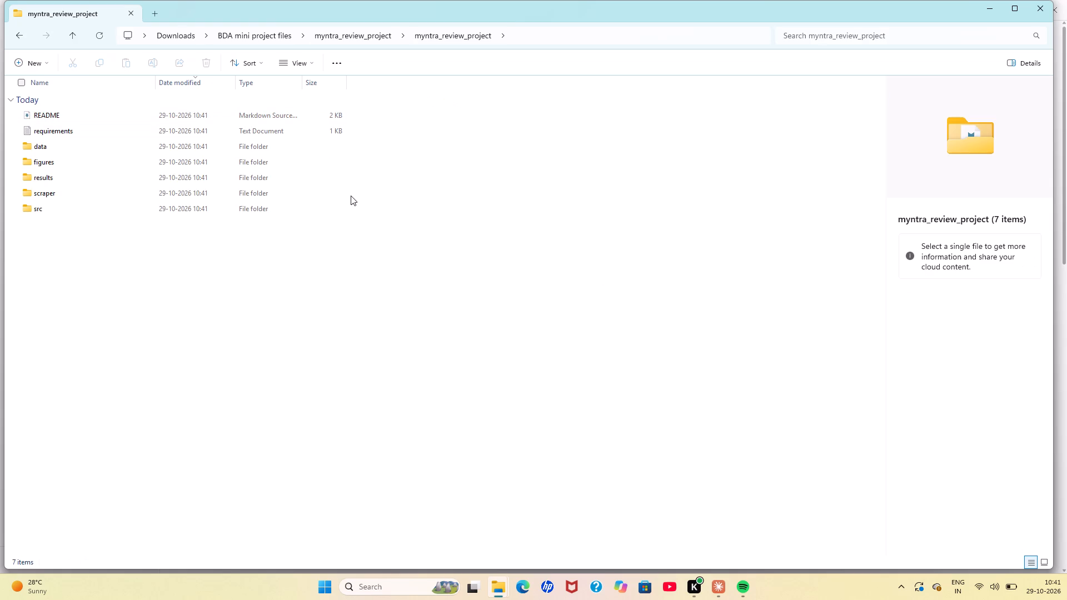
{"action": "left_click", "coordinate": [79, 32]}
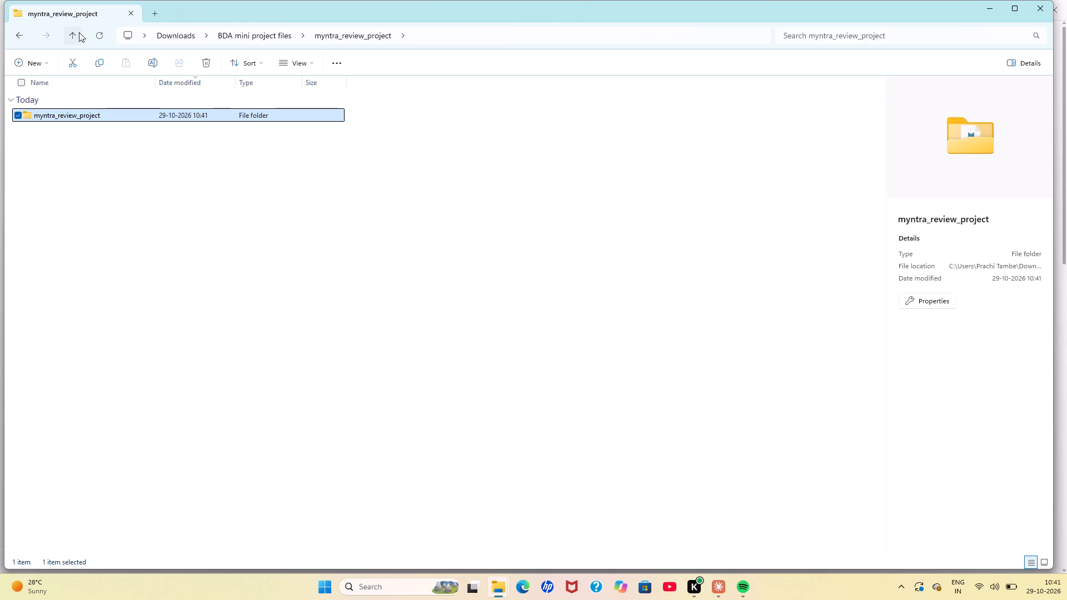
{"action": "left_click", "coordinate": [79, 32]}
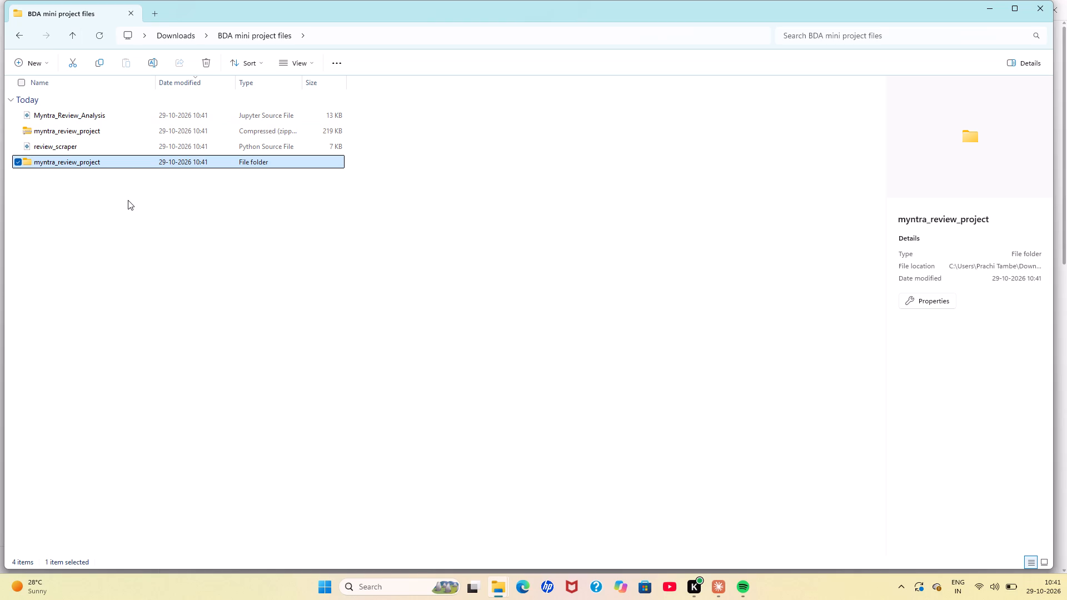
{"action": "double_click", "coordinate": [130, 162]}
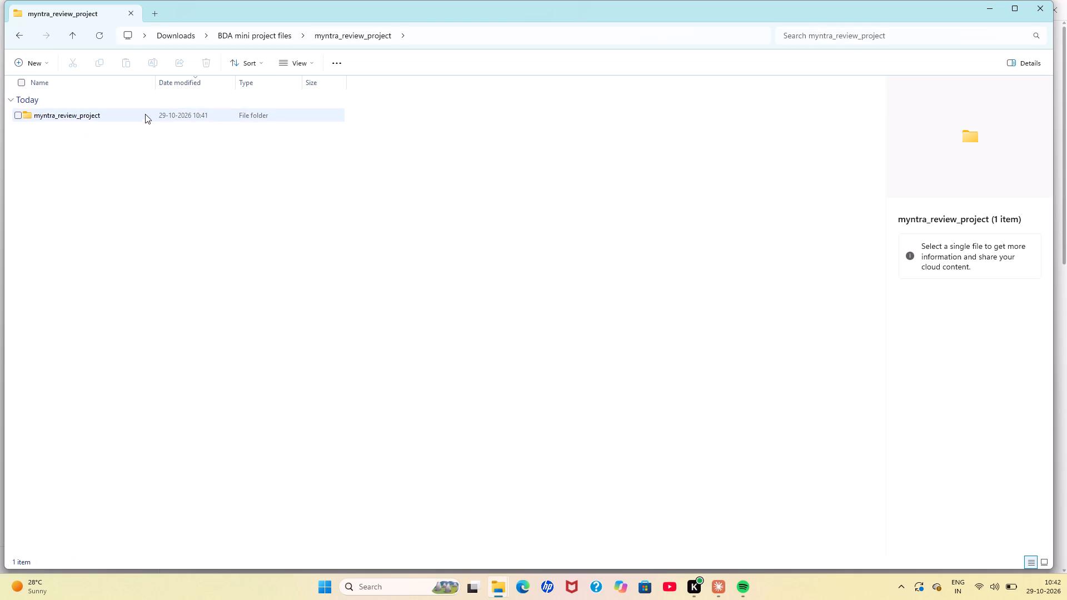
{"action": "double_click", "coordinate": [143, 116]}
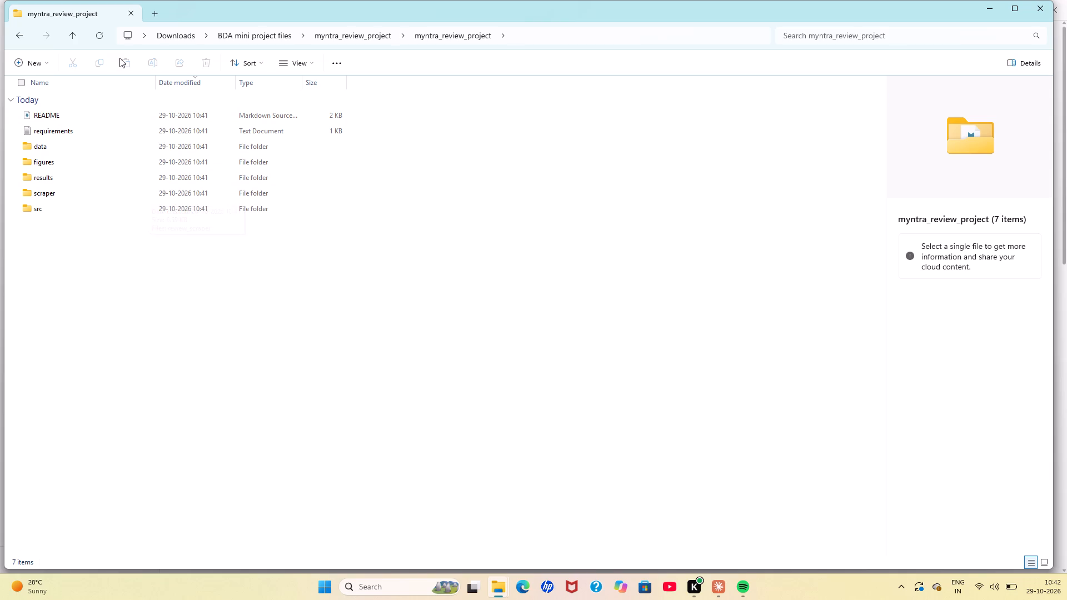
{"action": "scroll", "coordinate": [78, 90], "scroll_direction": "down", "scroll_amount": 1}
{"action": "scroll", "coordinate": [78, 90], "scroll_direction": "up", "scroll_amount": 1}
{"action": "left_click", "coordinate": [996, 9]}
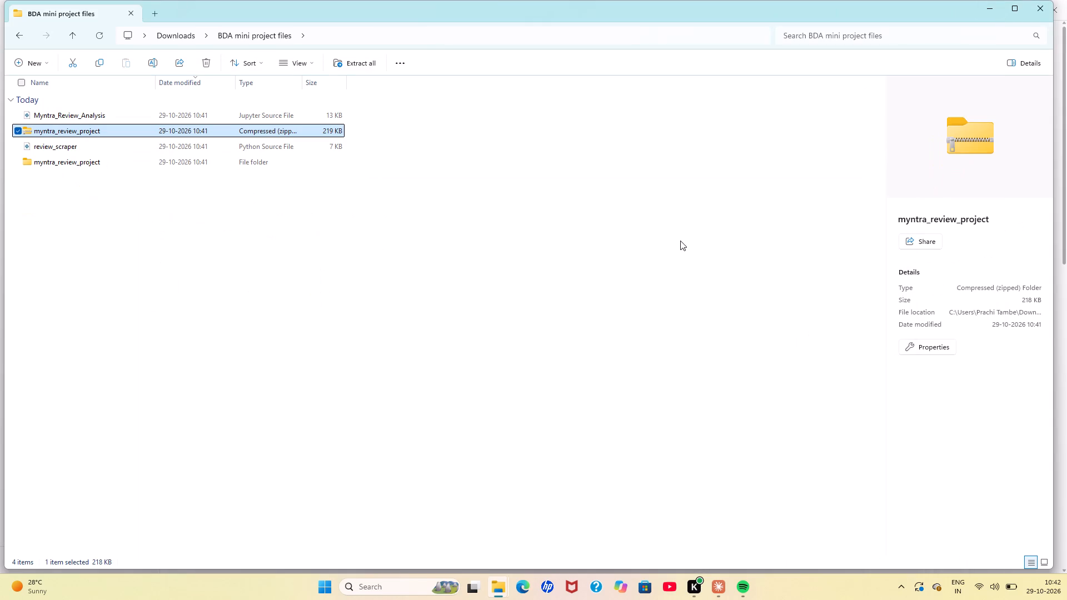
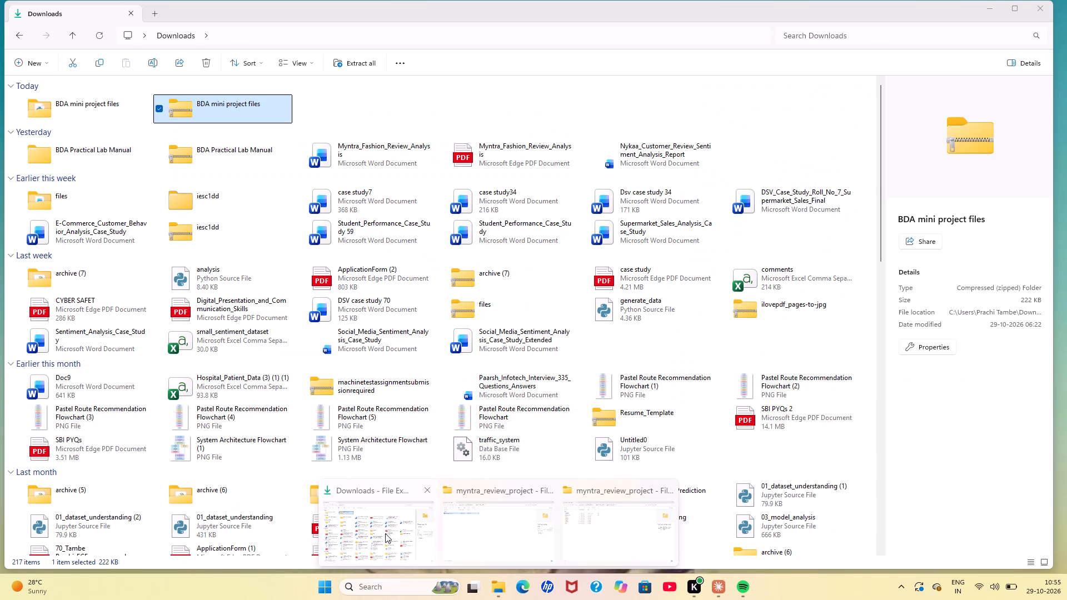
{"action": "left_click", "coordinate": [385, 533]}
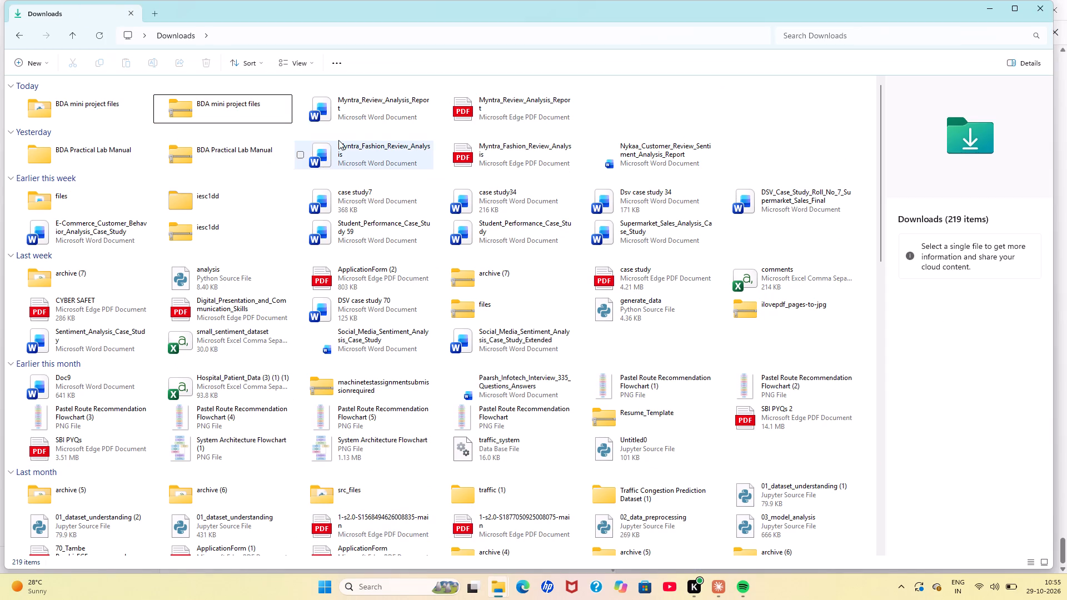
{"action": "double_click", "coordinate": [350, 111]}
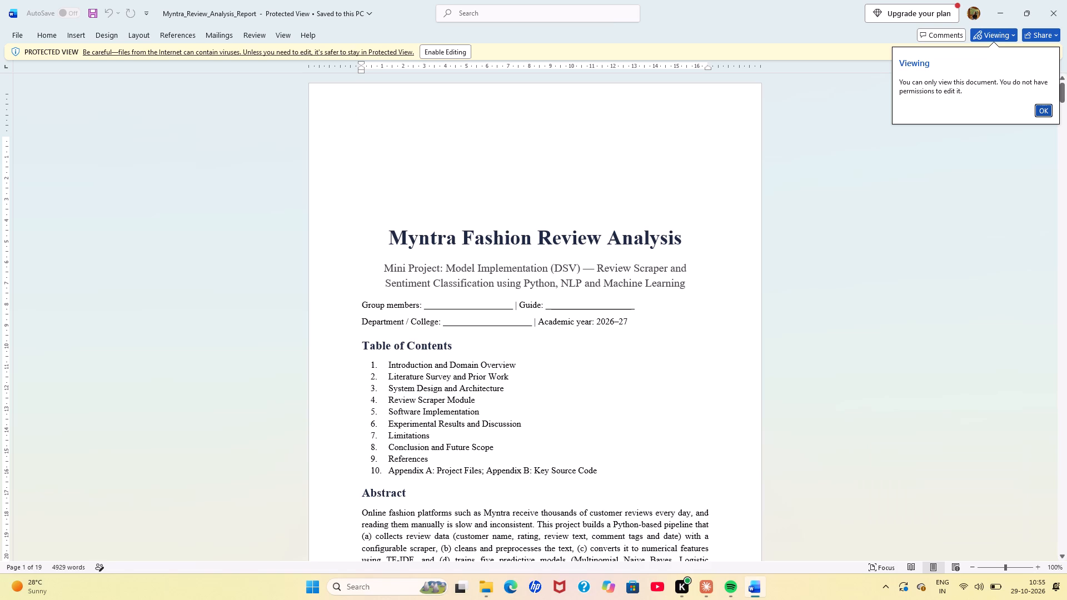
{"action": "left_click", "coordinate": [444, 52]}
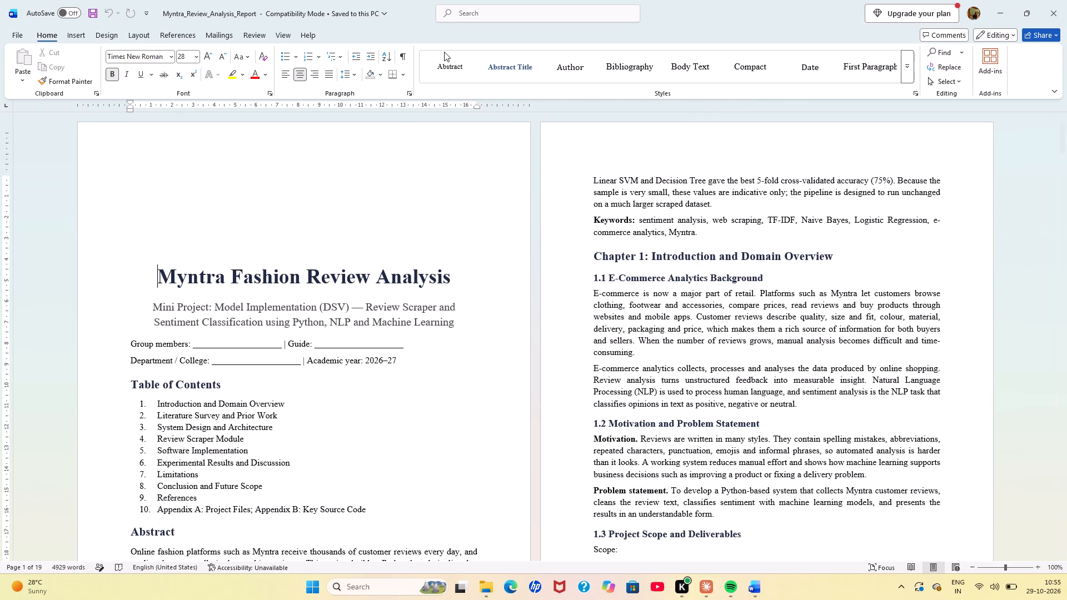
Look through the Word report's chapters, charts, tables and code listings from the title page to the end.
{"action": "scroll", "coordinate": [378, 232], "scroll_direction": "down", "scroll_amount": 4}
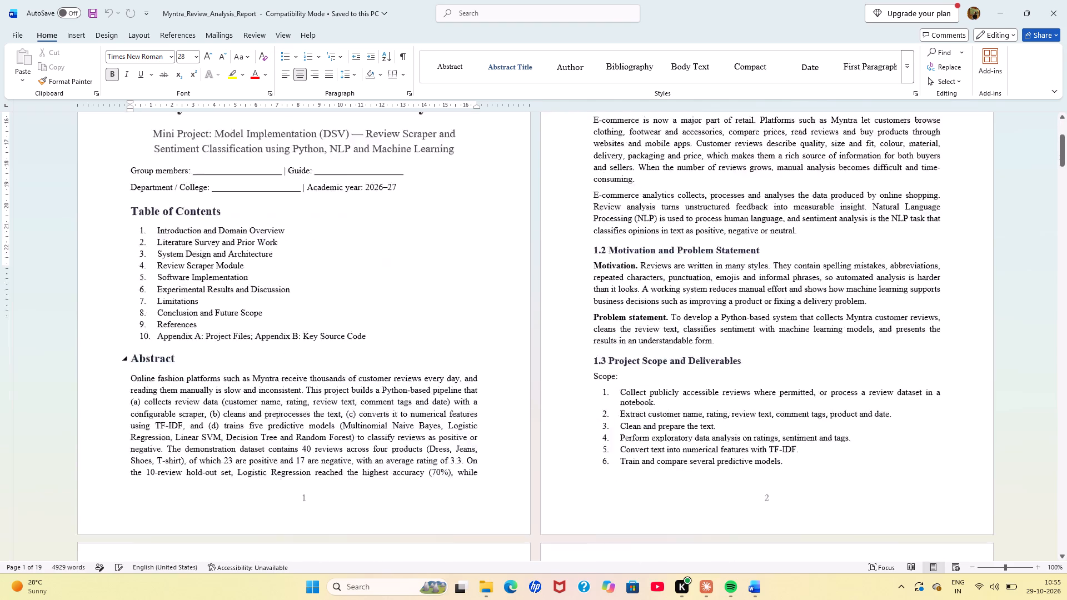
{"action": "scroll", "coordinate": [378, 232], "scroll_direction": "down", "scroll_amount": 18}
{"action": "scroll", "coordinate": [378, 232], "scroll_direction": "right", "scroll_amount": 1}
{"action": "scroll", "coordinate": [378, 232], "scroll_direction": "down", "scroll_amount": 9}
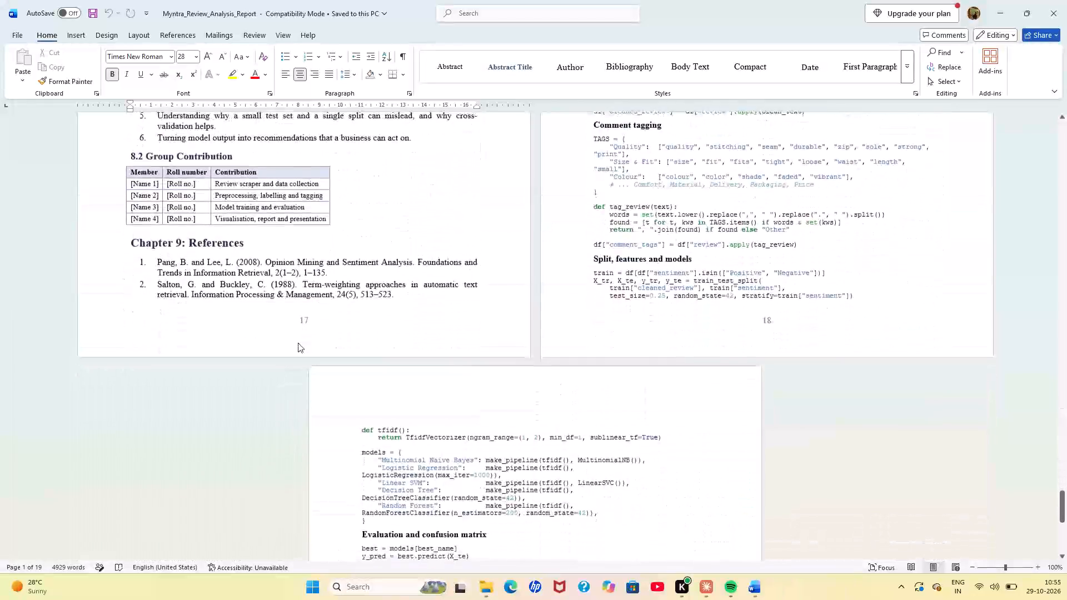
{"action": "key", "text": "ctrl+a"}
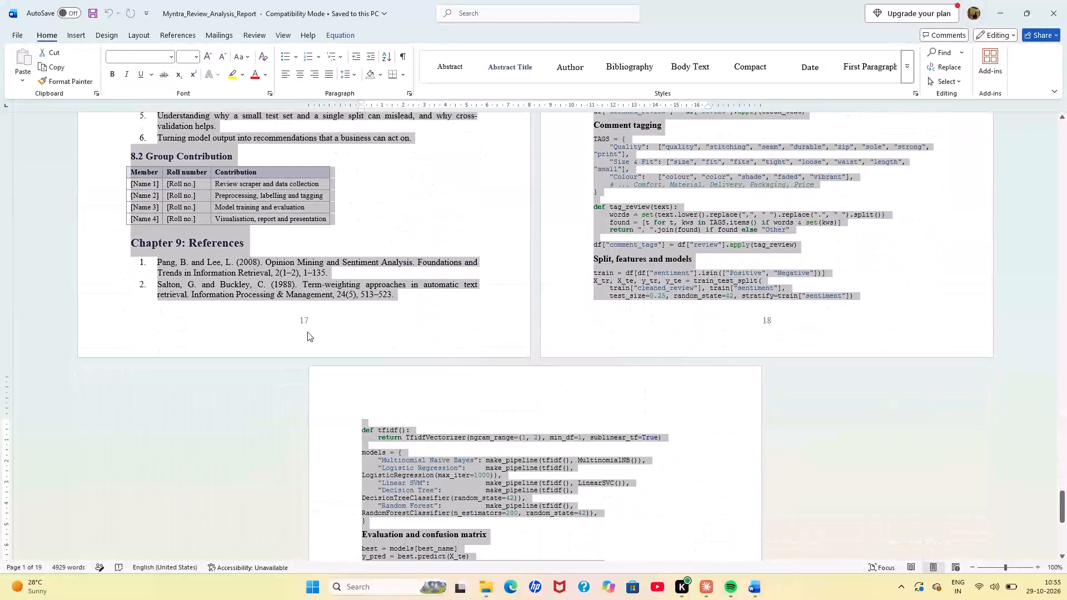
{"action": "left_click", "coordinate": [307, 332]}
{"action": "scroll", "coordinate": [307, 332], "scroll_direction": "up", "scroll_amount": 20}
{"action": "scroll", "coordinate": [307, 332], "scroll_direction": "up", "scroll_amount": 20}
{"action": "scroll", "coordinate": [307, 332], "scroll_direction": "up", "scroll_amount": 20}
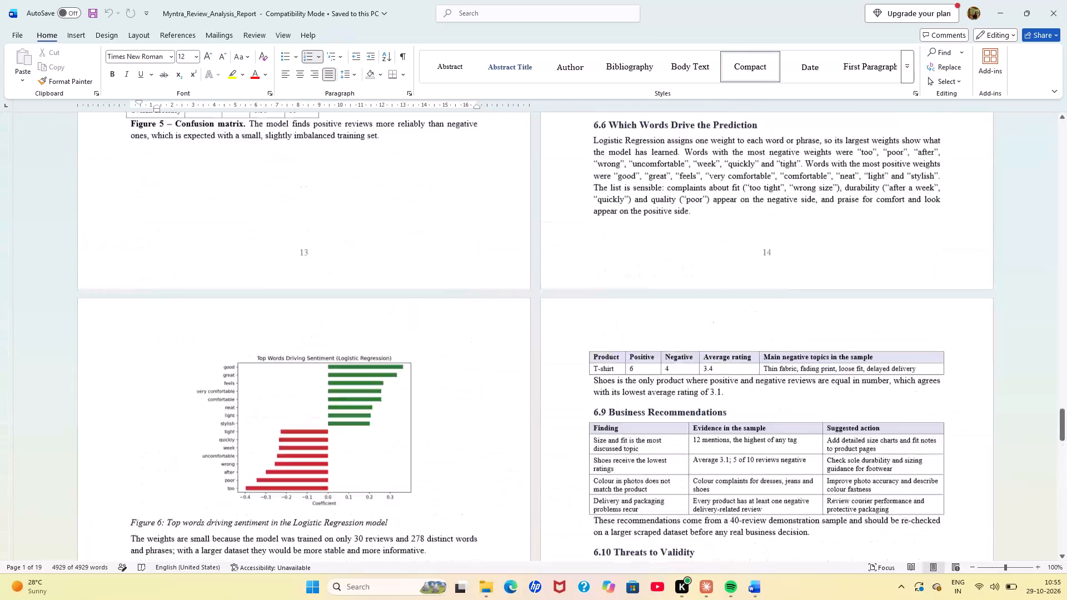
{"action": "scroll", "coordinate": [307, 332], "scroll_direction": "up", "scroll_amount": 20}
{"action": "scroll", "coordinate": [307, 332], "scroll_direction": "up", "scroll_amount": 20}
{"action": "scroll", "coordinate": [307, 332], "scroll_direction": "up", "scroll_amount": 20}
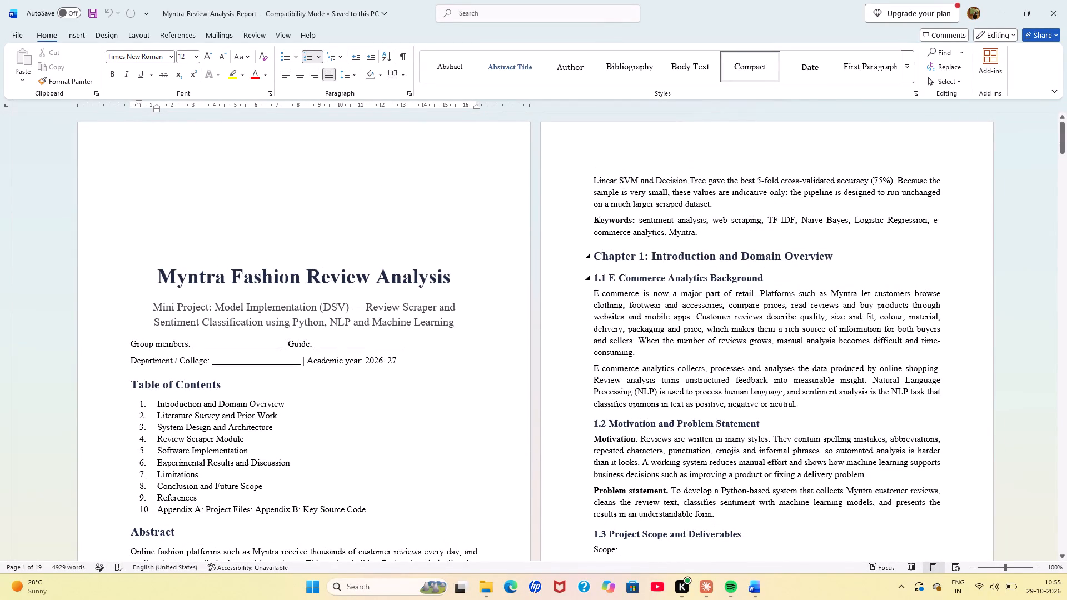
Apply the Heading 1 style to the "Chapter 1: Introduction and Domain Overview" heading.
{"action": "left_click_drag", "start_coordinate": [843, 256], "coordinate": [596, 251]}
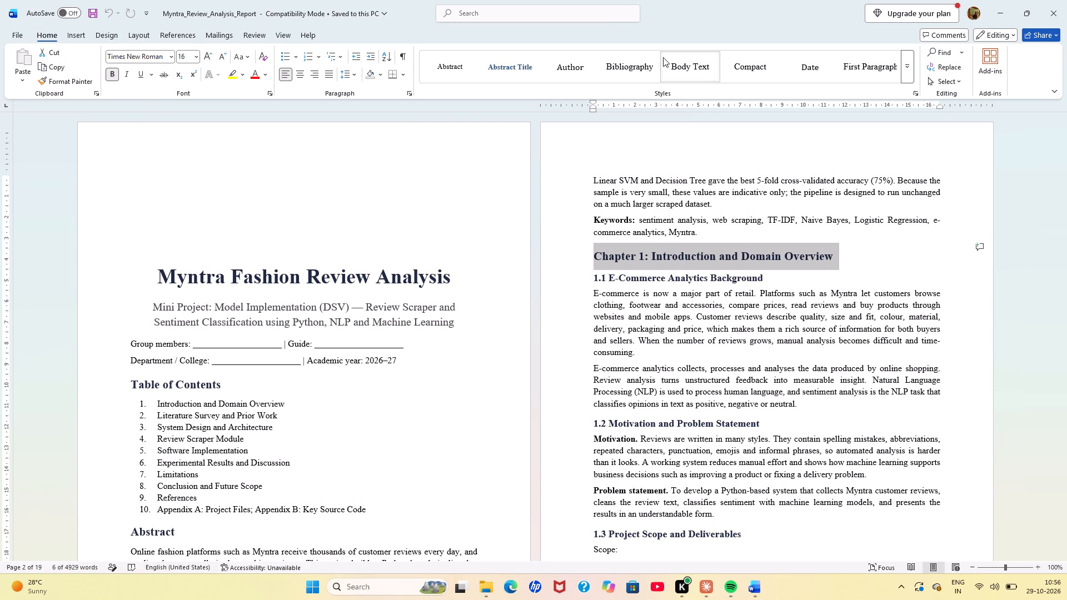
{"action": "scroll", "coordinate": [528, 73], "scroll_direction": "left", "scroll_amount": 1}
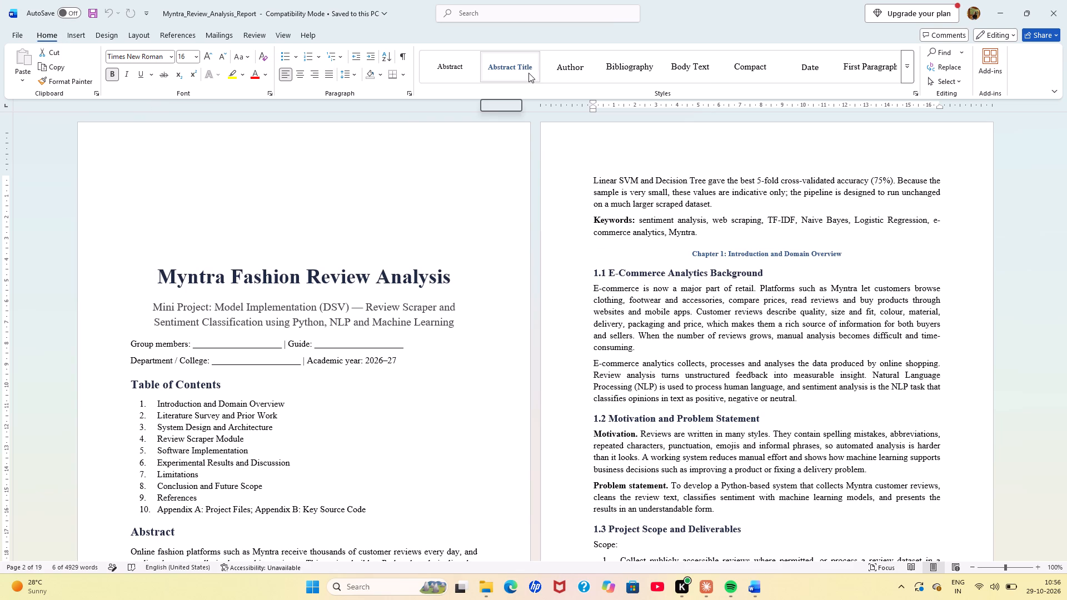
{"action": "scroll", "coordinate": [528, 73], "scroll_direction": "left", "scroll_amount": 1}
{"action": "scroll", "coordinate": [519, 65], "scroll_direction": "right", "scroll_amount": 1}
{"action": "key", "text": "ctrl+z"}
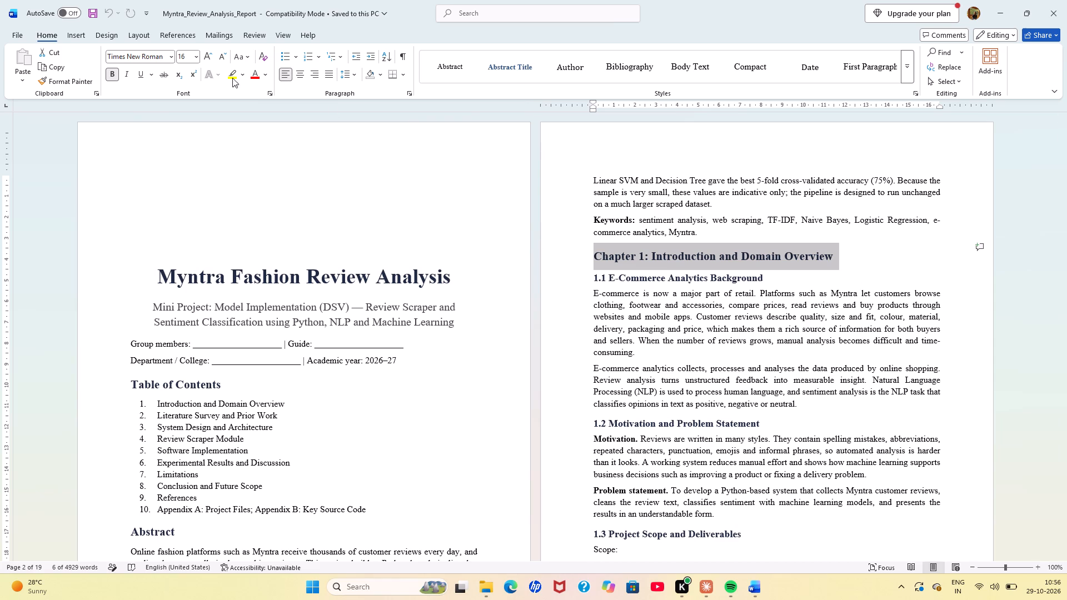
{"action": "left_click", "coordinate": [47, 37]}
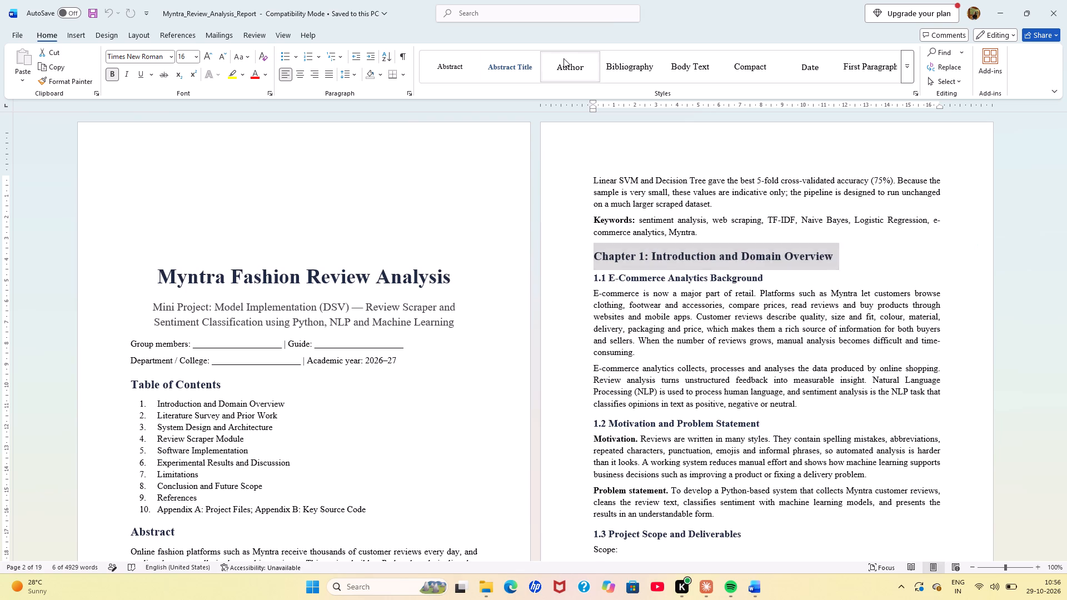
{"action": "left_click", "coordinate": [906, 74]}
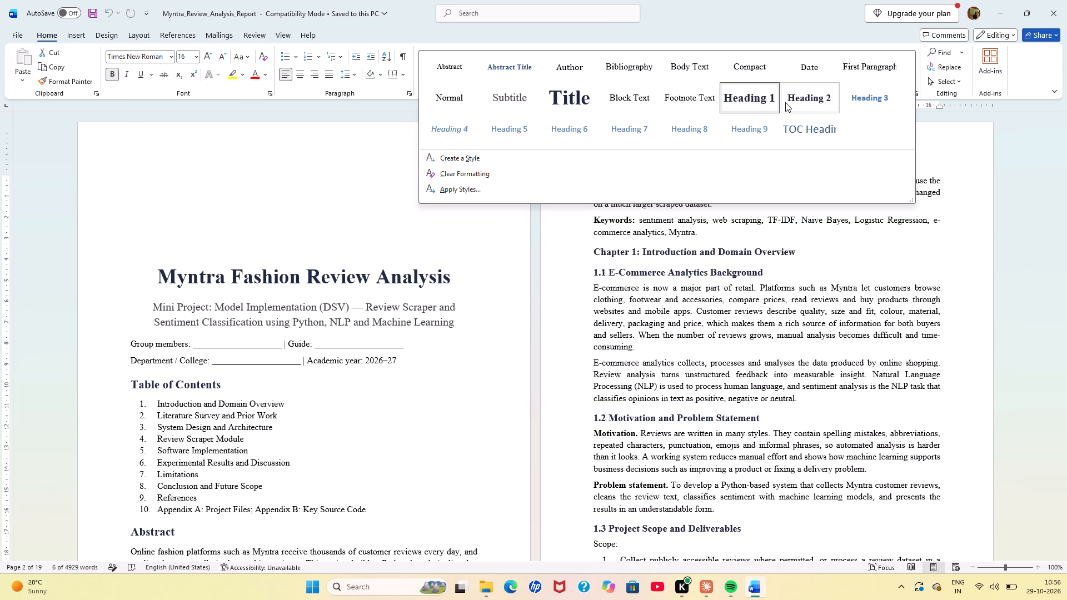
{"action": "left_click", "coordinate": [771, 102]}
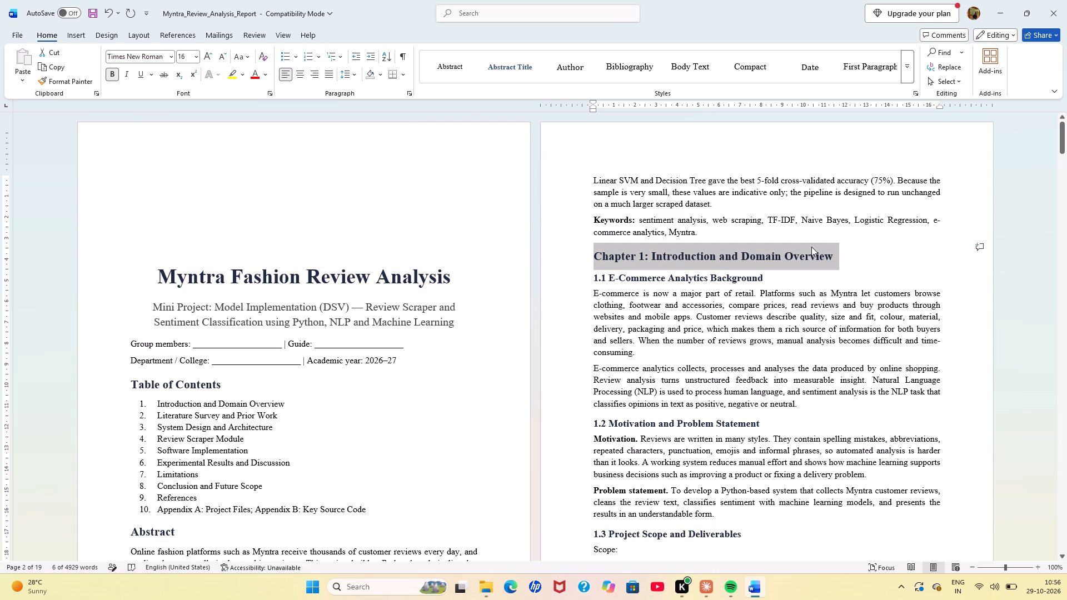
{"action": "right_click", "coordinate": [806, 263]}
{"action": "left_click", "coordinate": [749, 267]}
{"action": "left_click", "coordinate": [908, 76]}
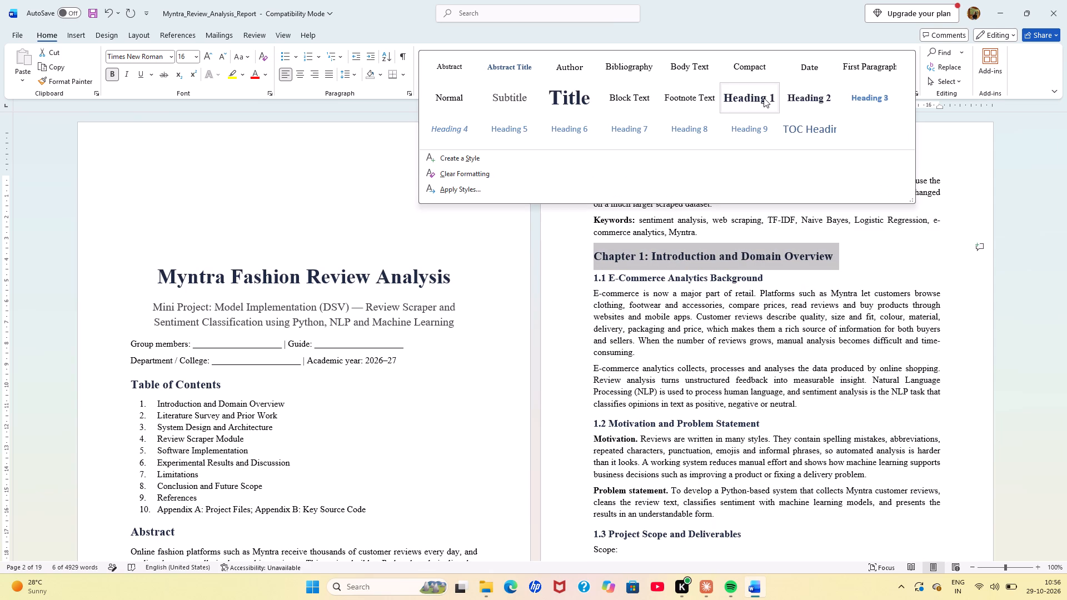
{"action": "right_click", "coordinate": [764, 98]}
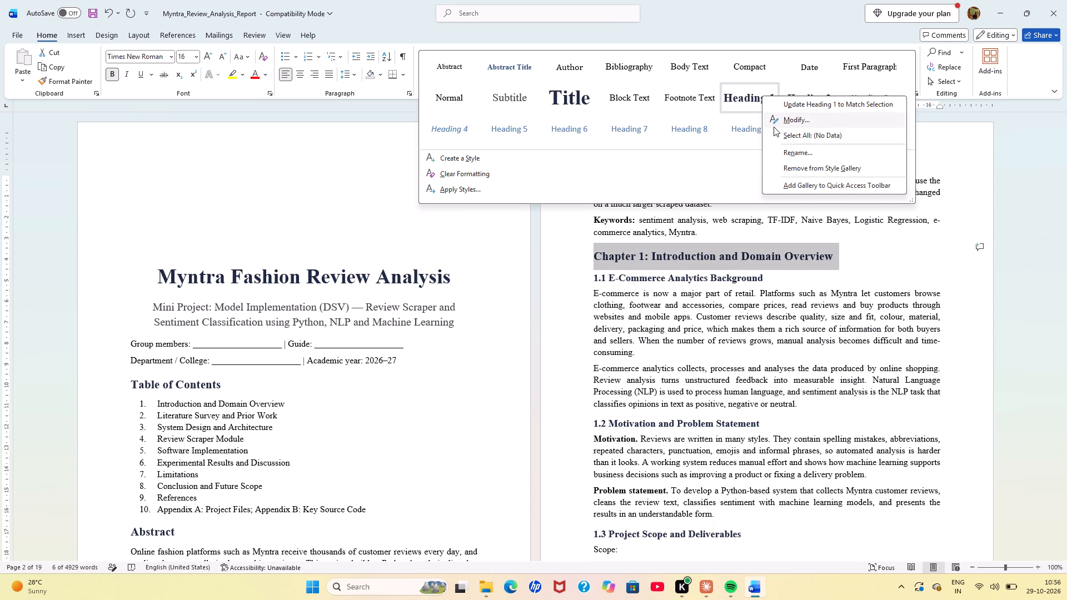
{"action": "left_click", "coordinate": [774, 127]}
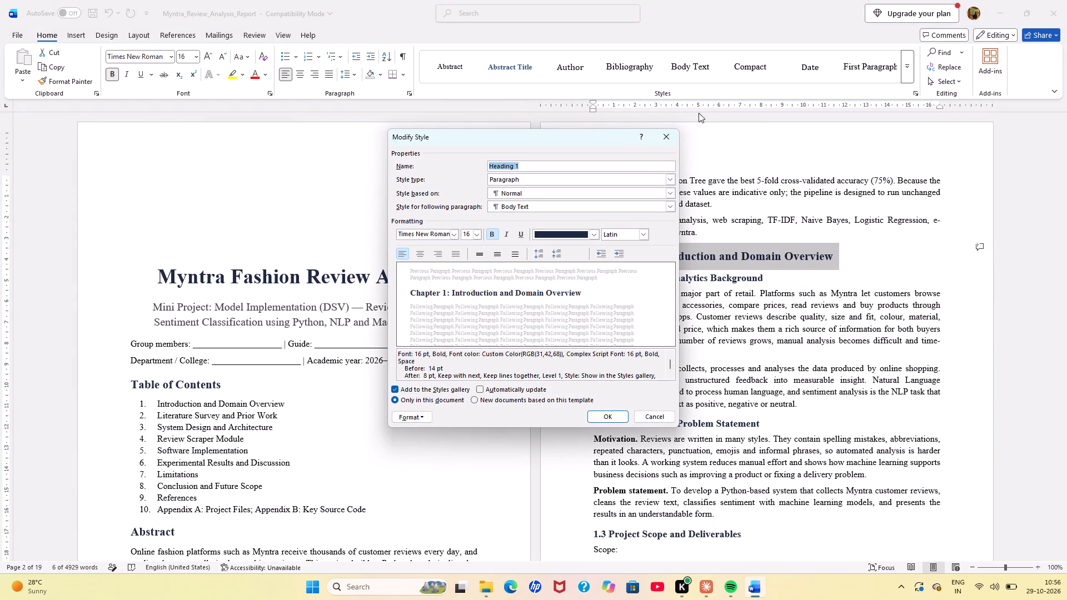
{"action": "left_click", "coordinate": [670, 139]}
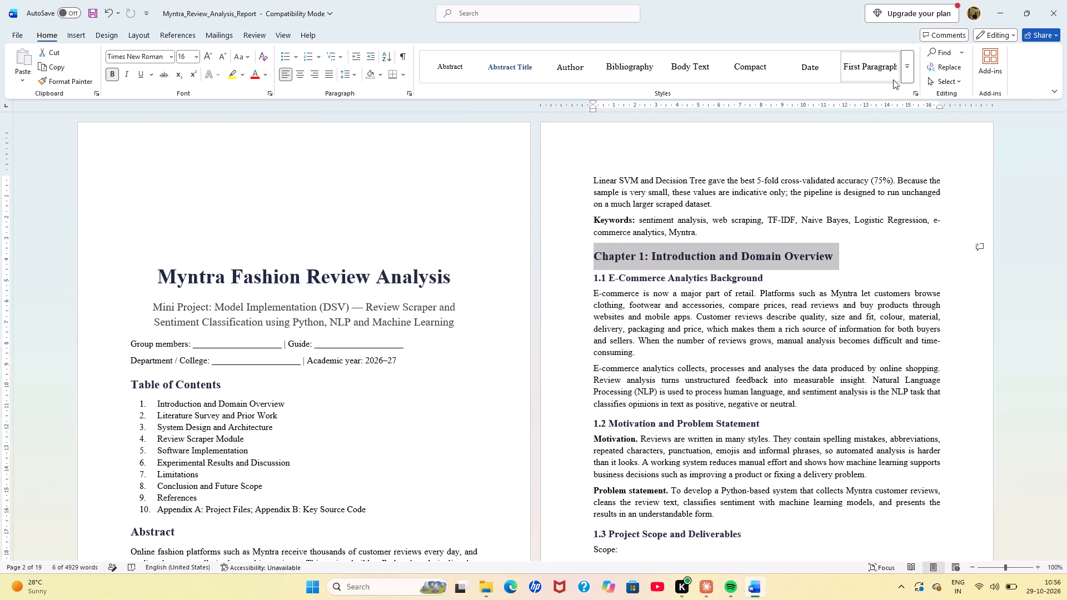
Select all Heading 1 instances in the report and set their font size to 14.
{"action": "left_click", "coordinate": [904, 77]}
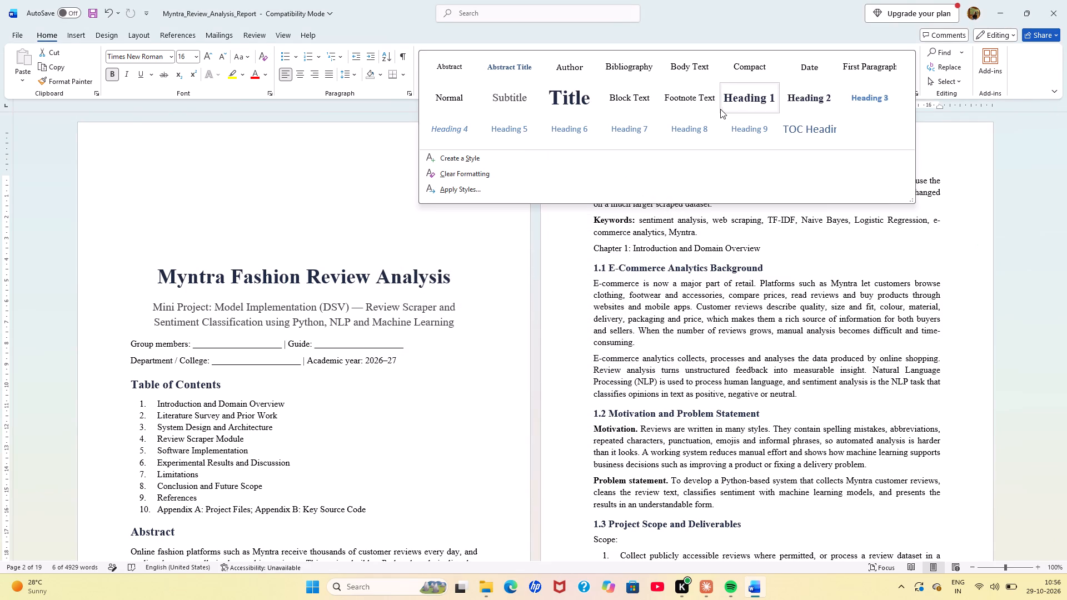
{"action": "right_click", "coordinate": [736, 102]}
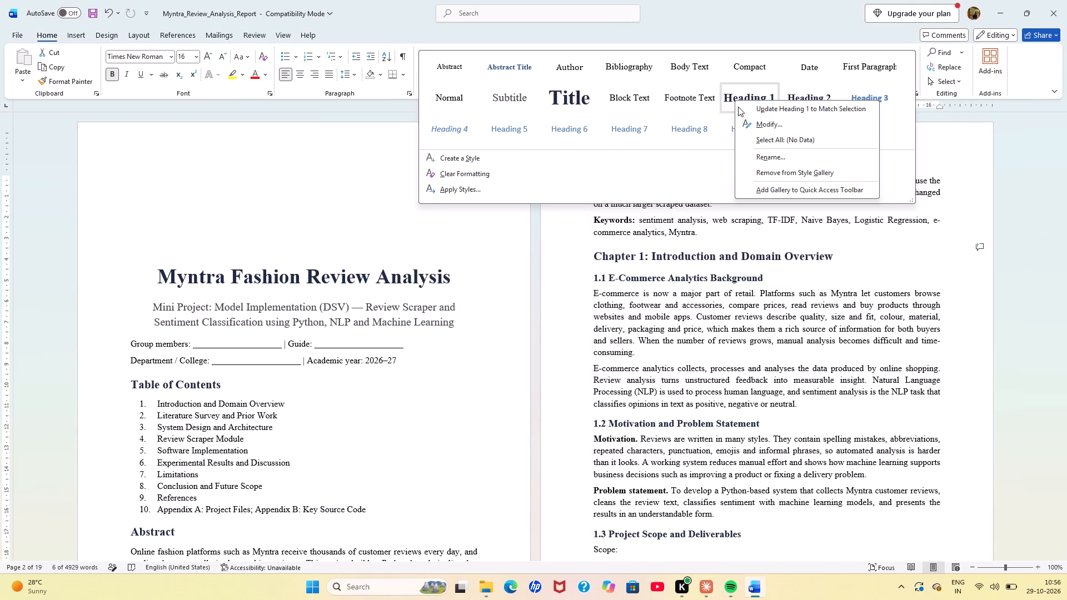
{"action": "left_click", "coordinate": [754, 137]}
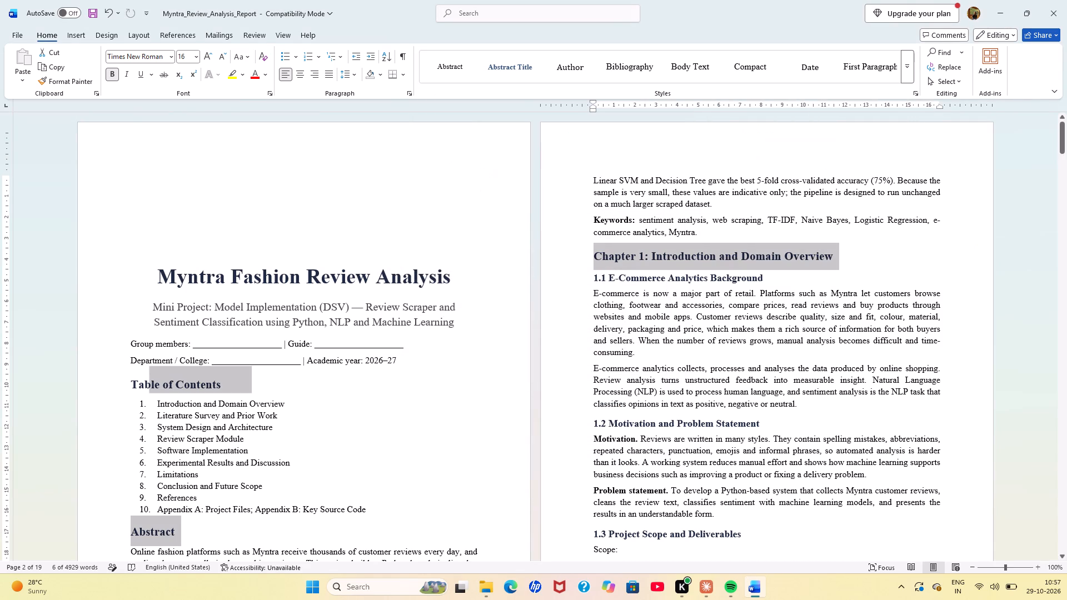
{"action": "left_click", "coordinate": [197, 58]}
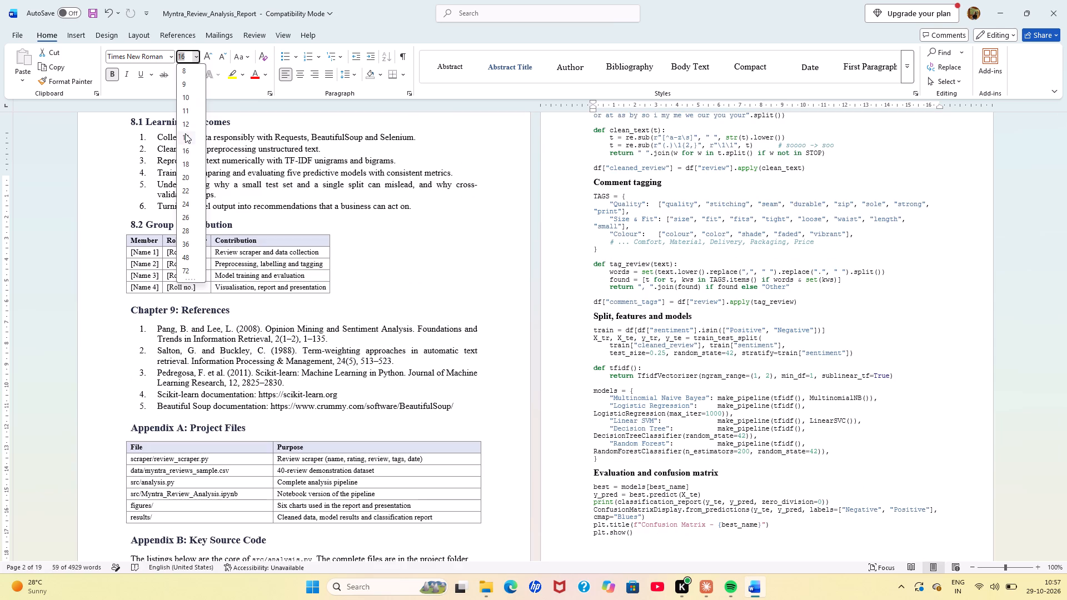
{"action": "left_click", "coordinate": [185, 133]}
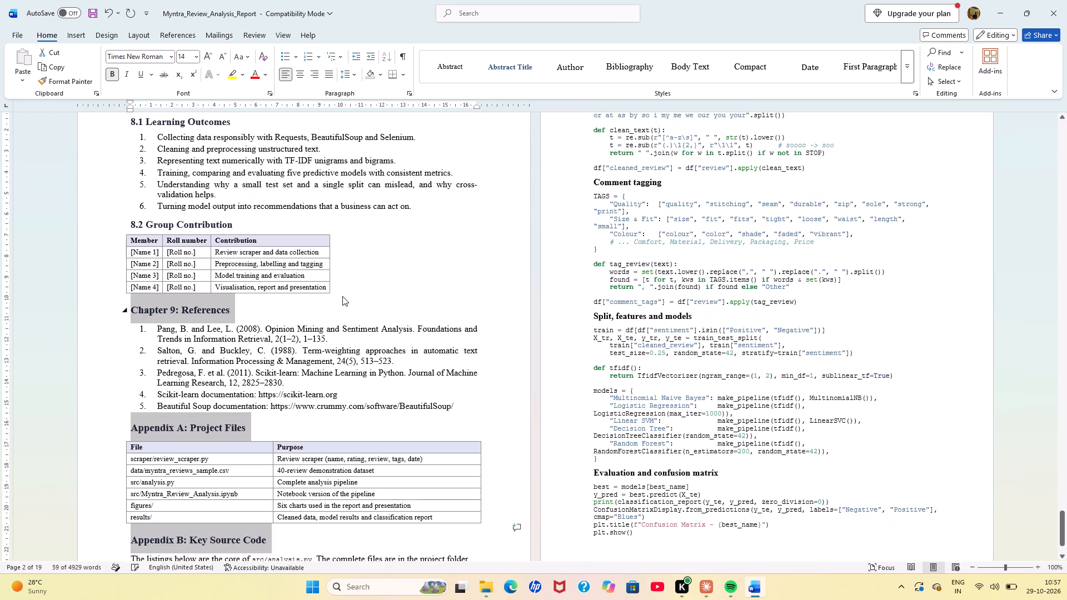
Select all Heading 2 instances, starting from "1.1 E-Commerce Analytics Background", and set their font size to 12.
{"action": "scroll", "coordinate": [342, 296], "scroll_direction": "up", "scroll_amount": 1}
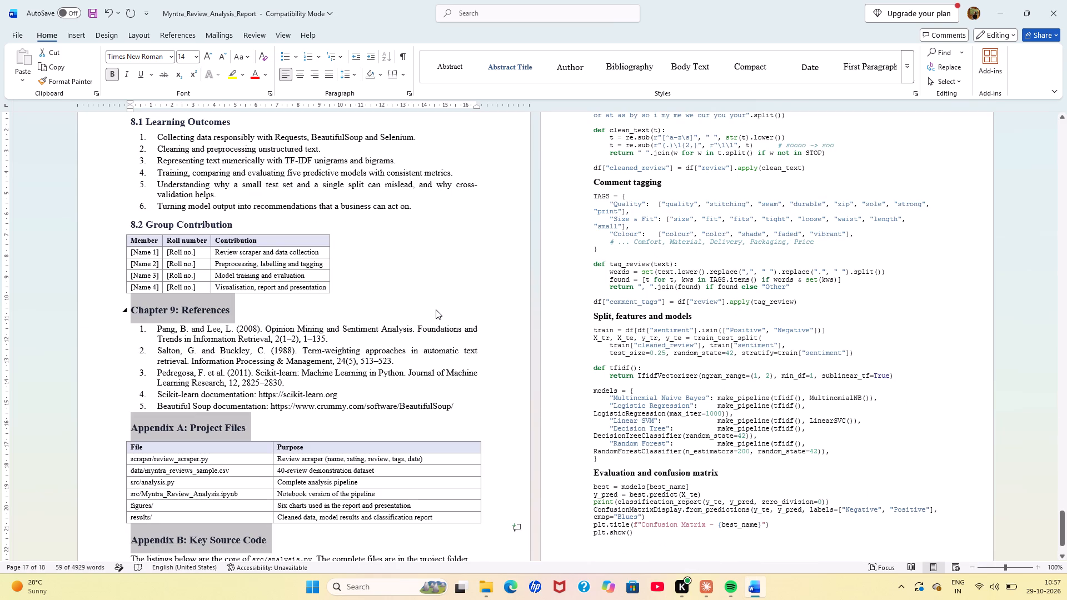
{"action": "left_click", "coordinate": [436, 309]}
{"action": "scroll", "coordinate": [436, 309], "scroll_direction": "up", "scroll_amount": 17}
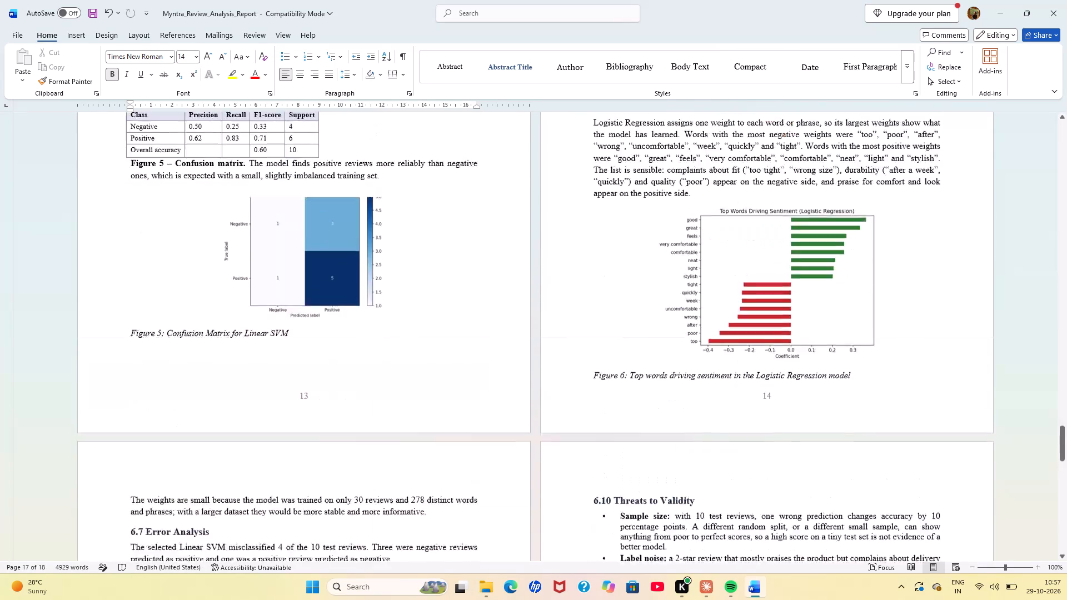
{"action": "scroll", "coordinate": [436, 309], "scroll_direction": "up", "scroll_amount": 10}
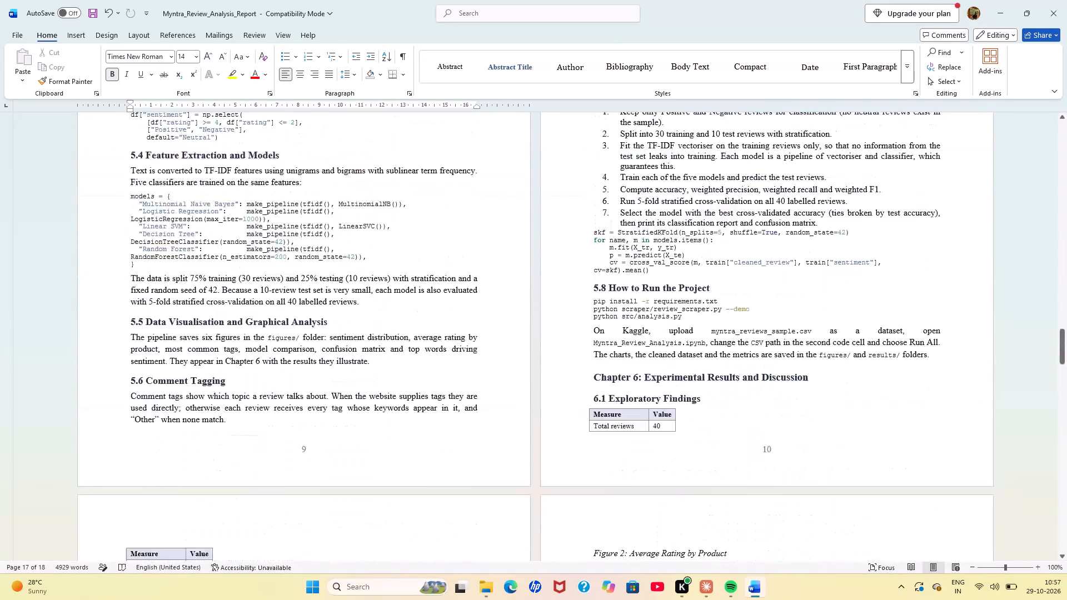
{"action": "scroll", "coordinate": [436, 309], "scroll_direction": "up", "scroll_amount": 11}
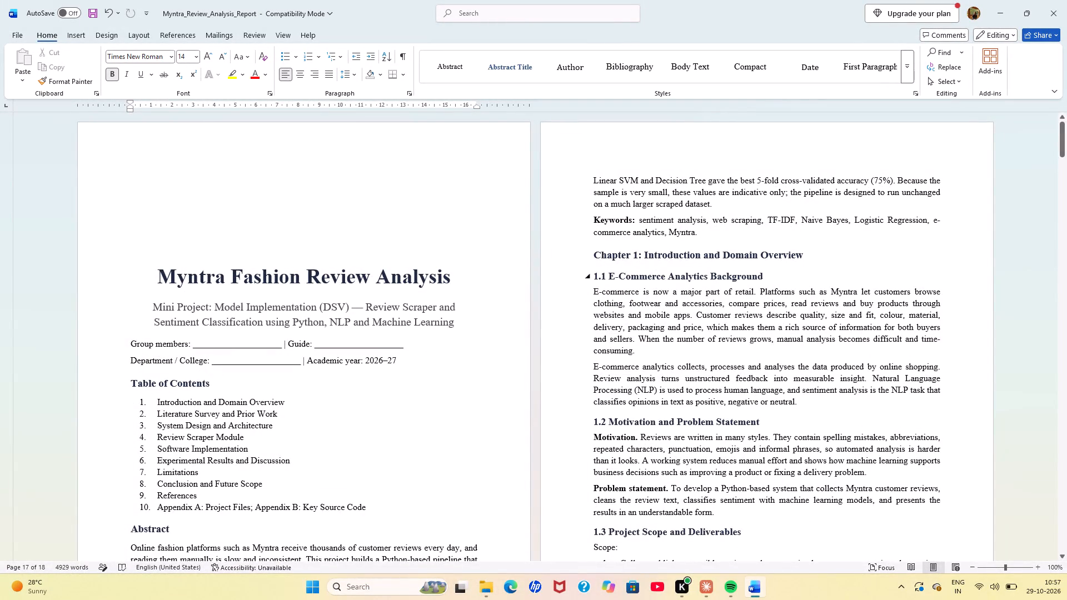
{"action": "left_click_drag", "start_coordinate": [594, 275], "coordinate": [745, 274]}
{"action": "left_click", "coordinate": [907, 79]}
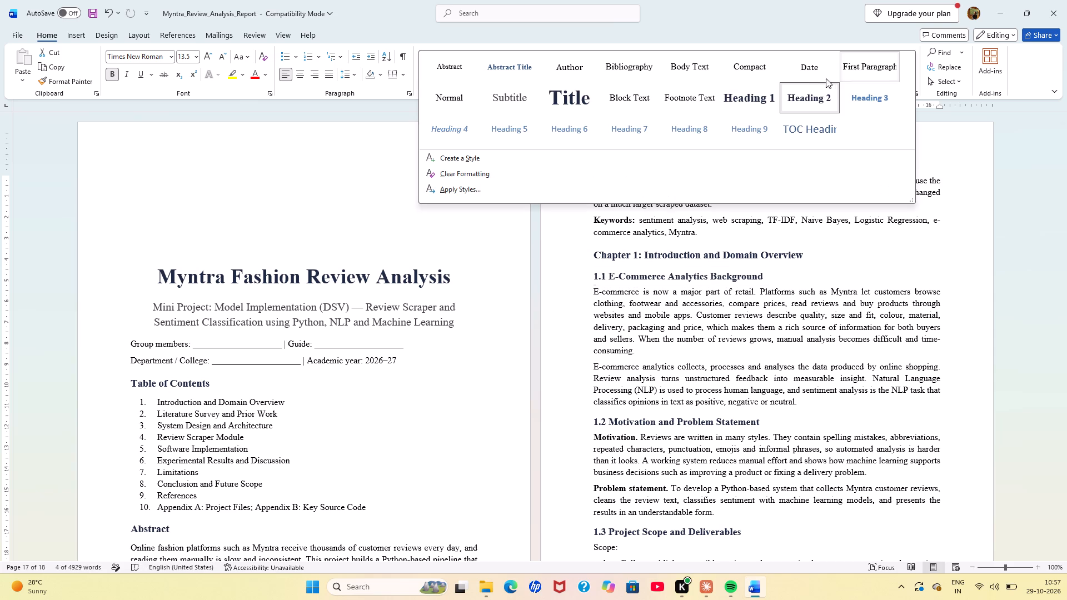
{"action": "right_click", "coordinate": [798, 98]}
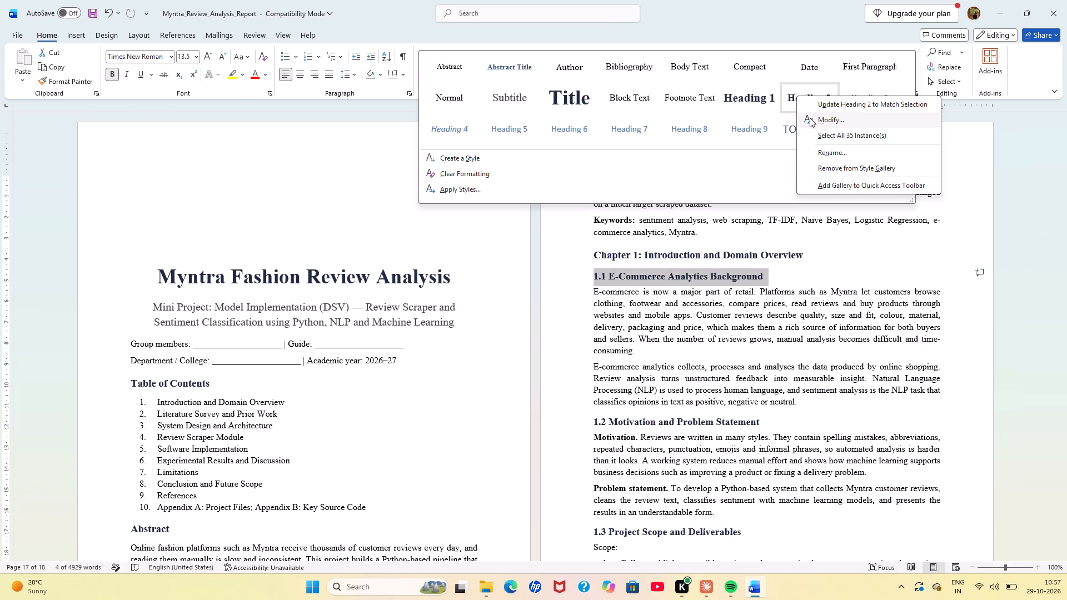
{"action": "left_click", "coordinate": [810, 131]}
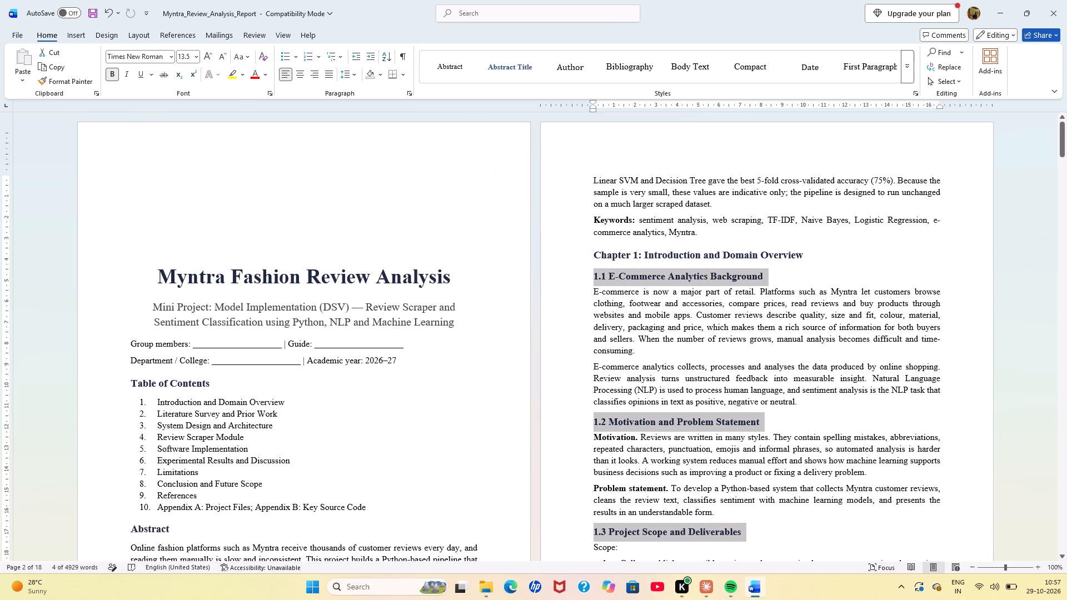
{"action": "left_click", "coordinate": [195, 57]}
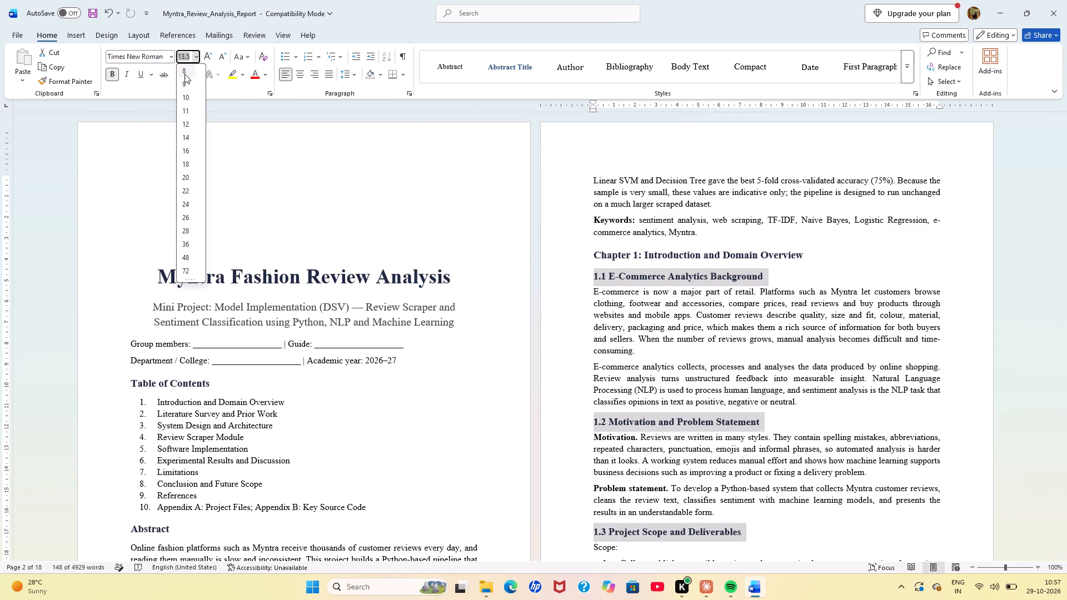
{"action": "left_click", "coordinate": [188, 118]}
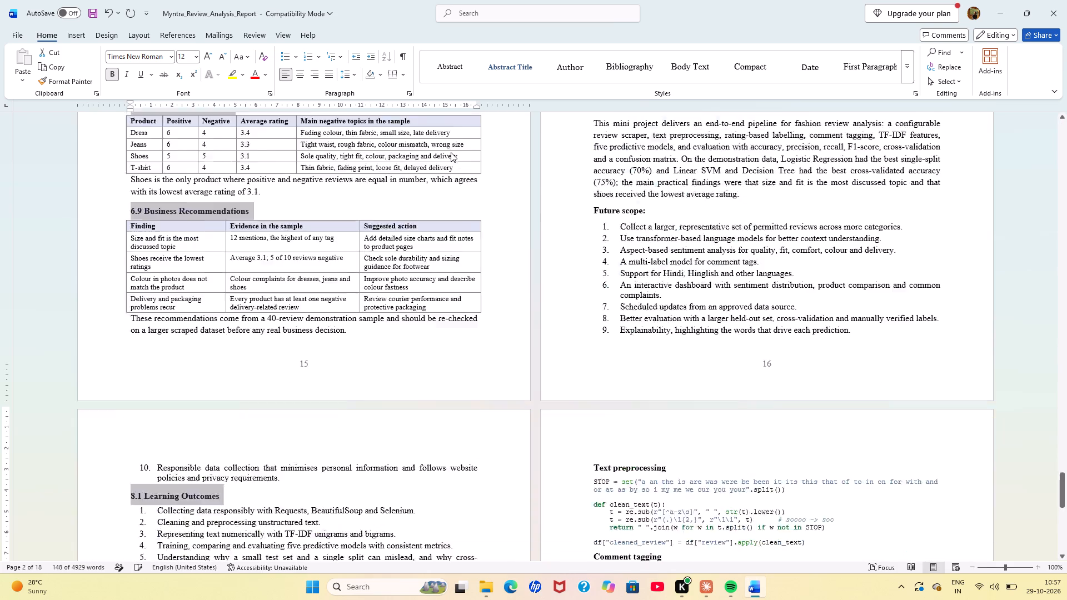
Starting from the Chapter 1 body paragraphs, select all instances of the Normal style and set the font size to 12.
{"action": "left_click", "coordinate": [566, 202]}
{"action": "scroll", "coordinate": [566, 202], "scroll_direction": "up", "scroll_amount": 2}
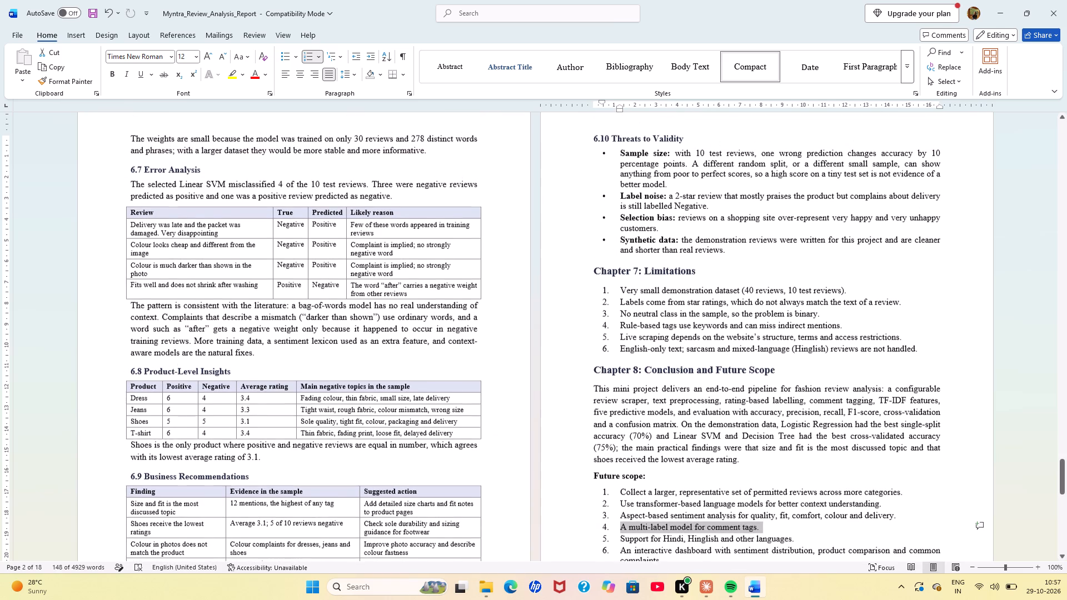
{"action": "left_click", "coordinate": [566, 202]}
{"action": "scroll", "coordinate": [566, 202], "scroll_direction": "up", "scroll_amount": 2}
{"action": "left_click", "coordinate": [564, 236]}
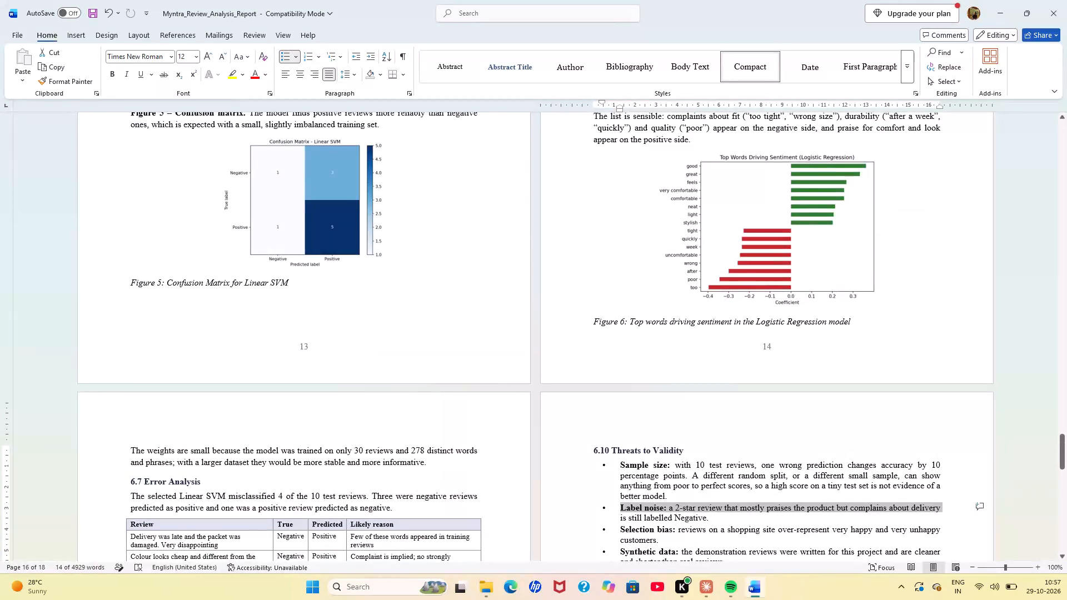
{"action": "scroll", "coordinate": [564, 236], "scroll_direction": "up", "scroll_amount": 6}
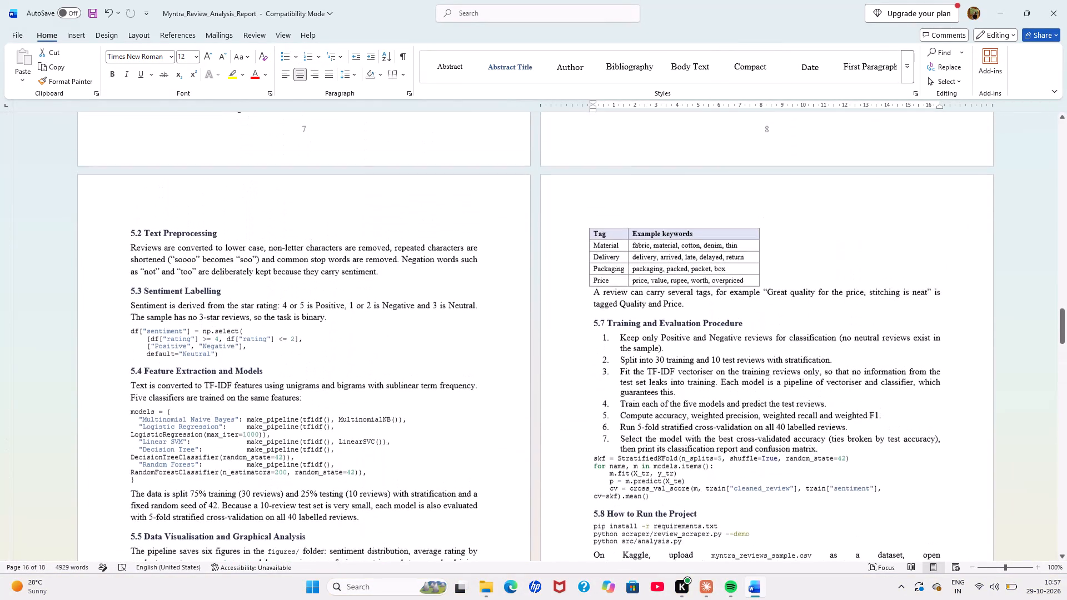
{"action": "scroll", "coordinate": [564, 236], "scroll_direction": "up", "scroll_amount": 8}
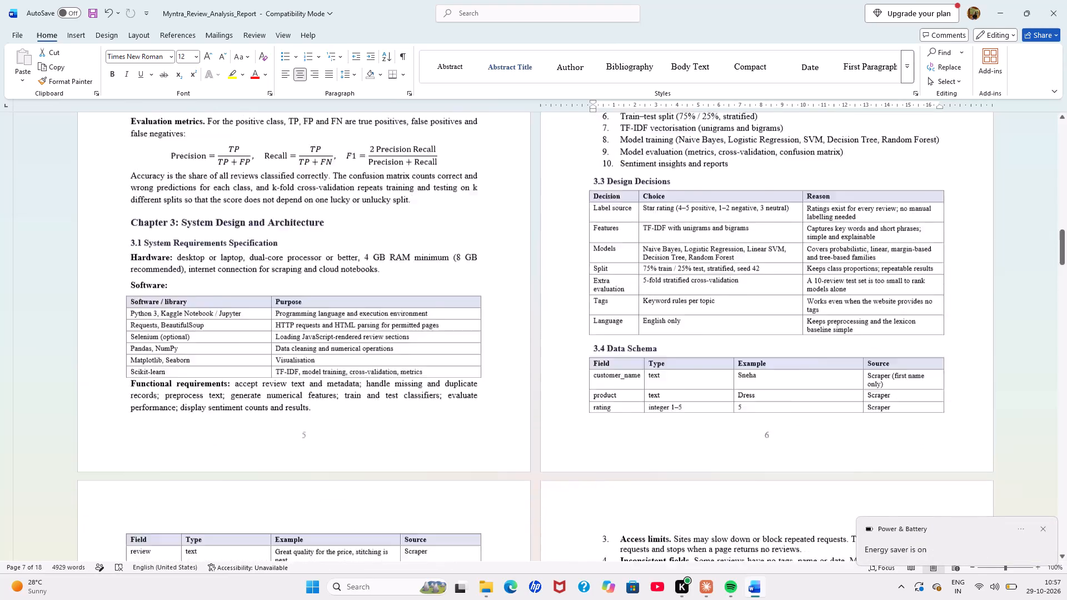
{"action": "scroll", "coordinate": [564, 236], "scroll_direction": "up", "scroll_amount": 7}
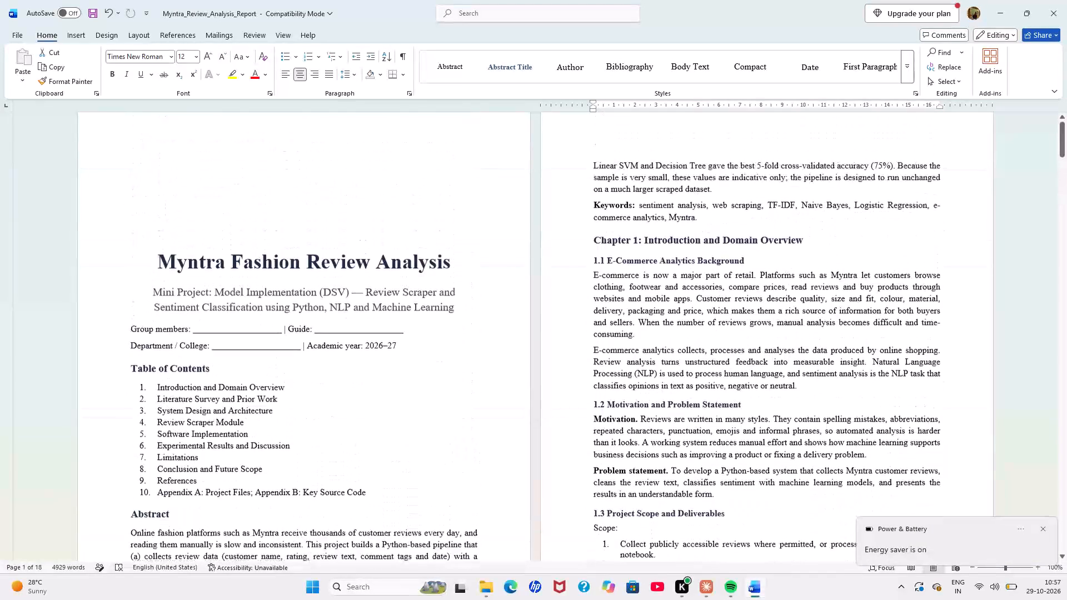
{"action": "scroll", "coordinate": [564, 236], "scroll_direction": "up", "scroll_amount": 1}
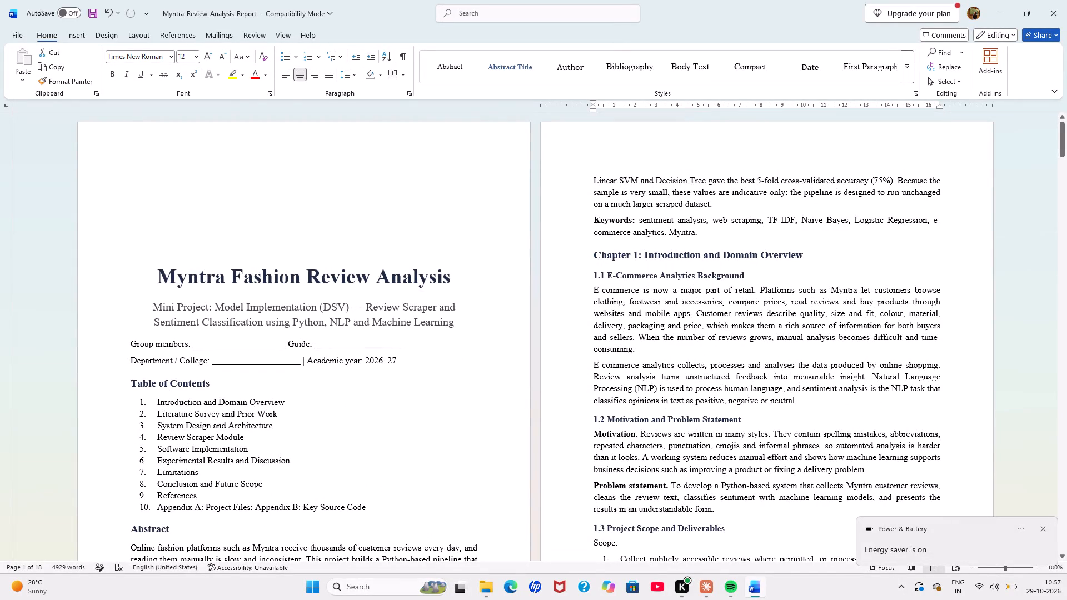
{"action": "left_click_drag", "start_coordinate": [590, 292], "coordinate": [611, 309]}
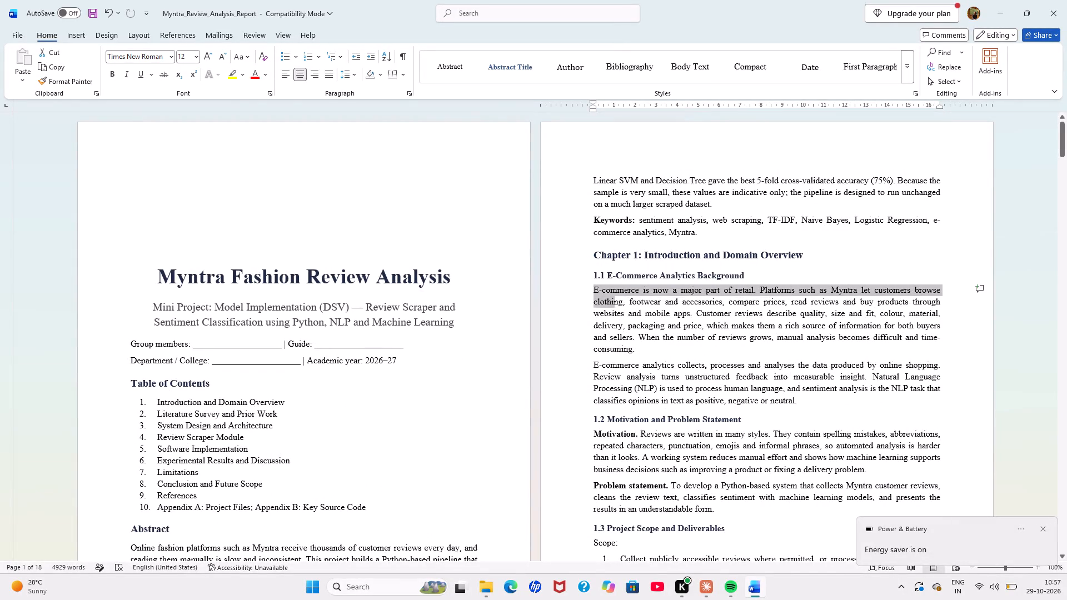
{"action": "left_click_drag", "start_coordinate": [611, 309], "coordinate": [726, 528]}
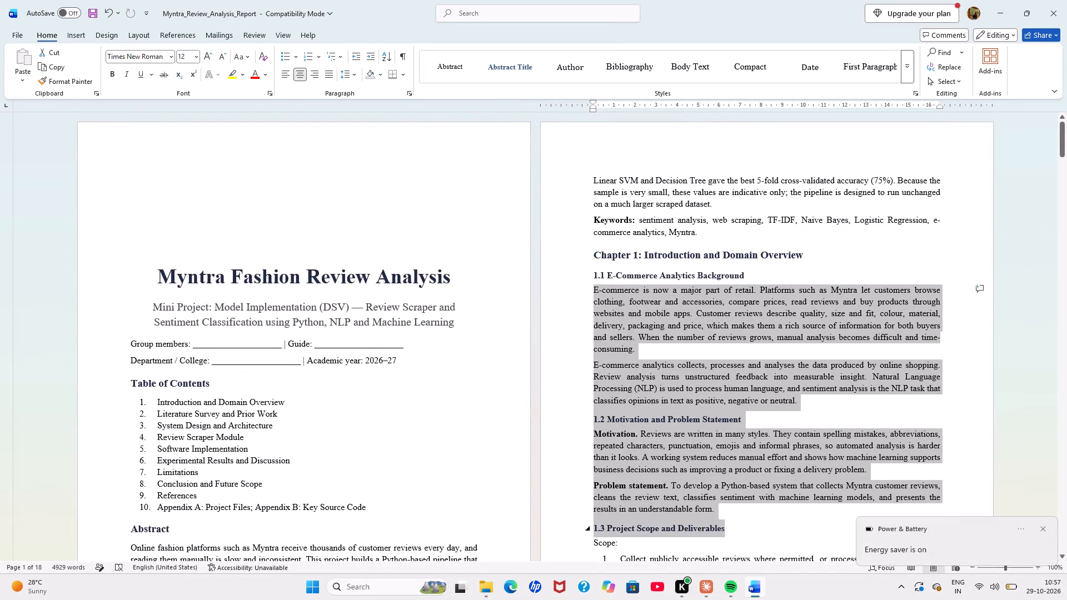
{"action": "left_click_drag", "start_coordinate": [726, 528], "coordinate": [725, 516]}
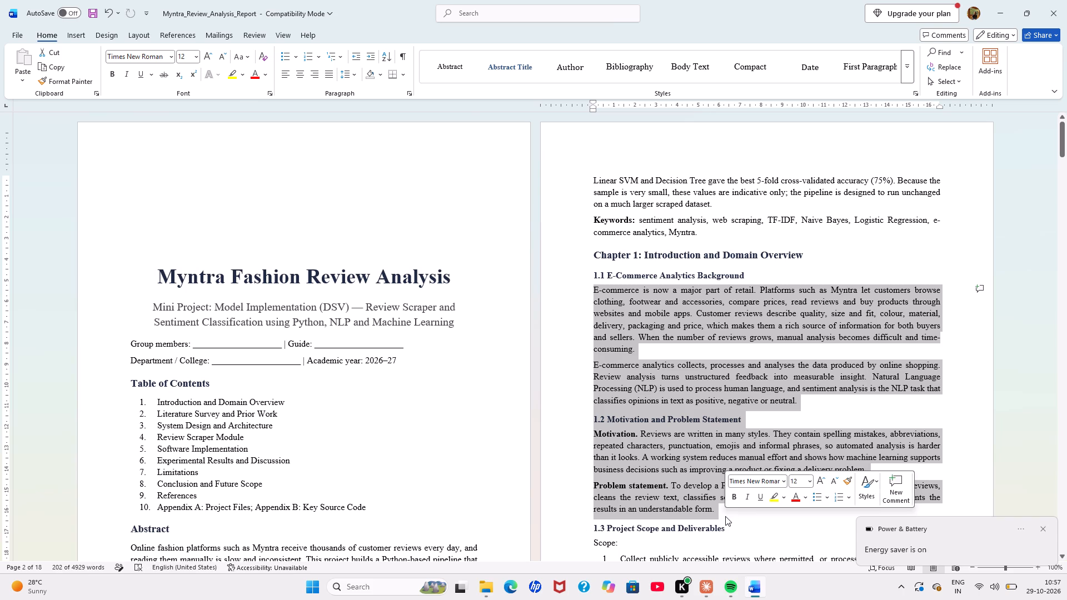
{"action": "left_click", "coordinate": [908, 79]}
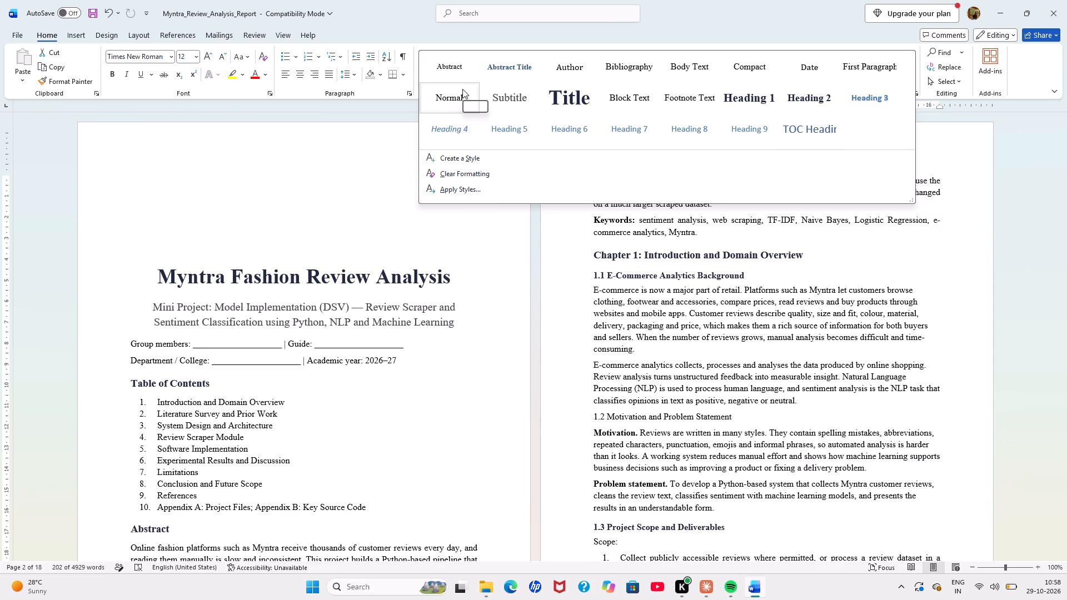
{"action": "right_click", "coordinate": [462, 89]}
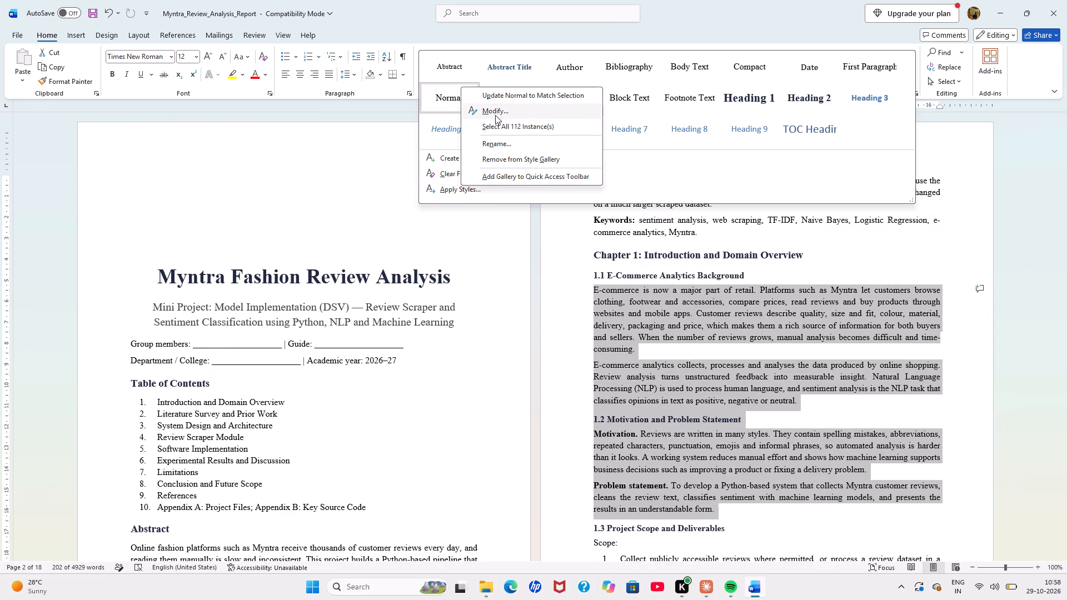
{"action": "left_click", "coordinate": [498, 123]}
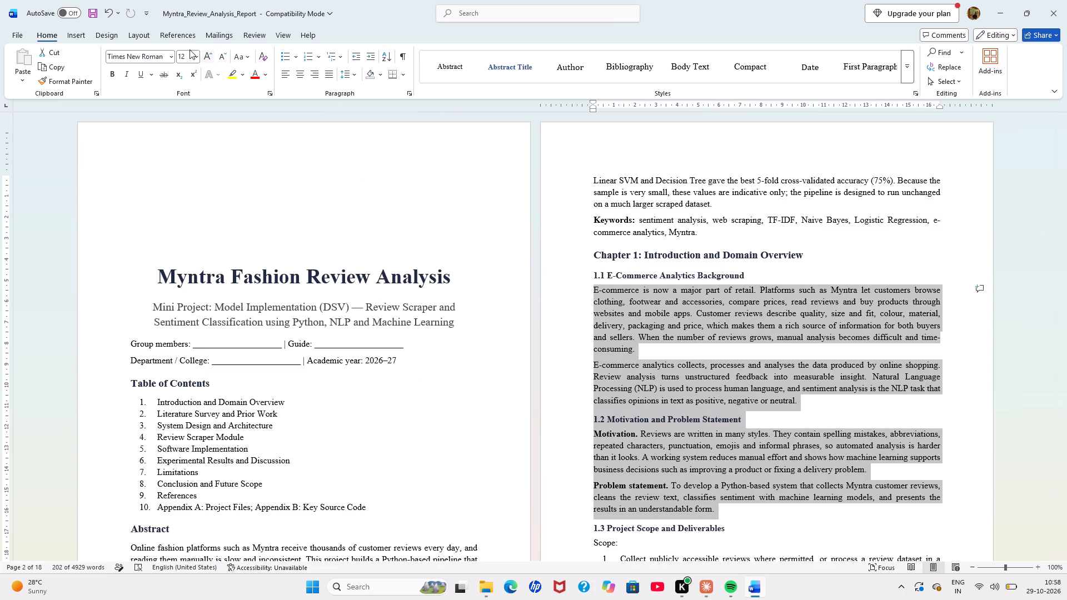
{"action": "left_click", "coordinate": [190, 56]}
{"action": "type", "text": "12"}
{"action": "key", "text": "Return"}
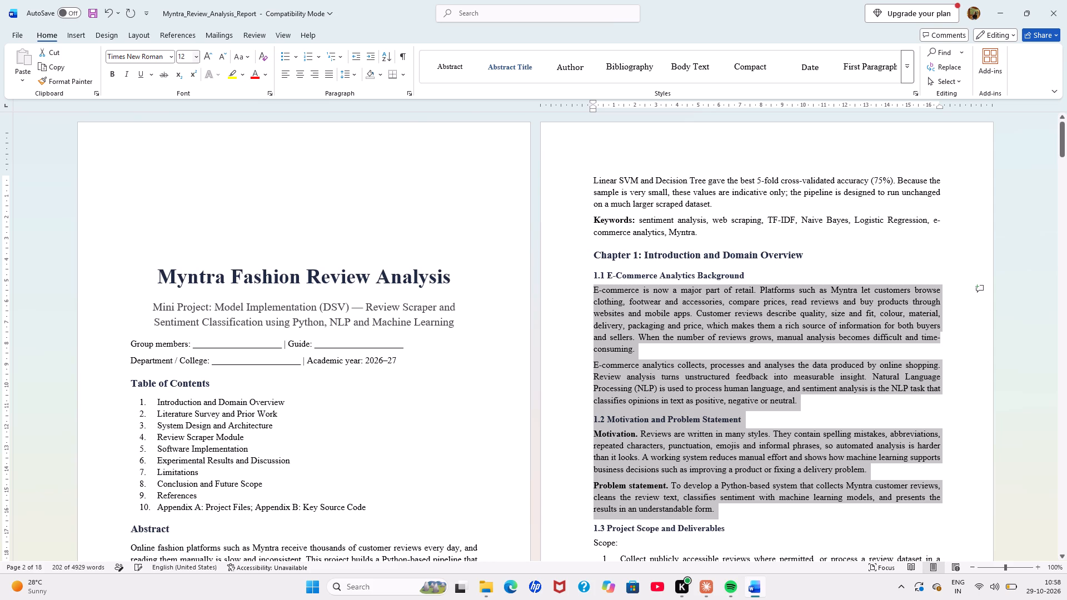
{"action": "left_click", "coordinate": [604, 242]}
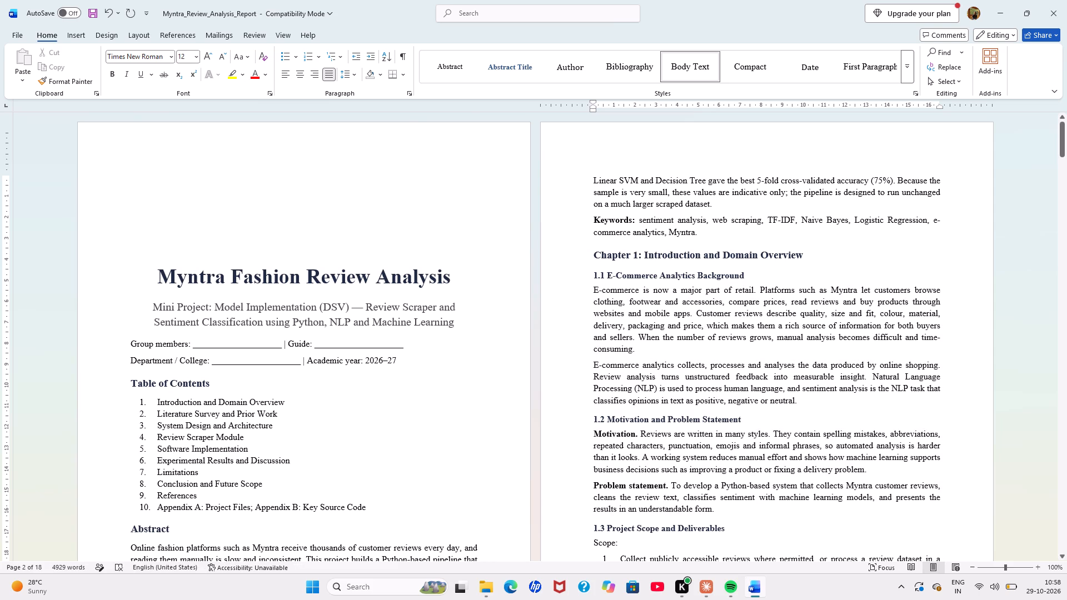
Look through the report's final pages, examining the references, appendices and source code listings such as "Text preprocessing".
{"action": "scroll", "coordinate": [604, 242], "scroll_direction": "down", "scroll_amount": 17}
{"action": "scroll", "coordinate": [604, 242], "scroll_direction": "down", "scroll_amount": 20}
{"action": "scroll", "coordinate": [604, 242], "scroll_direction": "down", "scroll_amount": 16}
{"action": "scroll", "coordinate": [604, 242], "scroll_direction": "up", "scroll_amount": 6}
{"action": "scroll", "coordinate": [604, 242], "scroll_direction": "down", "scroll_amount": 20}
{"action": "scroll", "coordinate": [604, 242], "scroll_direction": "down", "scroll_amount": 20}
{"action": "scroll", "coordinate": [604, 242], "scroll_direction": "down", "scroll_amount": 20}
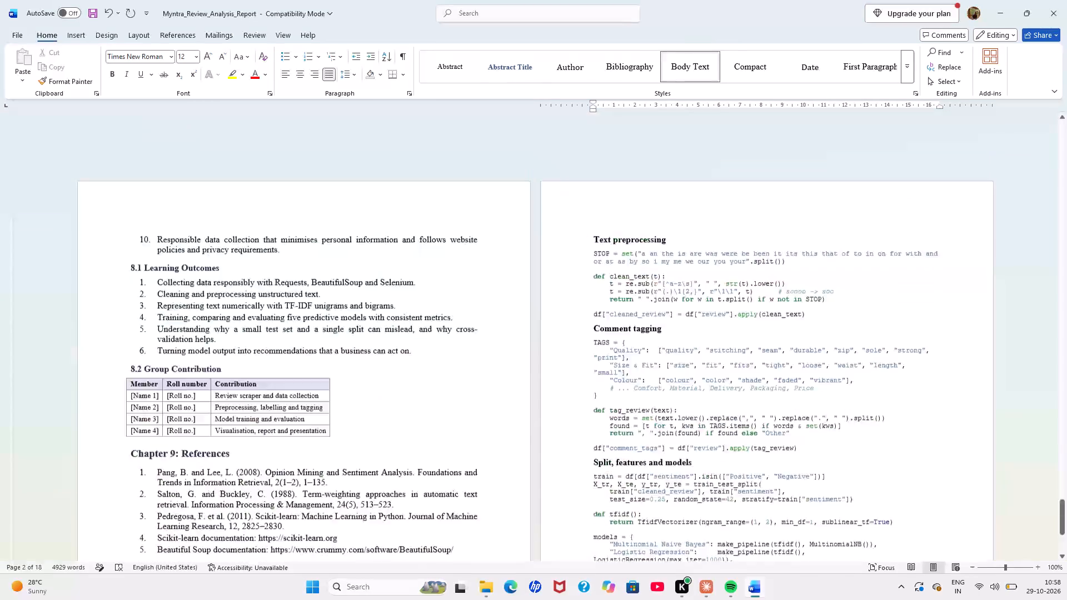
{"action": "scroll", "coordinate": [604, 242], "scroll_direction": "down", "scroll_amount": 14}
{"action": "scroll", "coordinate": [604, 242], "scroll_direction": "up", "scroll_amount": 3}
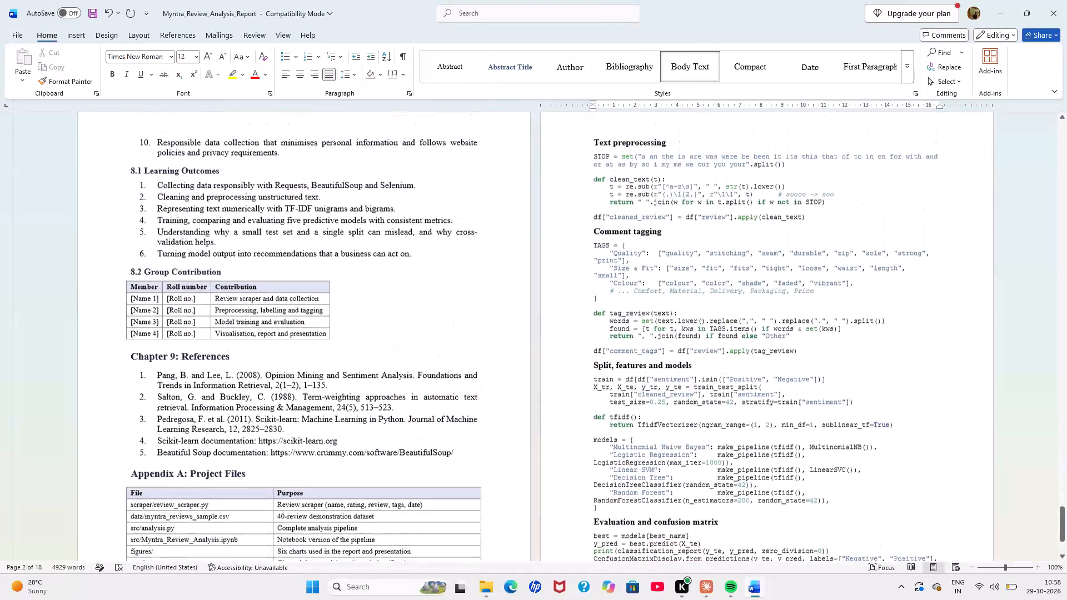
{"action": "scroll", "coordinate": [604, 242], "scroll_direction": "down", "scroll_amount": 7}
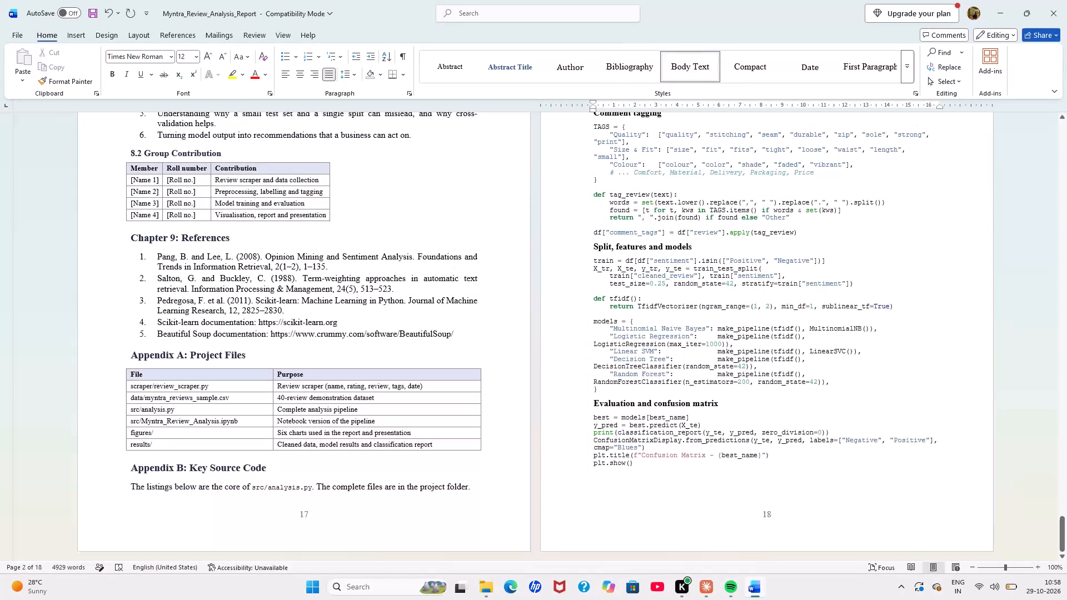
{"action": "scroll", "coordinate": [604, 242], "scroll_direction": "up", "scroll_amount": 2}
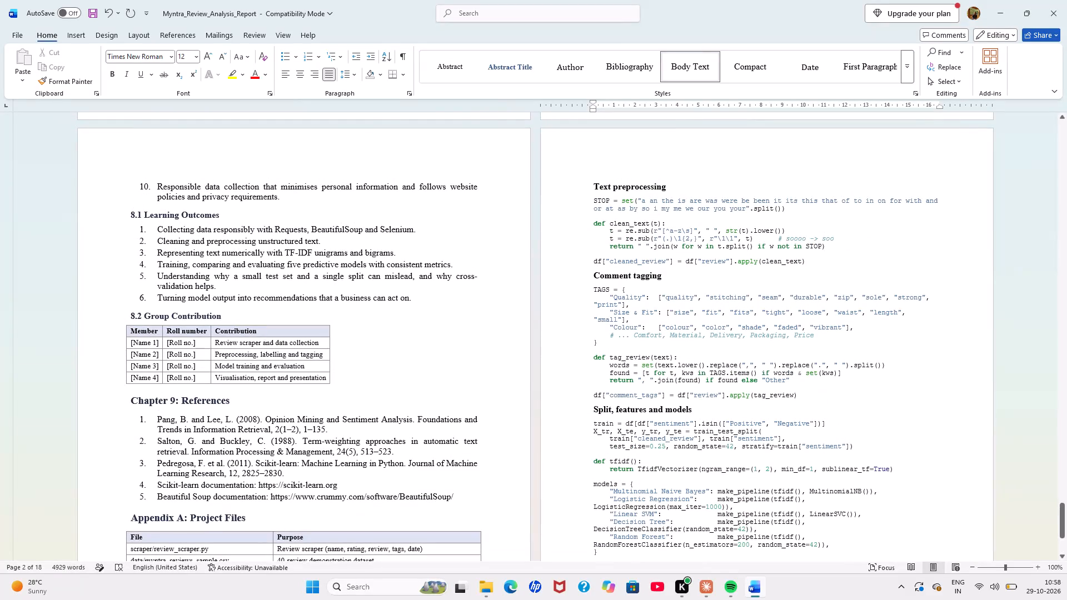
{"action": "left_click_drag", "start_coordinate": [590, 196], "coordinate": [767, 273]}
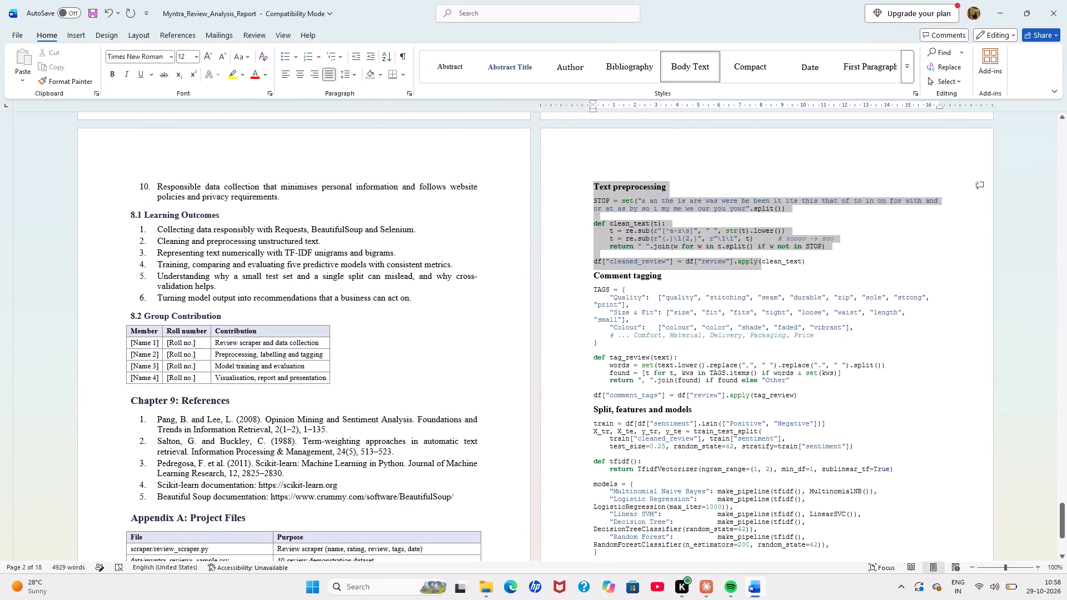
{"action": "left_click_drag", "start_coordinate": [767, 273], "coordinate": [770, 249]}
{"action": "left_click", "coordinate": [770, 249]}
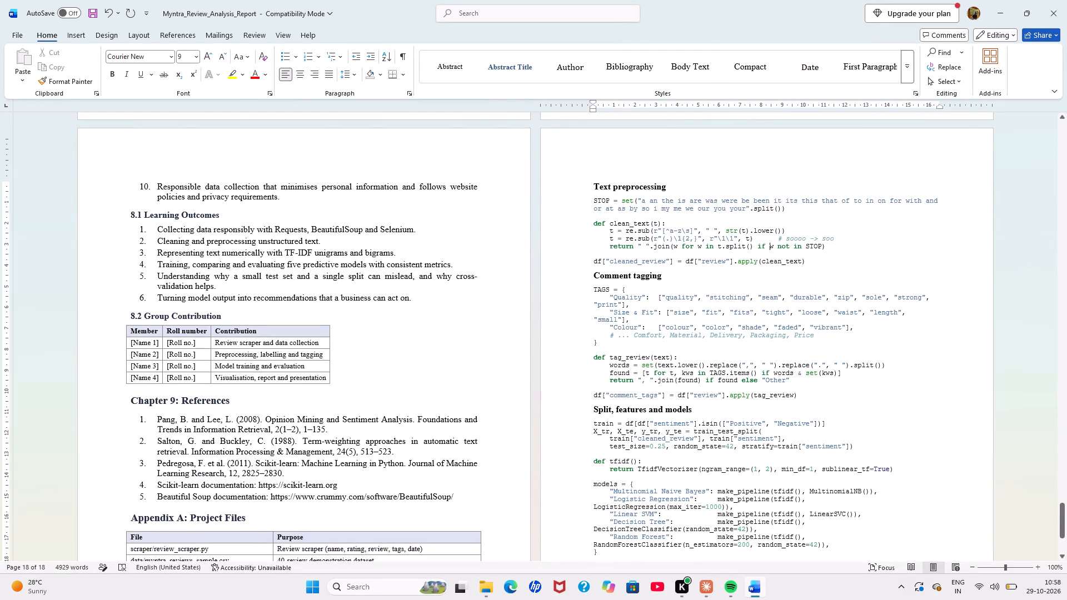
Set the code listing under "Text preprocessing" to Times New Roman, size 12.
{"action": "left_click_drag", "start_coordinate": [595, 202], "coordinate": [822, 263]}
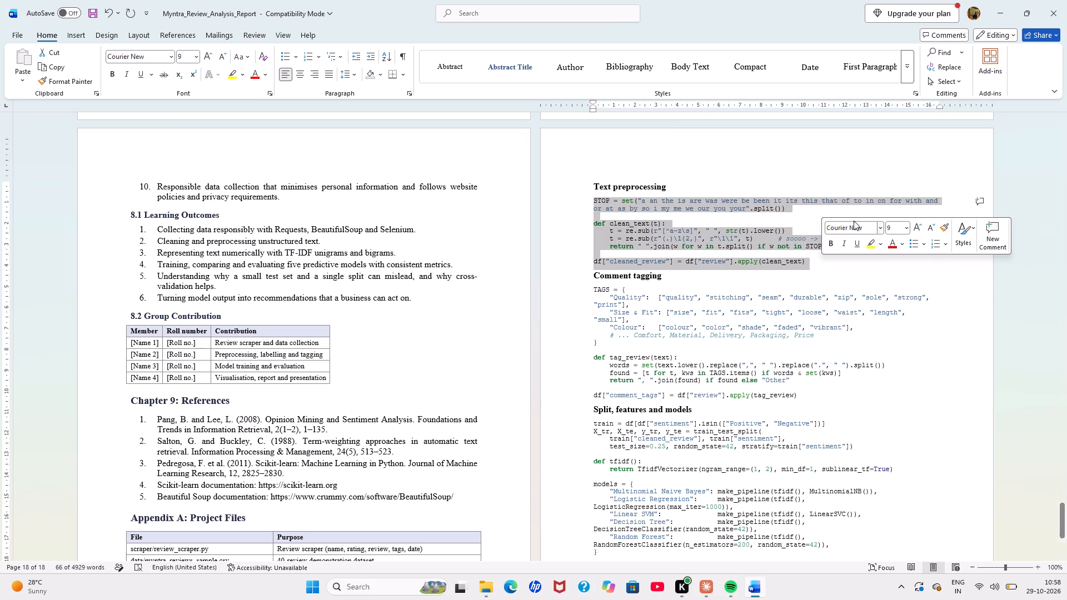
{"action": "left_click", "coordinate": [169, 55]}
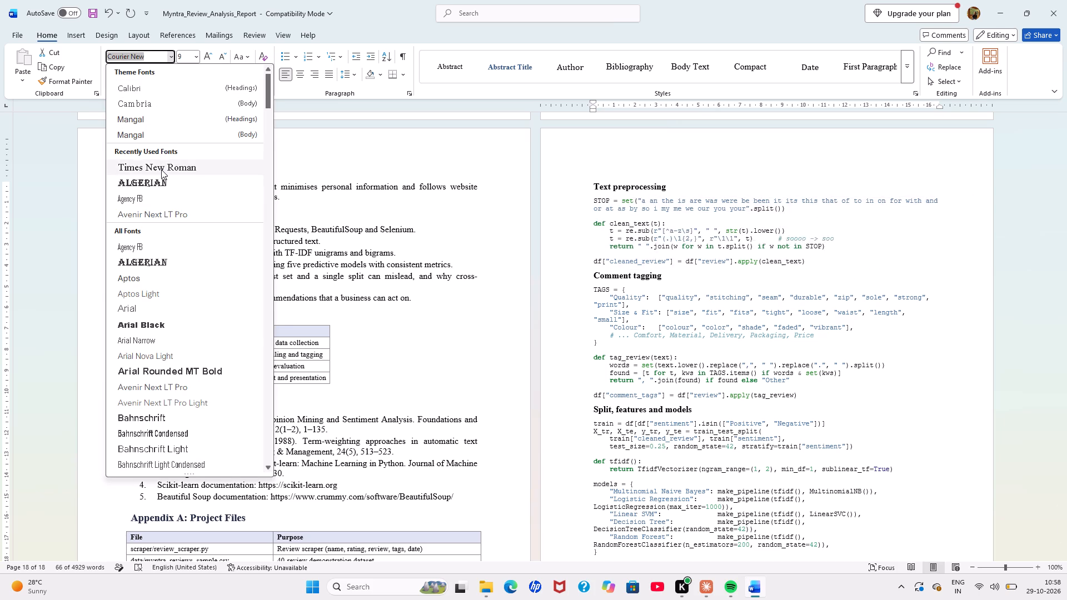
{"action": "left_click", "coordinate": [161, 169]}
{"action": "left_click", "coordinate": [196, 59]}
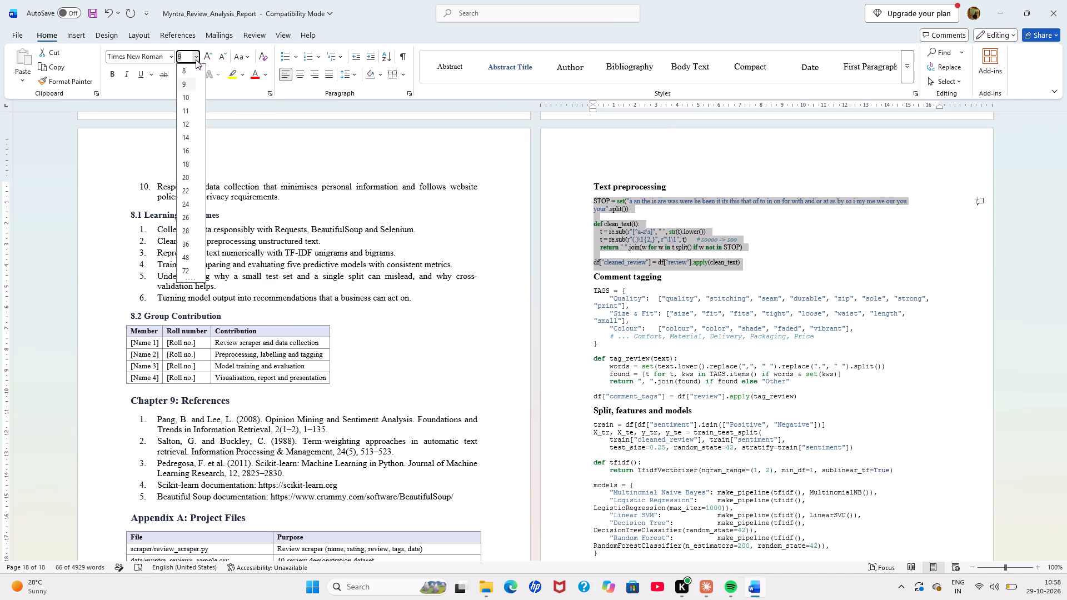
{"action": "left_click", "coordinate": [191, 124]}
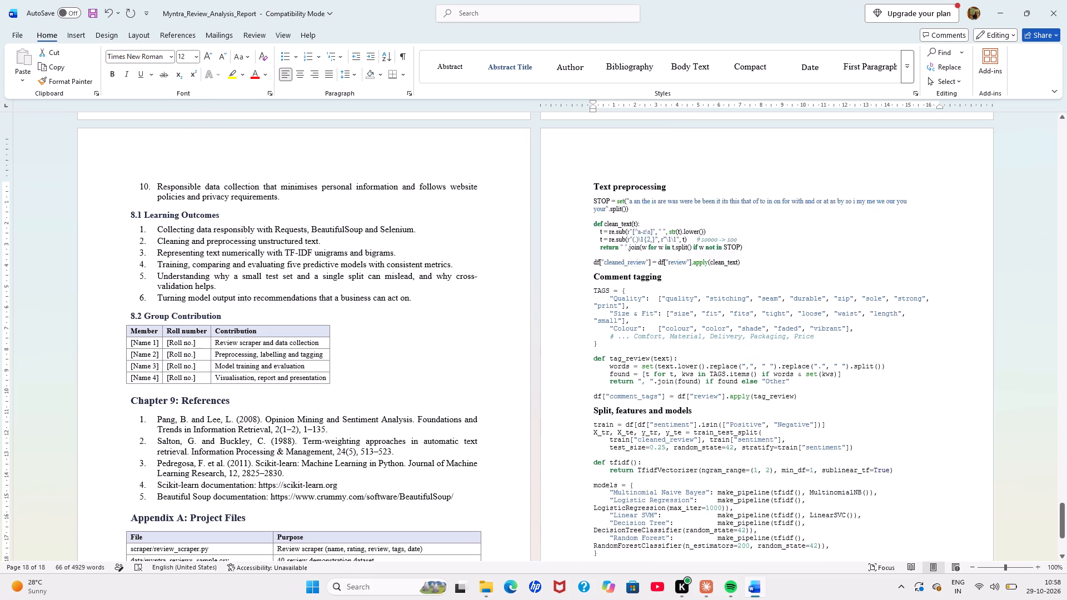
{"action": "left_click", "coordinate": [610, 236]}
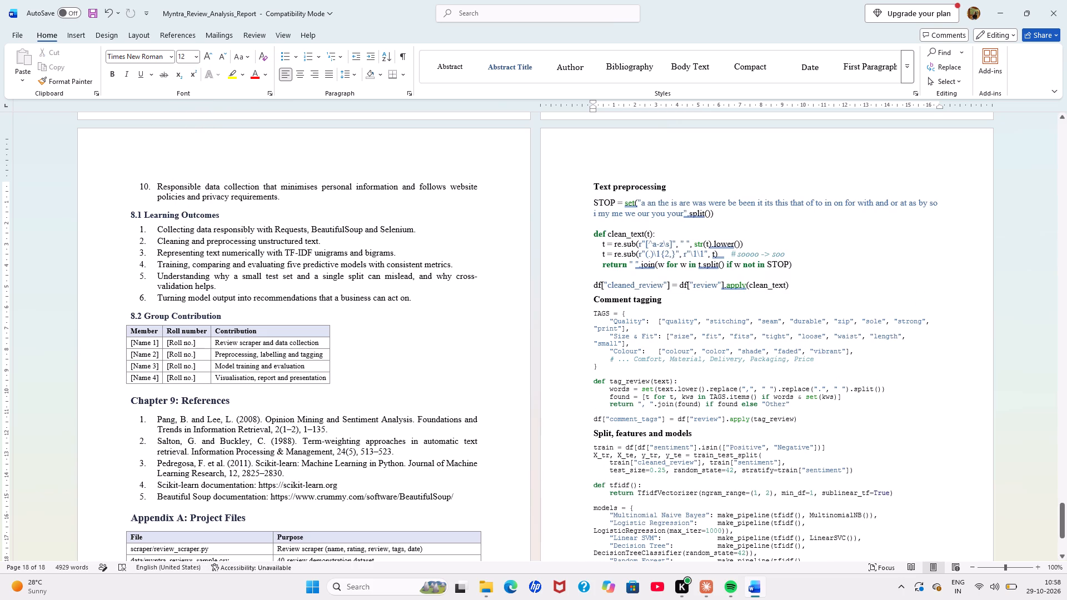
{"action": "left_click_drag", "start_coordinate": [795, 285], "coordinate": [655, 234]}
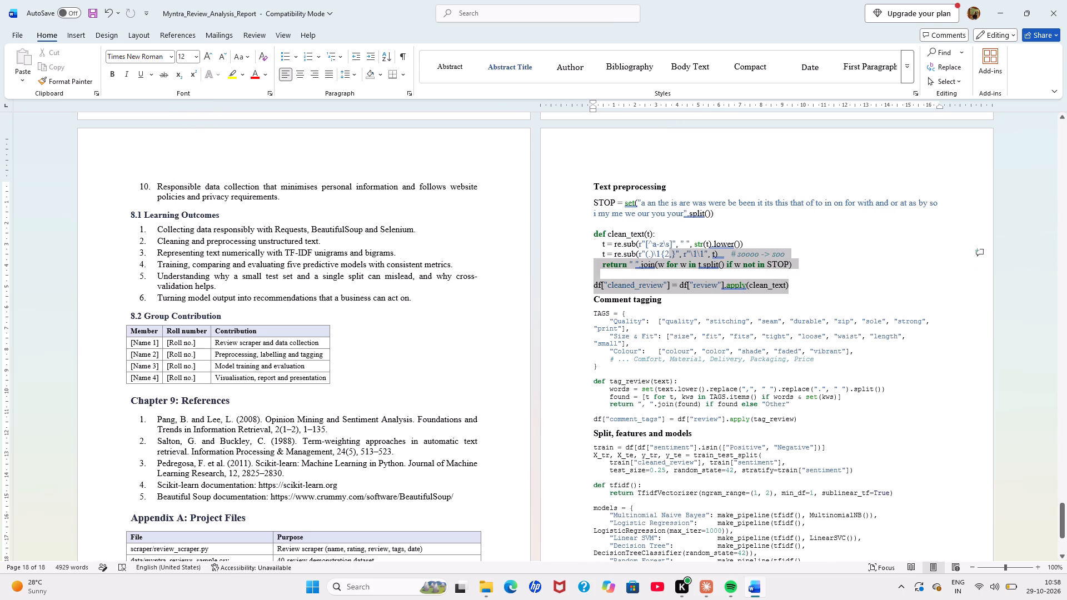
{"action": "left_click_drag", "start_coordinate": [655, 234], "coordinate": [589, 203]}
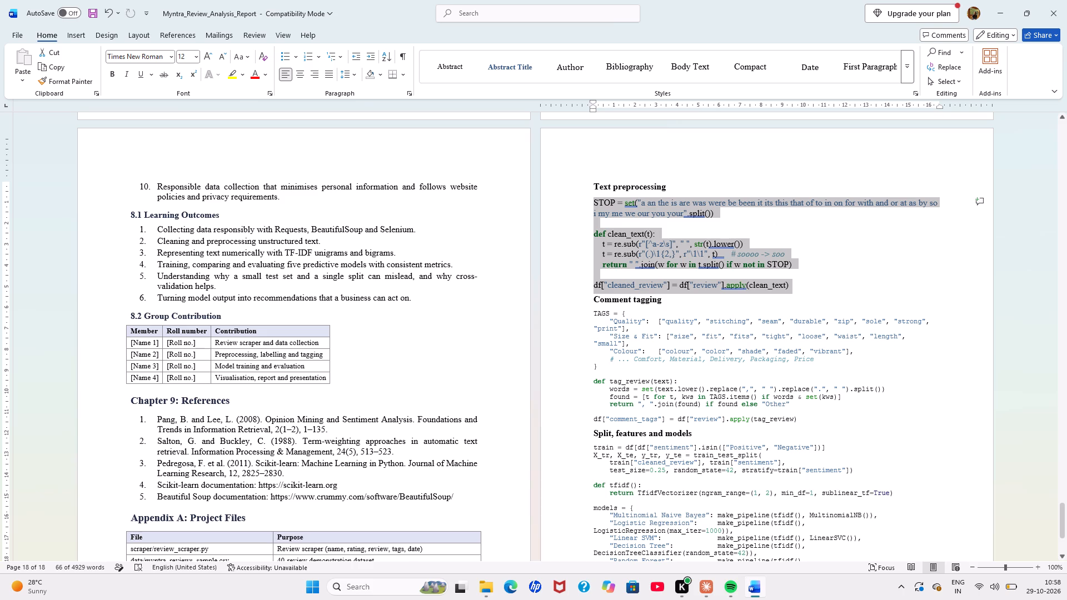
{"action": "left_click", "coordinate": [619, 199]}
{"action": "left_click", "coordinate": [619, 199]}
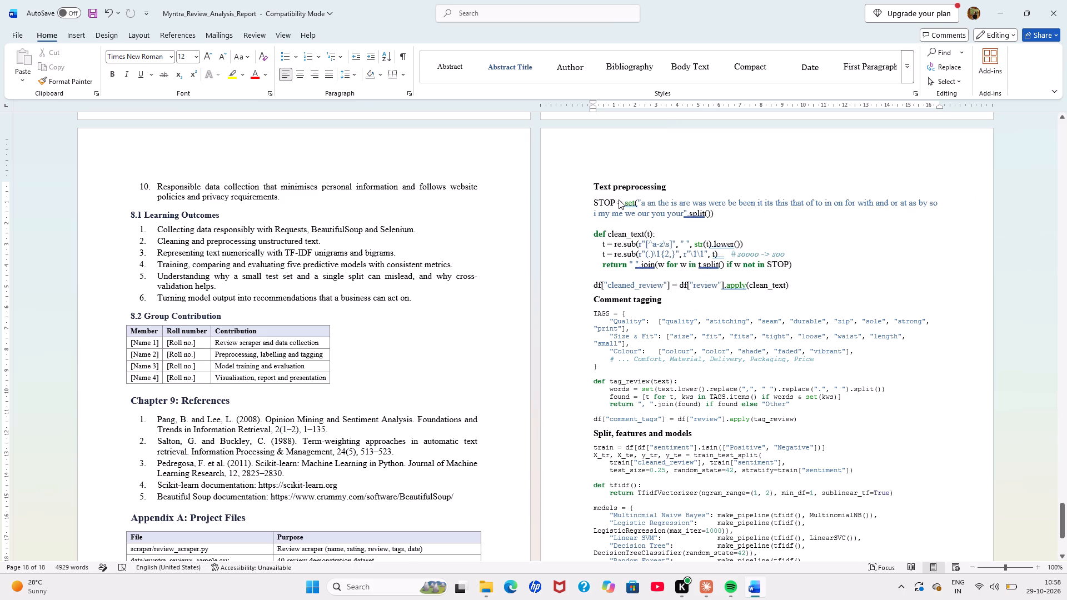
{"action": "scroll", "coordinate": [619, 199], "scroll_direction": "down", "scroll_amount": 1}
Set the "Comment tagging" heading and the code listing beneath it to Times New Roman, size 12.
{"action": "left_click_drag", "start_coordinate": [596, 308], "coordinate": [710, 436]}
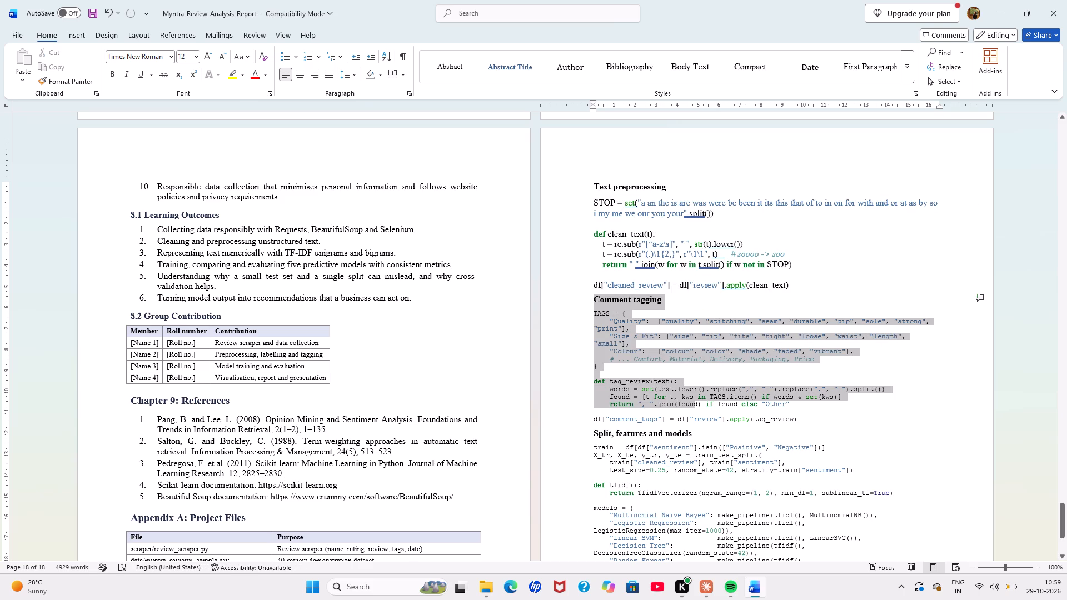
{"action": "left_click_drag", "start_coordinate": [710, 436], "coordinate": [799, 422]}
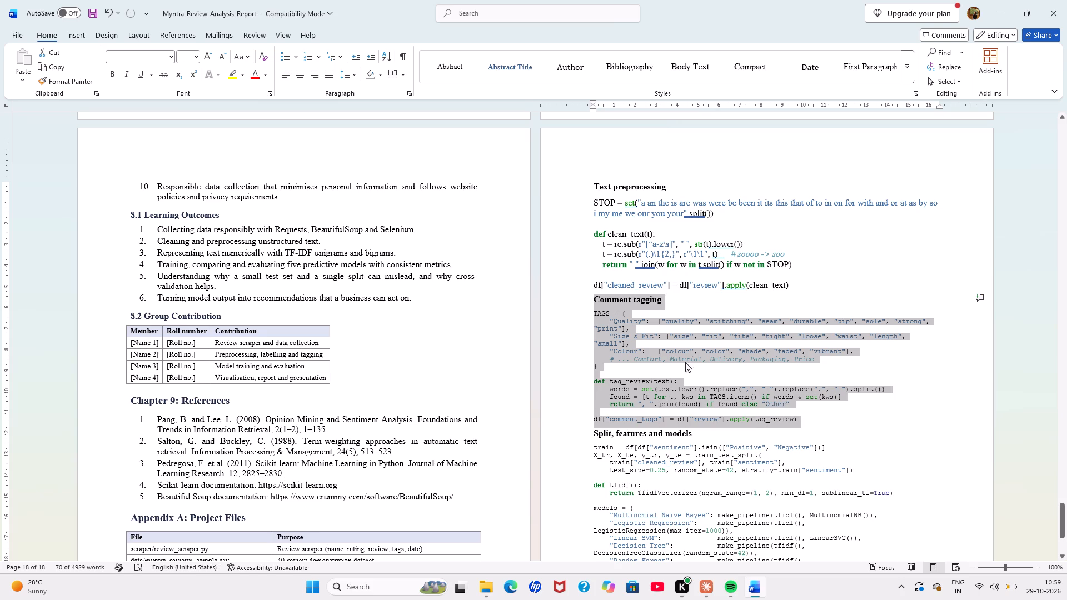
{"action": "left_click", "coordinate": [171, 52]}
{"action": "left_click", "coordinate": [179, 166]}
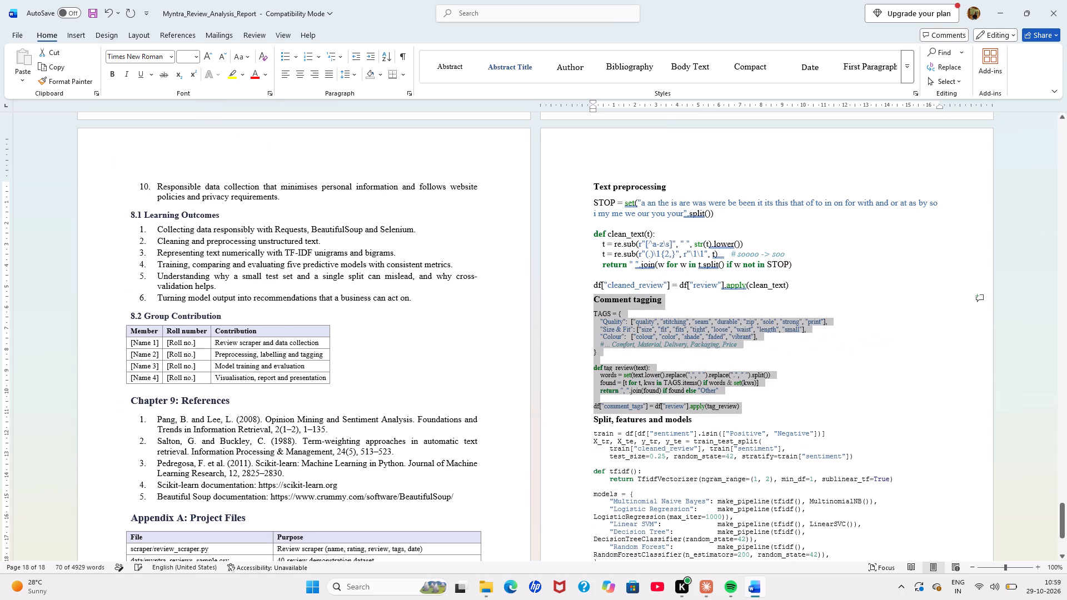
{"action": "left_click", "coordinate": [197, 62]}
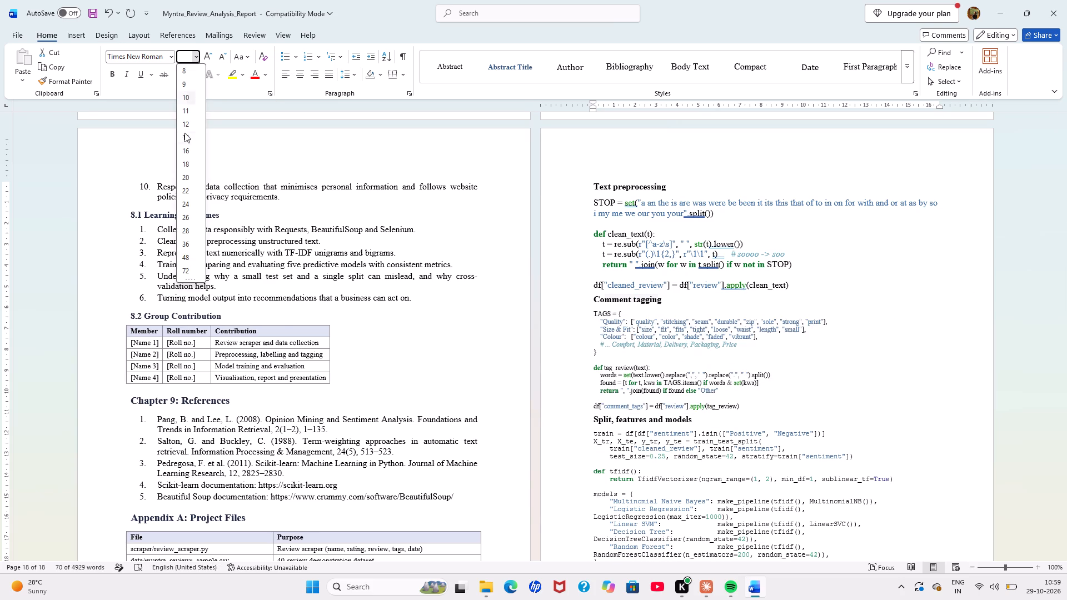
{"action": "left_click", "coordinate": [183, 126]}
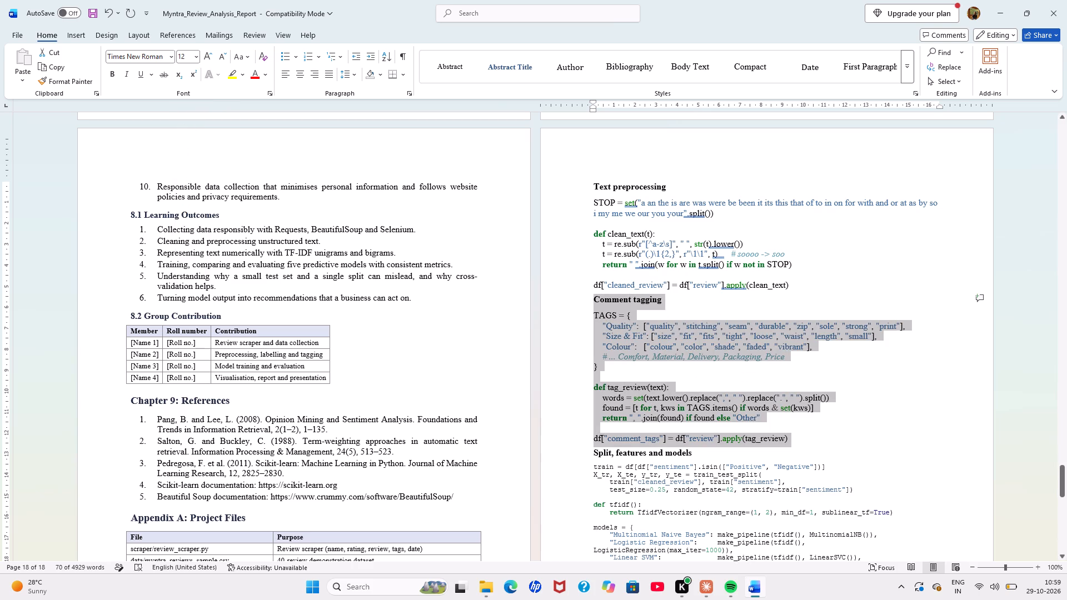
{"action": "left_click", "coordinate": [591, 282]}
Set the whole code listing under "Split, features and models" to Times New Roman, size 12.
{"action": "scroll", "coordinate": [591, 282], "scroll_direction": "down", "scroll_amount": 1}
{"action": "scroll", "coordinate": [591, 282], "scroll_direction": "up", "scroll_amount": 1, "text": "ctrl"}
{"action": "scroll", "coordinate": [591, 282], "scroll_direction": "down", "scroll_amount": 1, "text": "ctrl"}
{"action": "scroll", "coordinate": [591, 282], "scroll_direction": "down", "scroll_amount": 1}
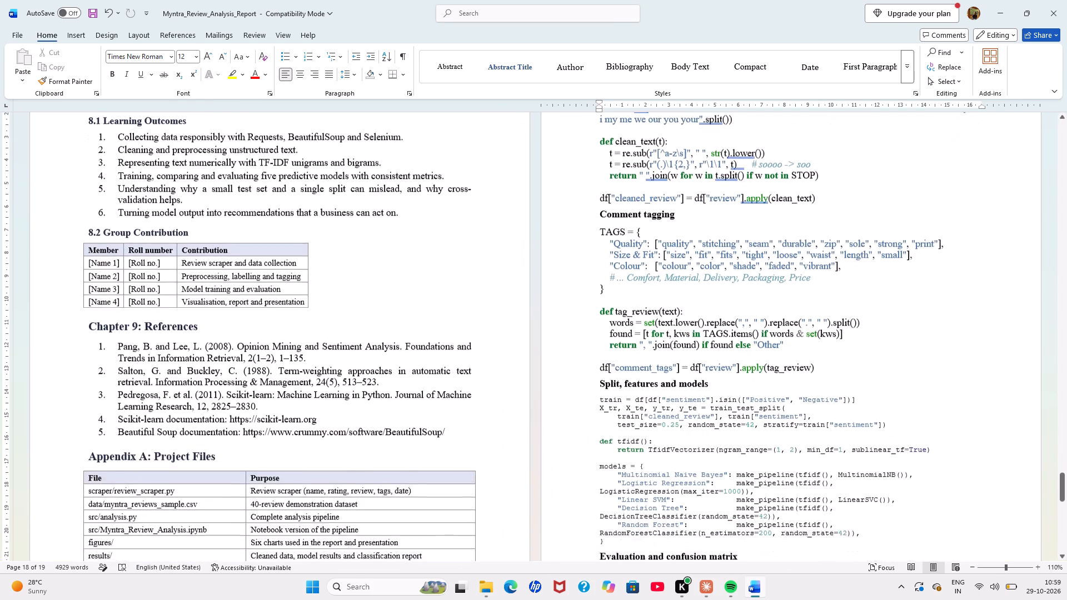
{"action": "scroll", "coordinate": [591, 282], "scroll_direction": "down", "scroll_amount": 1}
{"action": "scroll", "coordinate": [591, 282], "scroll_direction": "right", "scroll_amount": 1}
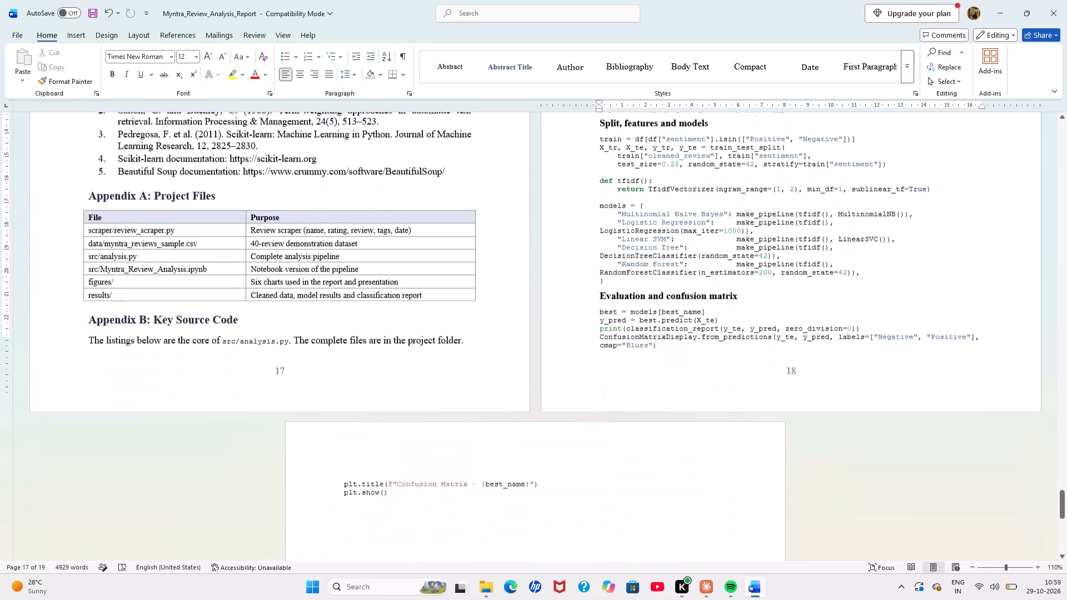
{"action": "scroll", "coordinate": [591, 282], "scroll_direction": "up", "scroll_amount": 1}
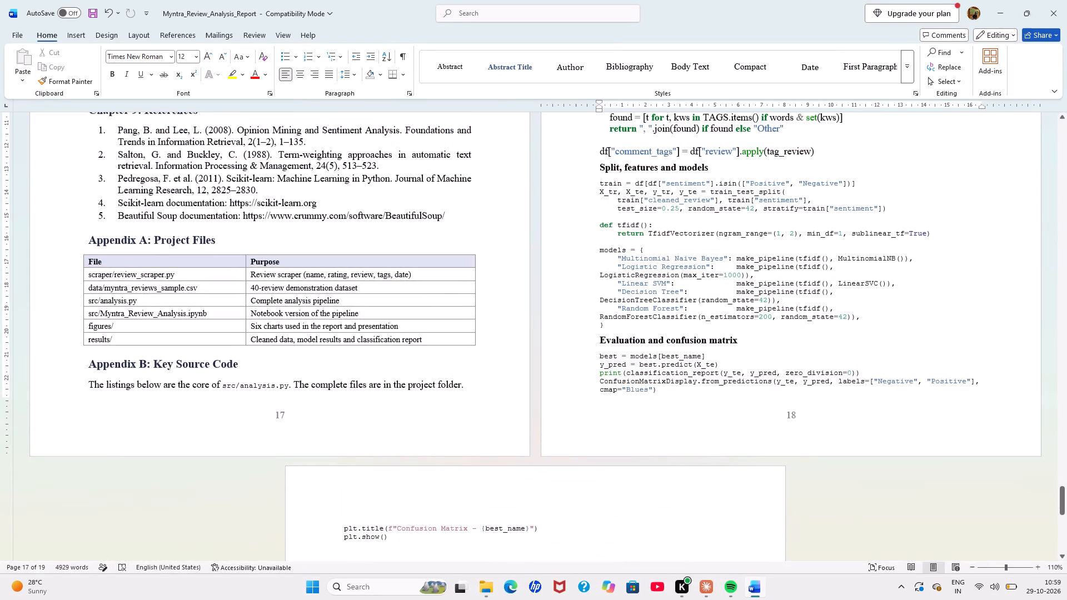
{"action": "left_click_drag", "start_coordinate": [598, 189], "coordinate": [639, 238]}
{"action": "left_click", "coordinate": [639, 238]}
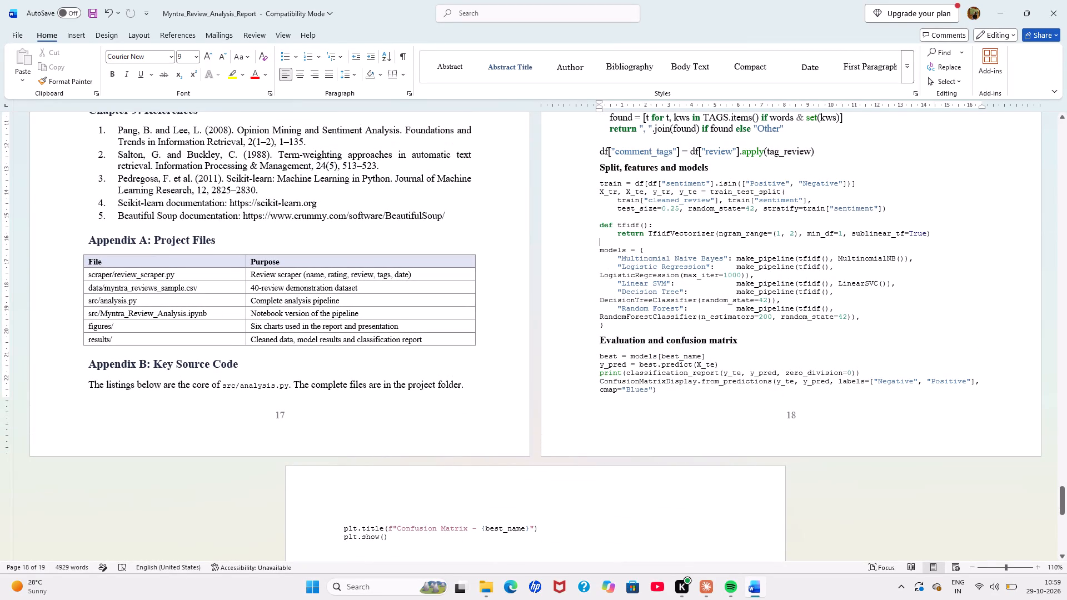
{"action": "left_click_drag", "start_coordinate": [600, 182], "coordinate": [650, 308]}
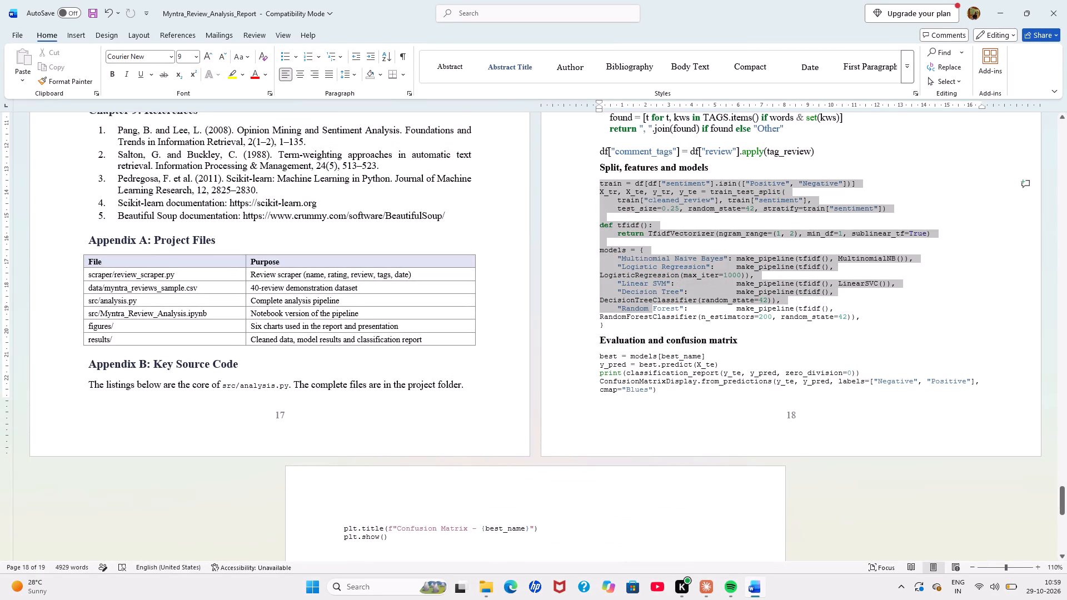
{"action": "left_click_drag", "start_coordinate": [650, 308], "coordinate": [655, 353]}
{"action": "left_click", "coordinate": [655, 353]}
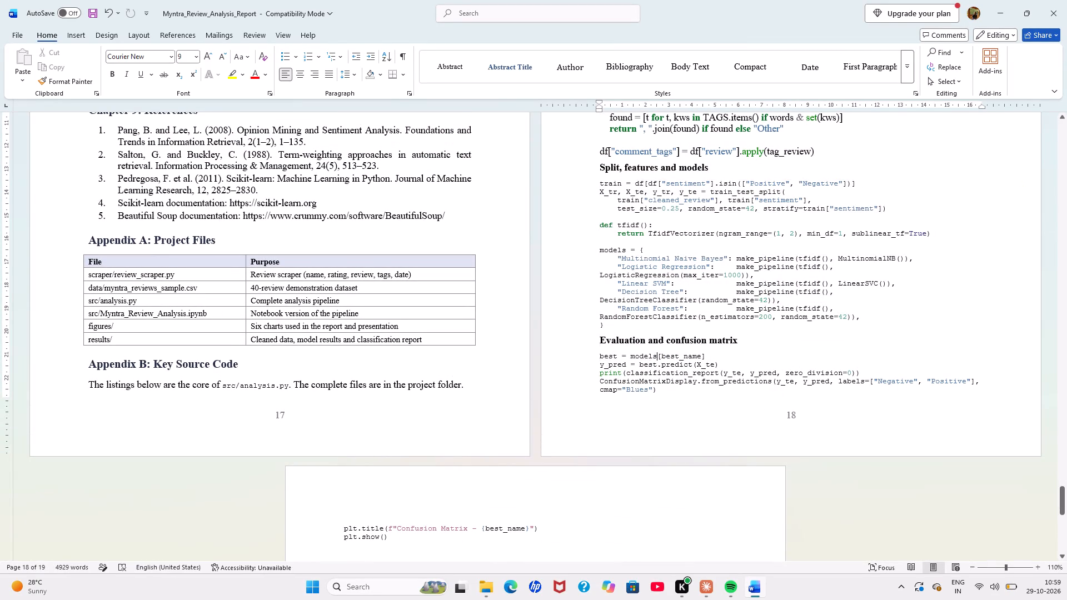
{"action": "left_click_drag", "start_coordinate": [606, 330], "coordinate": [590, 193]}
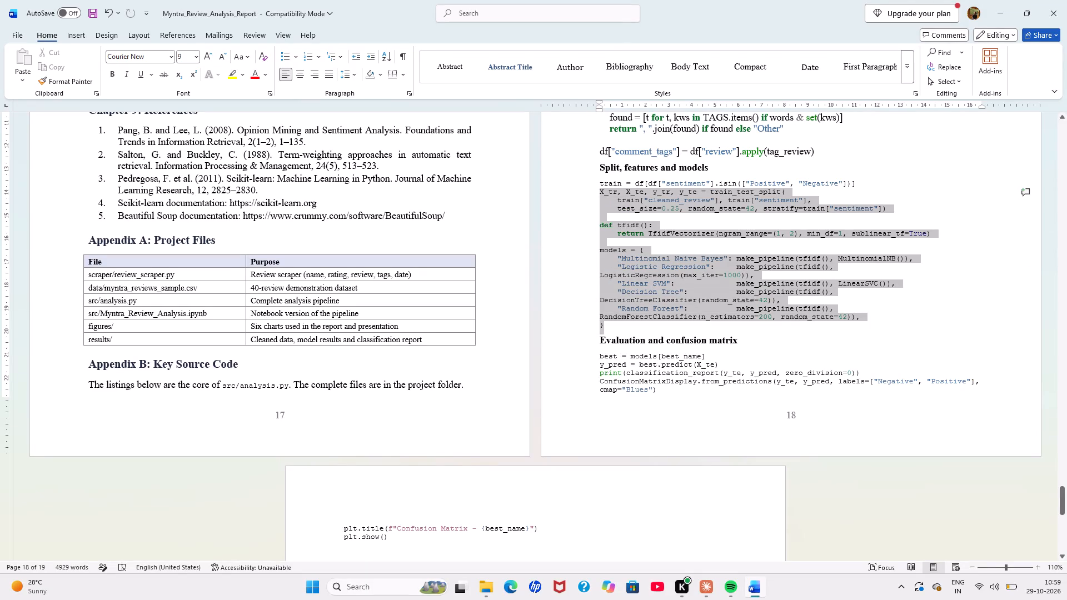
{"action": "left_click_drag", "start_coordinate": [590, 193], "coordinate": [590, 187]}
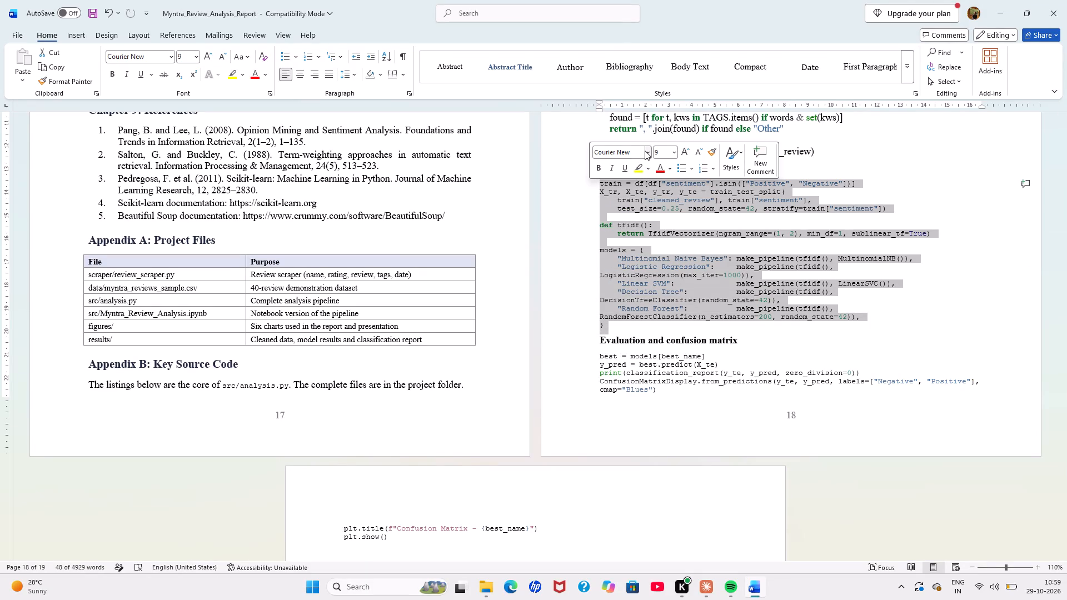
{"action": "left_click", "coordinate": [645, 151]}
{"action": "left_click", "coordinate": [644, 258]}
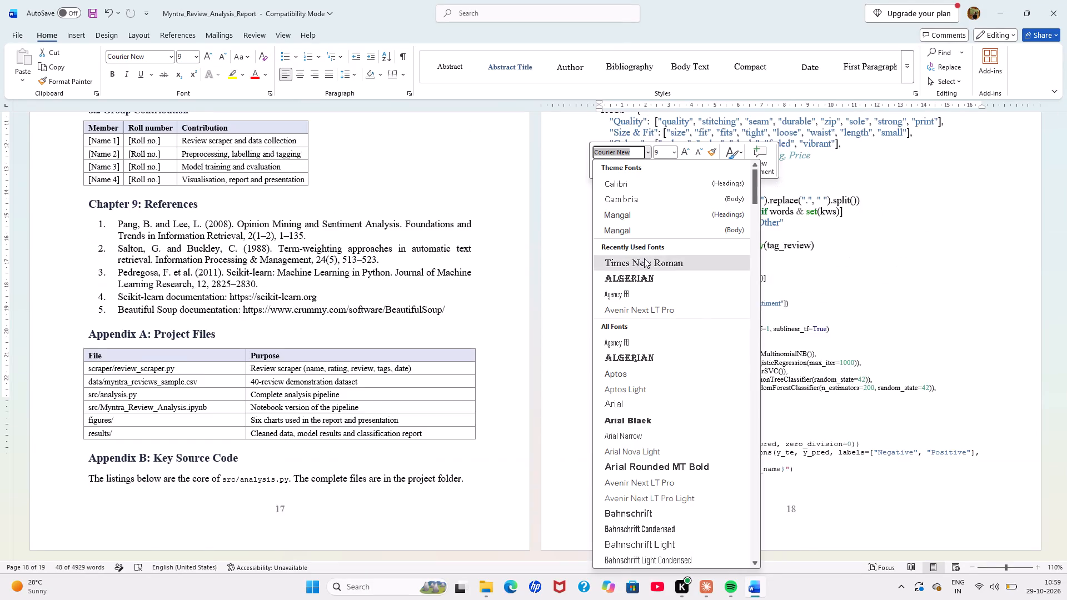
{"action": "left_click", "coordinate": [672, 154]}
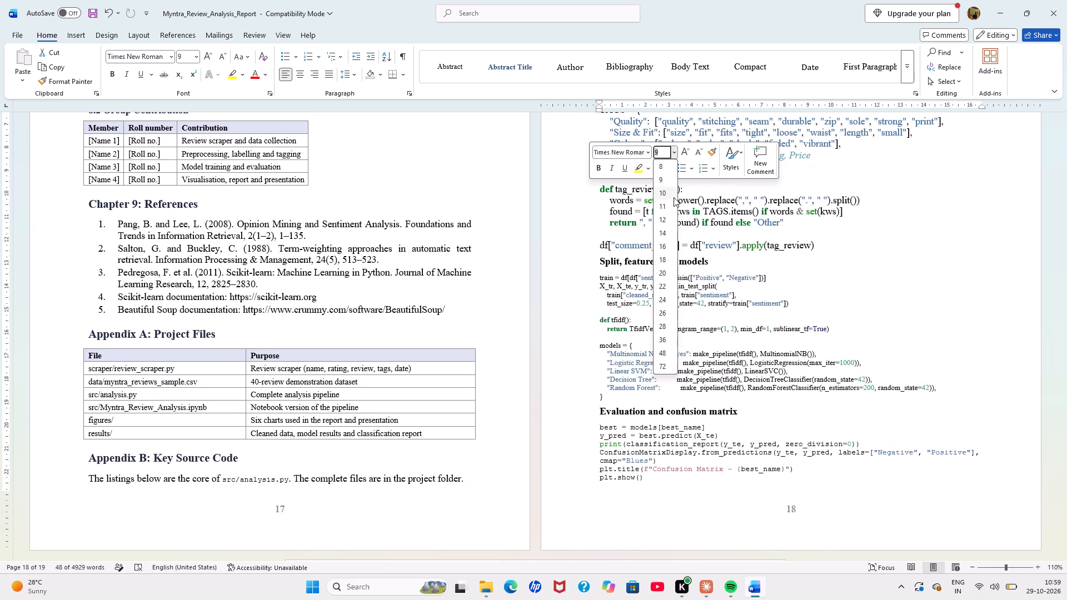
{"action": "left_click", "coordinate": [669, 220]}
{"action": "left_click", "coordinate": [612, 328]}
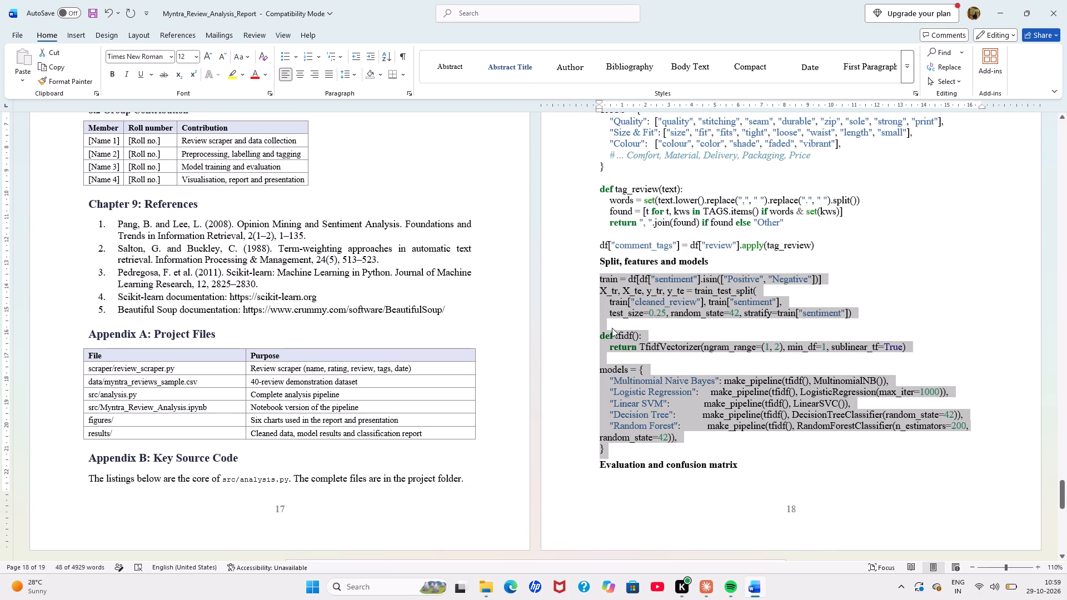
Set the "Evaluation and confusion matrix" code listing on the last page to size 12 and Times New Roman.
{"action": "scroll", "coordinate": [612, 328], "scroll_direction": "down", "scroll_amount": 4}
{"action": "scroll", "coordinate": [612, 328], "scroll_direction": "up", "scroll_amount": 1}
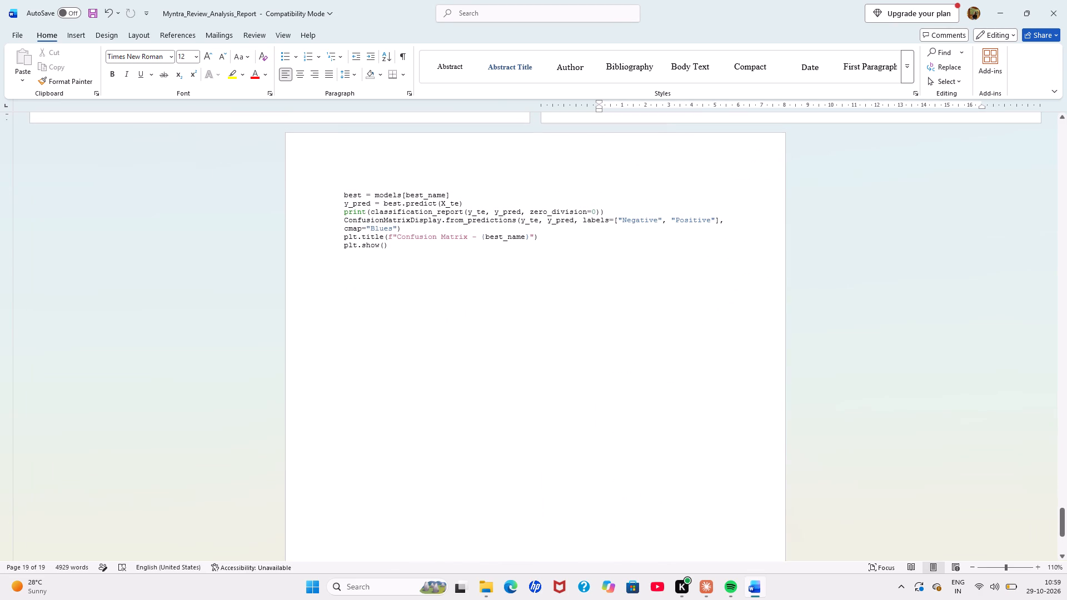
{"action": "left_click_drag", "start_coordinate": [435, 255], "coordinate": [353, 206]}
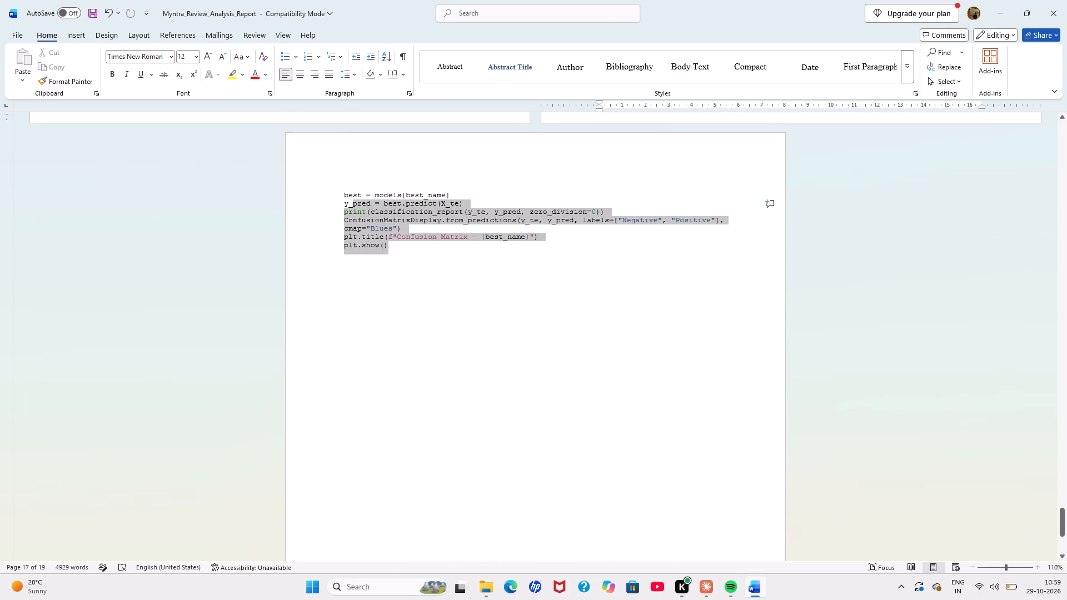
{"action": "left_click_drag", "start_coordinate": [353, 206], "coordinate": [340, 194]}
{"action": "left_click", "coordinate": [426, 159]}
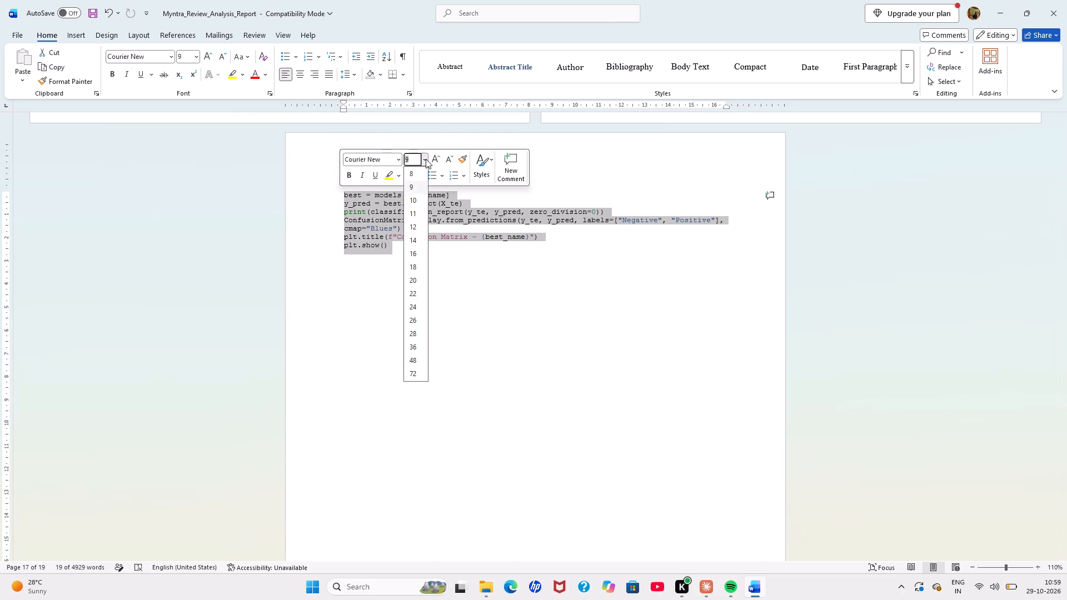
{"action": "left_click", "coordinate": [417, 226]}
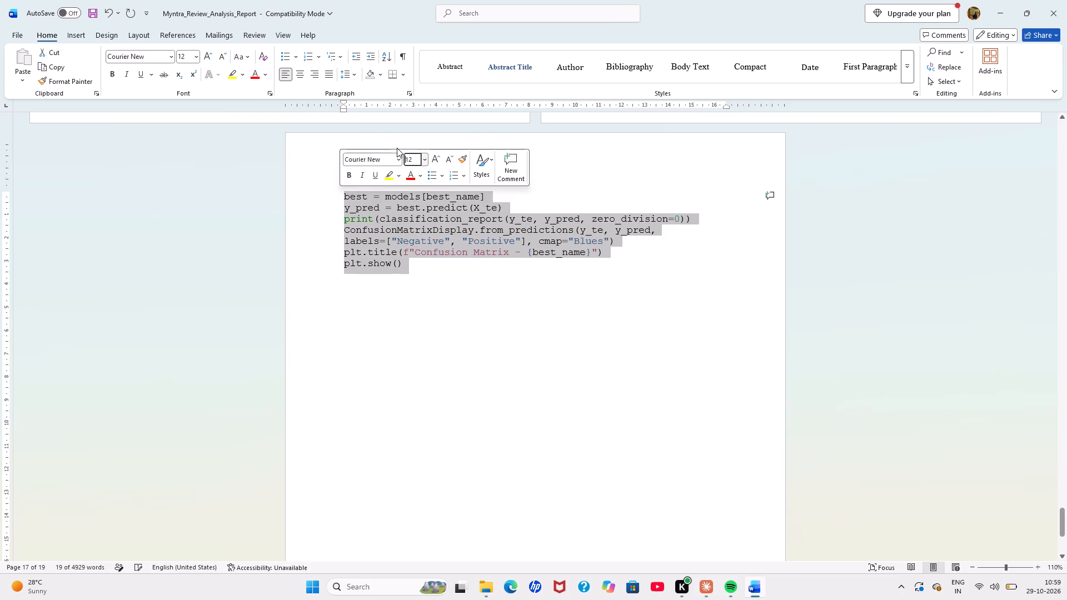
{"action": "left_click", "coordinate": [398, 160]}
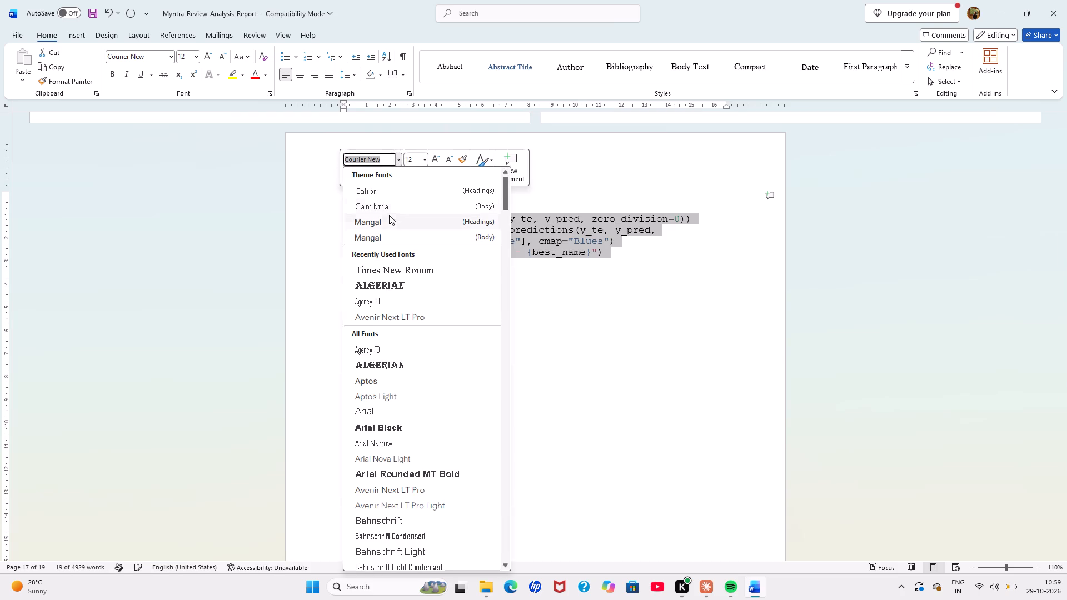
{"action": "left_click", "coordinate": [403, 267]}
{"action": "left_click", "coordinate": [403, 267]}
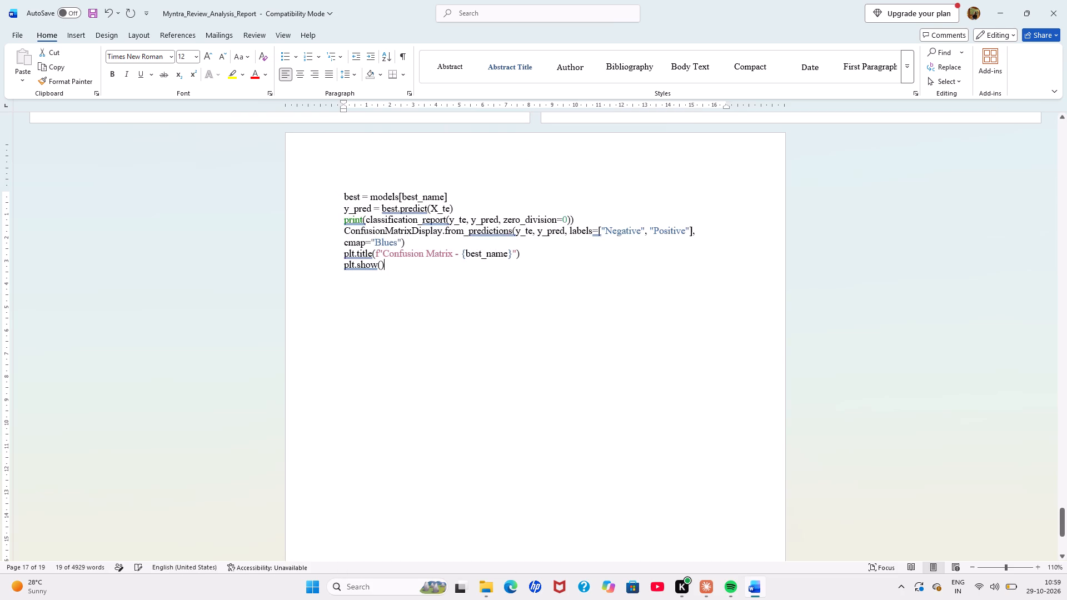
Insert two blank lines directly above the "Evaluation and confusion matrix" heading.
{"action": "scroll", "coordinate": [403, 267], "scroll_direction": "up", "scroll_amount": 2}
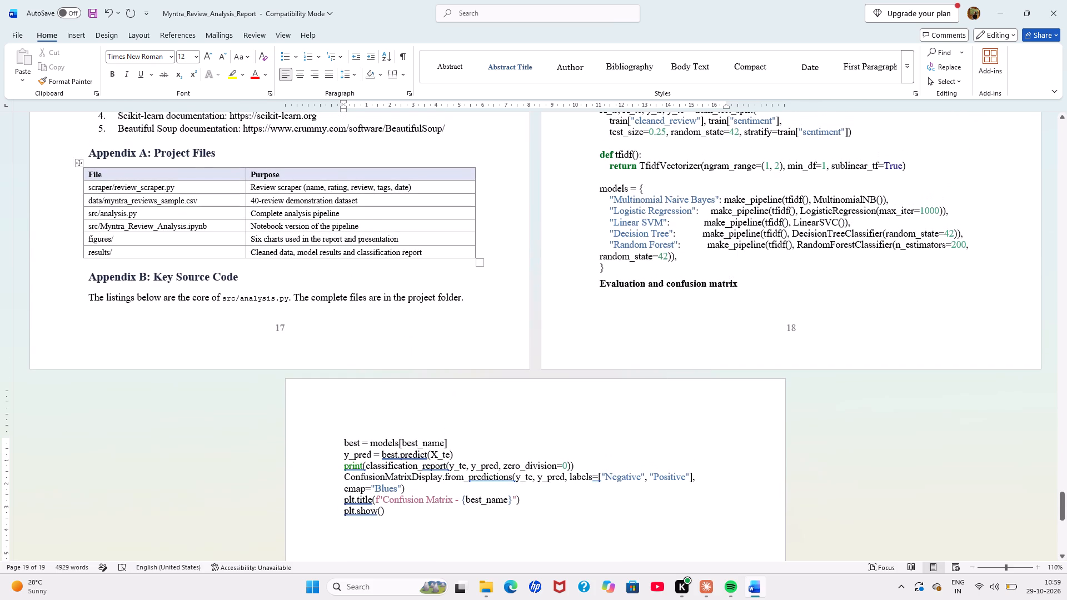
{"action": "left_click", "coordinate": [610, 274]}
{"action": "key", "text": "Return"}
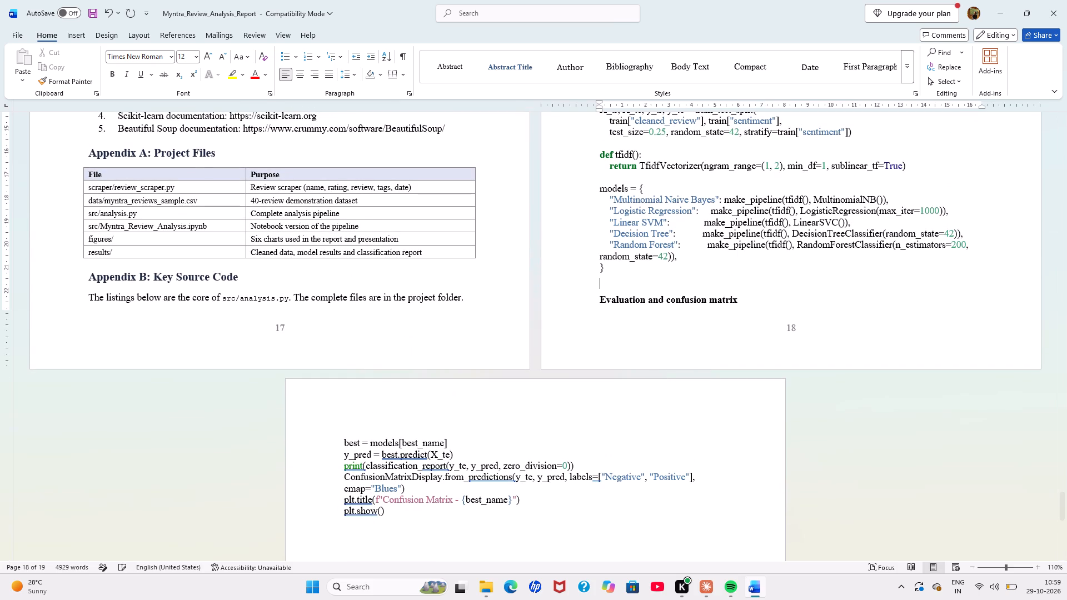
{"action": "key", "text": "Return"}
{"action": "scroll", "coordinate": [610, 274], "scroll_direction": "up", "scroll_amount": 4}
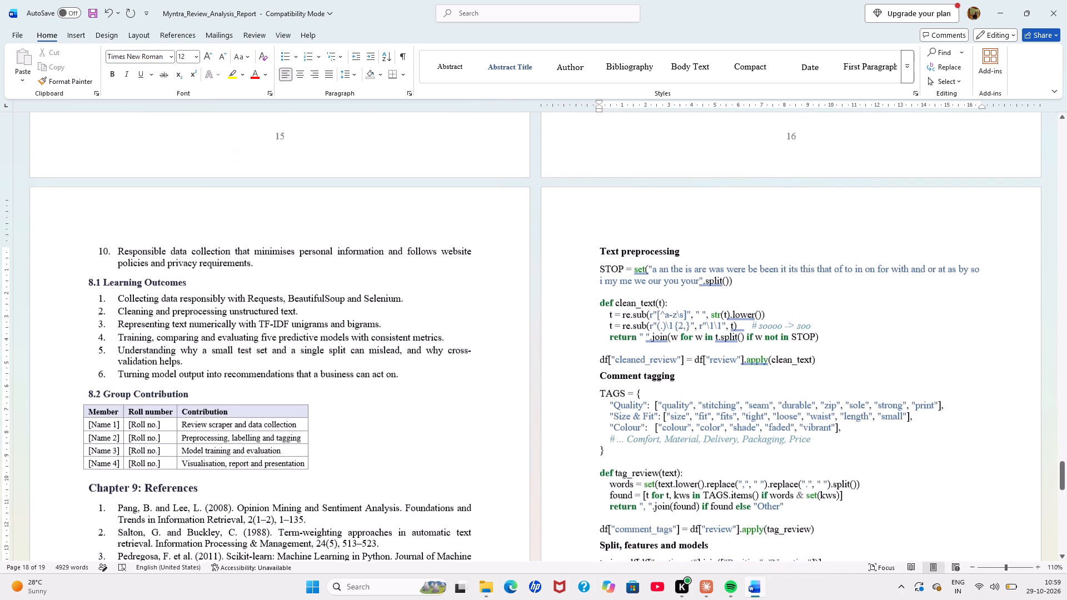
Delete everything between the report title and the Abstract heading: subtitle, group and department lines, and the Table of Contents.
{"action": "scroll", "coordinate": [610, 274], "scroll_direction": "up", "scroll_amount": 20}
{"action": "scroll", "coordinate": [610, 274], "scroll_direction": "up", "scroll_amount": 20}
{"action": "scroll", "coordinate": [610, 274], "scroll_direction": "up", "scroll_amount": 20}
{"action": "scroll", "coordinate": [610, 274], "scroll_direction": "up", "scroll_amount": 6}
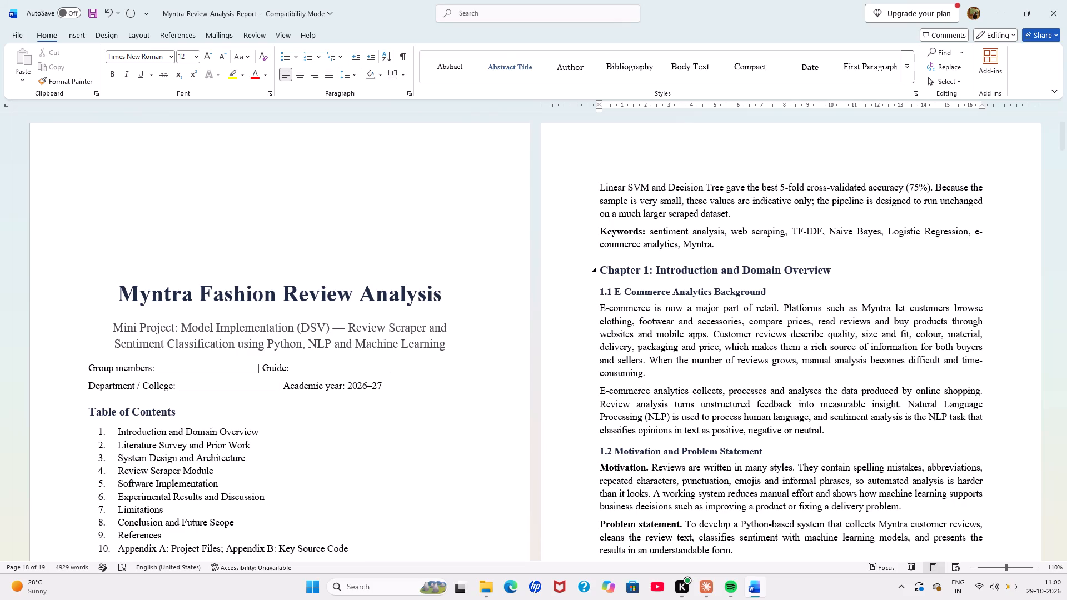
{"action": "scroll", "coordinate": [448, 363], "scroll_direction": "down", "scroll_amount": 4}
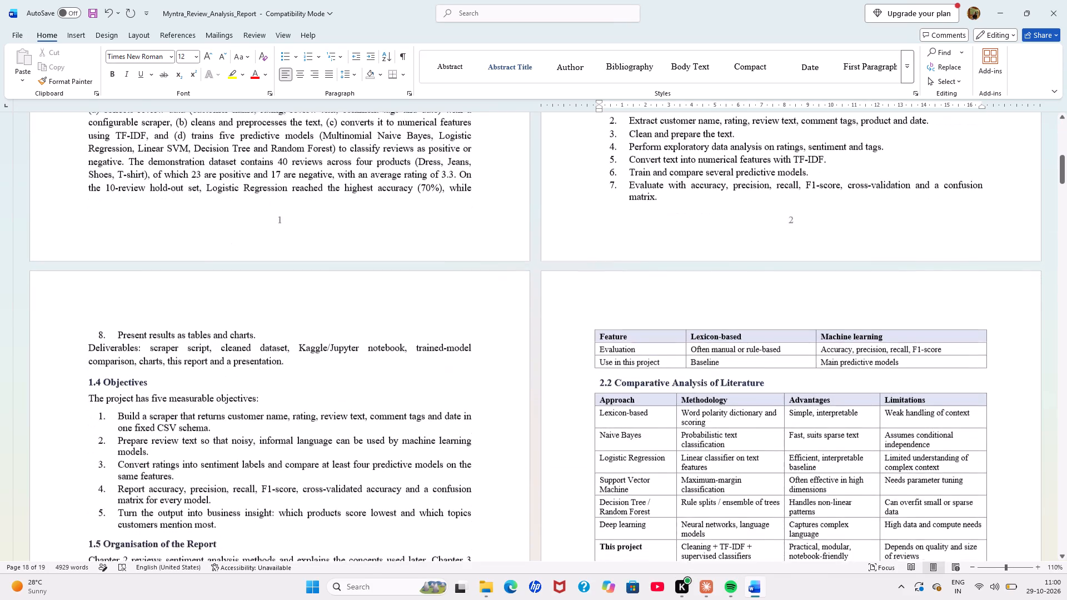
{"action": "scroll", "coordinate": [448, 363], "scroll_direction": "up", "scroll_amount": 2}
{"action": "scroll", "coordinate": [374, 364], "scroll_direction": "up", "scroll_amount": 4}
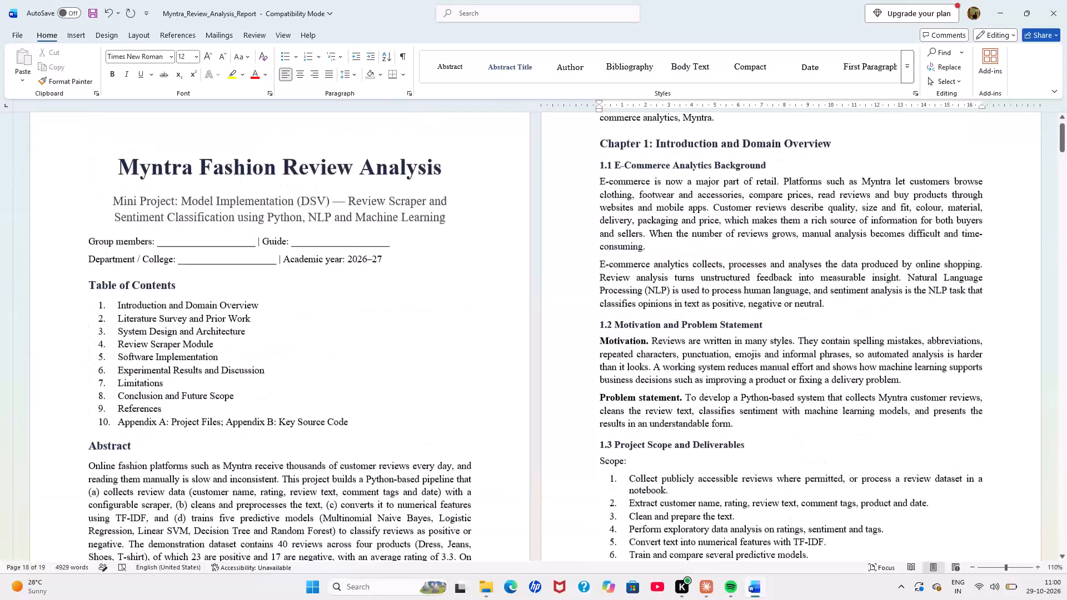
{"action": "scroll", "coordinate": [353, 387], "scroll_direction": "down", "scroll_amount": 1}
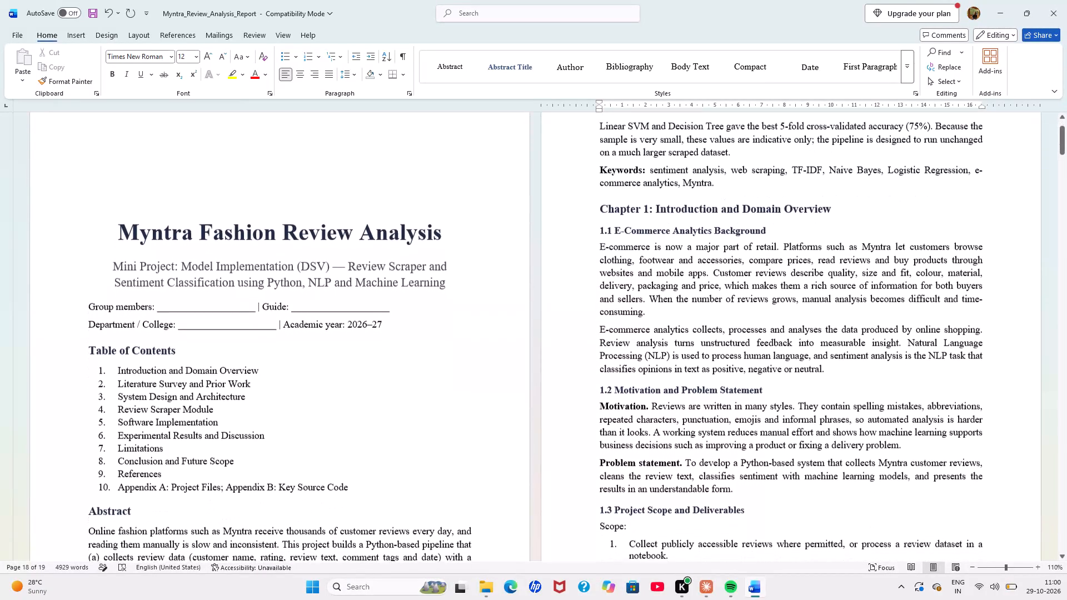
{"action": "scroll", "coordinate": [353, 387], "scroll_direction": "down", "scroll_amount": 2}
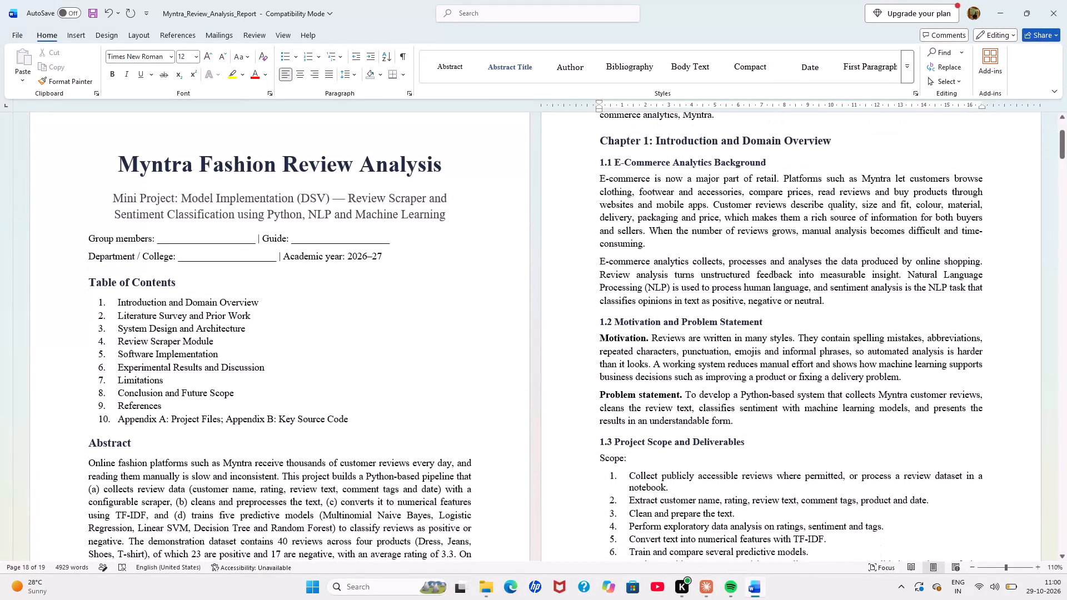
{"action": "left_click_drag", "start_coordinate": [352, 419], "coordinate": [124, 204]}
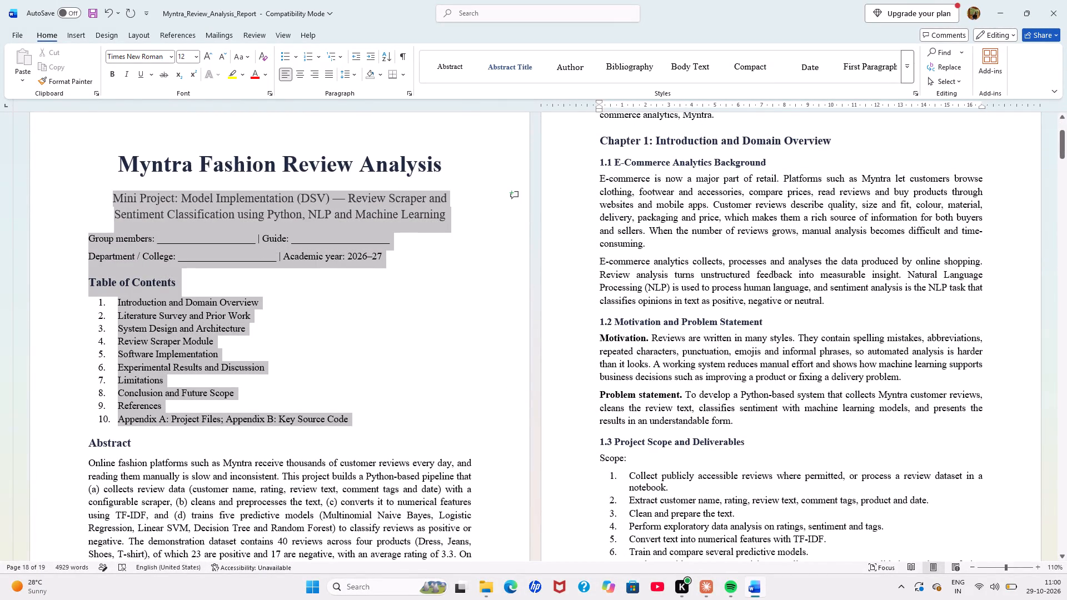
{"action": "left_click_drag", "start_coordinate": [124, 204], "coordinate": [123, 203]}
{"action": "key", "text": "BackSpace"}
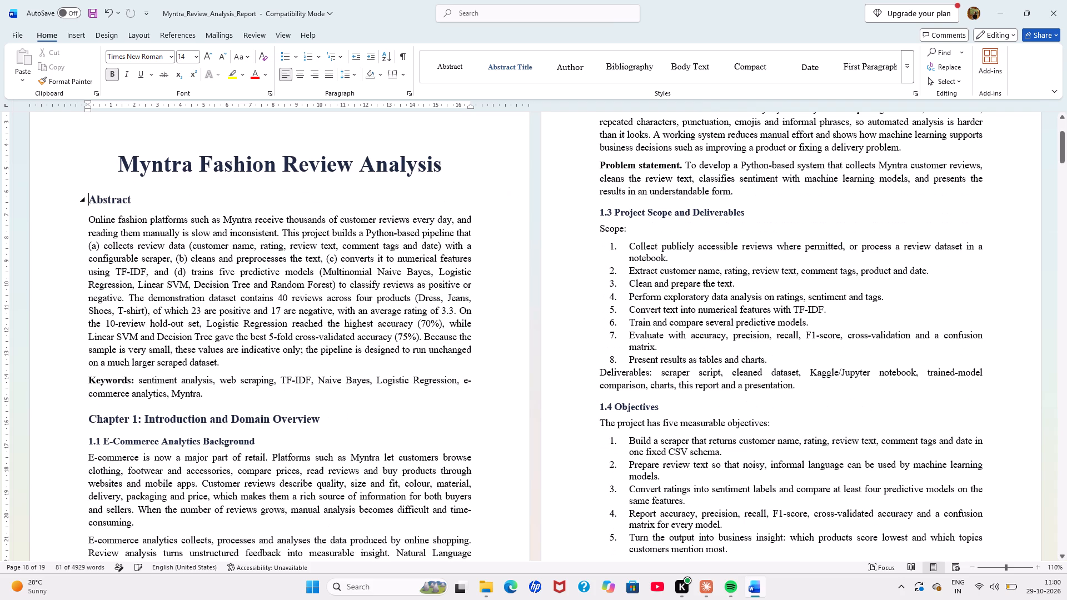
Set the header row shading of the table in section 2.1, Lexicon-Based vs Machine Learning Approaches, to No Color.
{"action": "scroll", "coordinate": [123, 203], "scroll_direction": "down", "scroll_amount": 4}
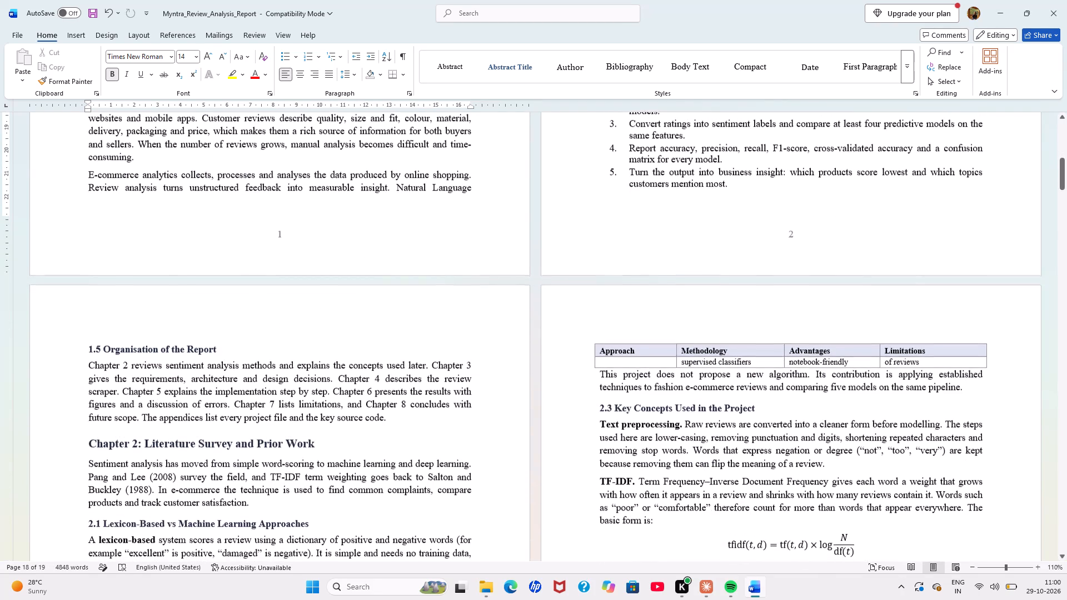
{"action": "scroll", "coordinate": [123, 203], "scroll_direction": "down", "scroll_amount": 4}
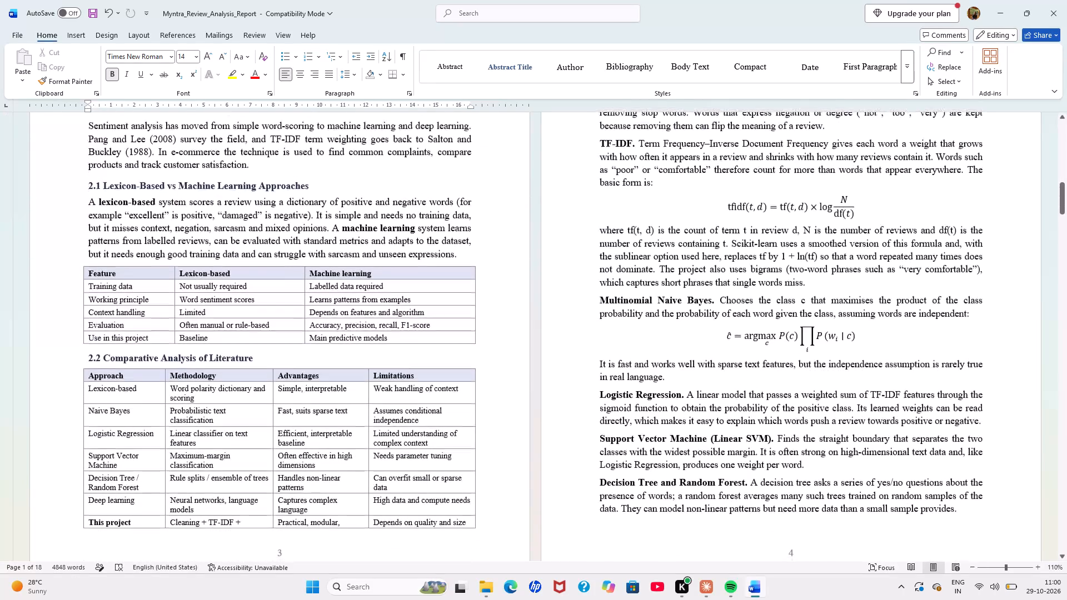
{"action": "left_click", "coordinate": [89, 278]}
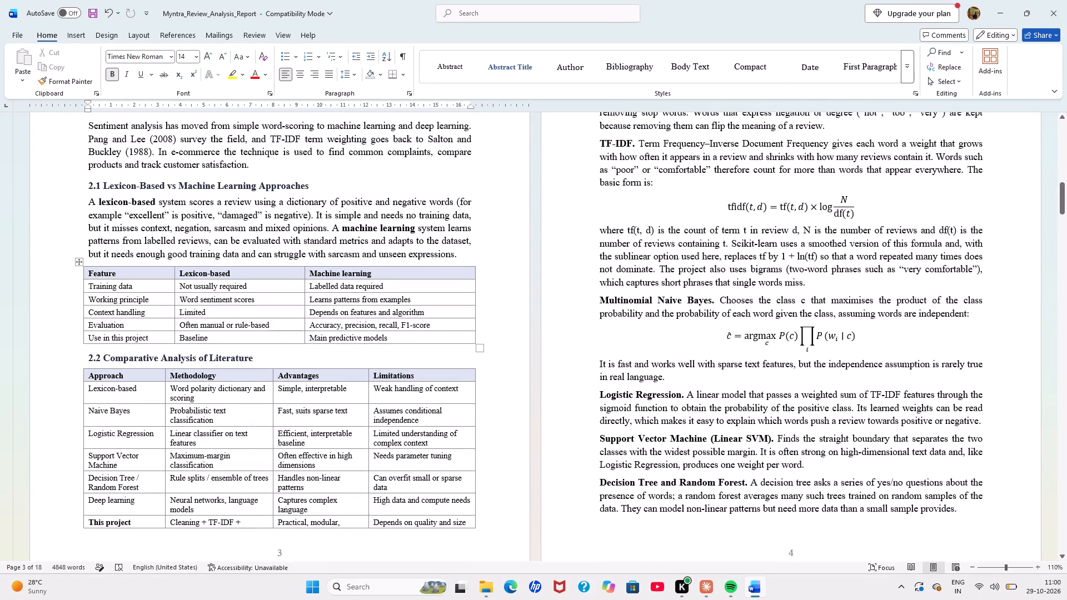
{"action": "left_click_drag", "start_coordinate": [89, 278], "coordinate": [257, 268]}
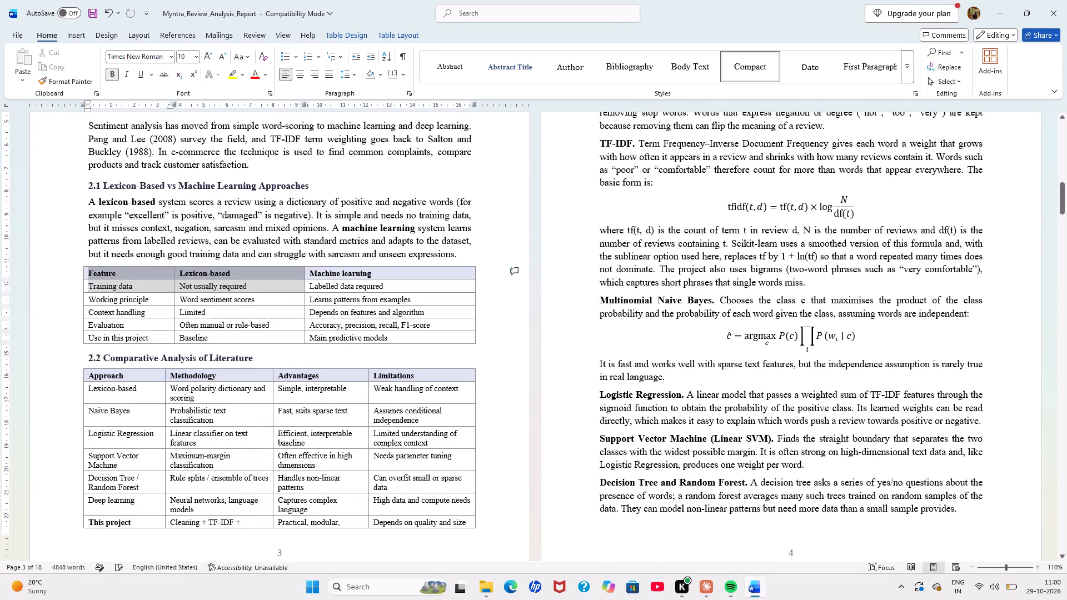
{"action": "left_click_drag", "start_coordinate": [257, 268], "coordinate": [358, 274]}
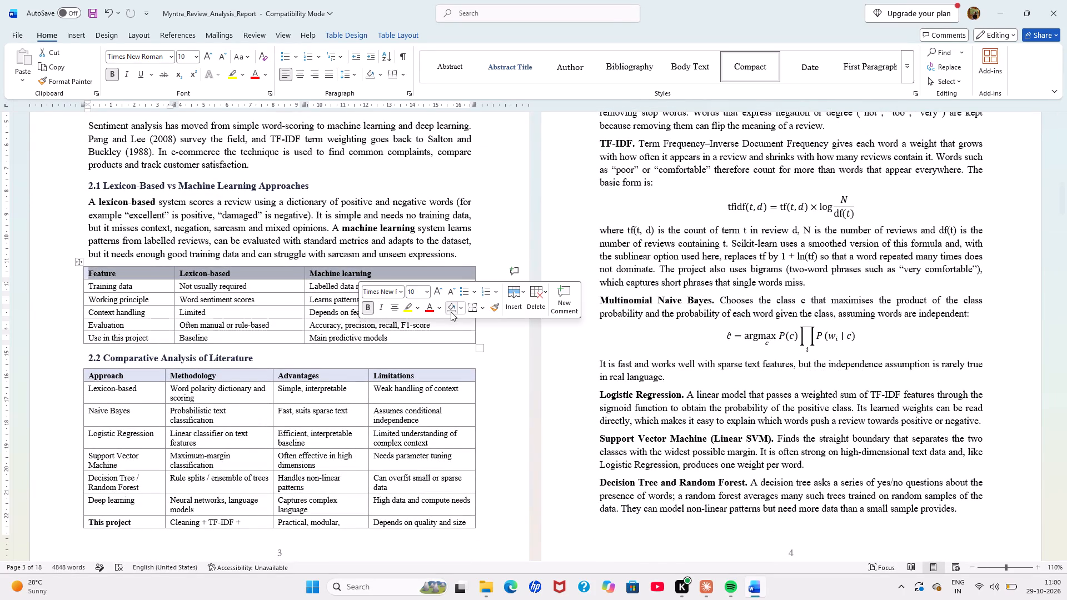
{"action": "left_click", "coordinate": [452, 310]}
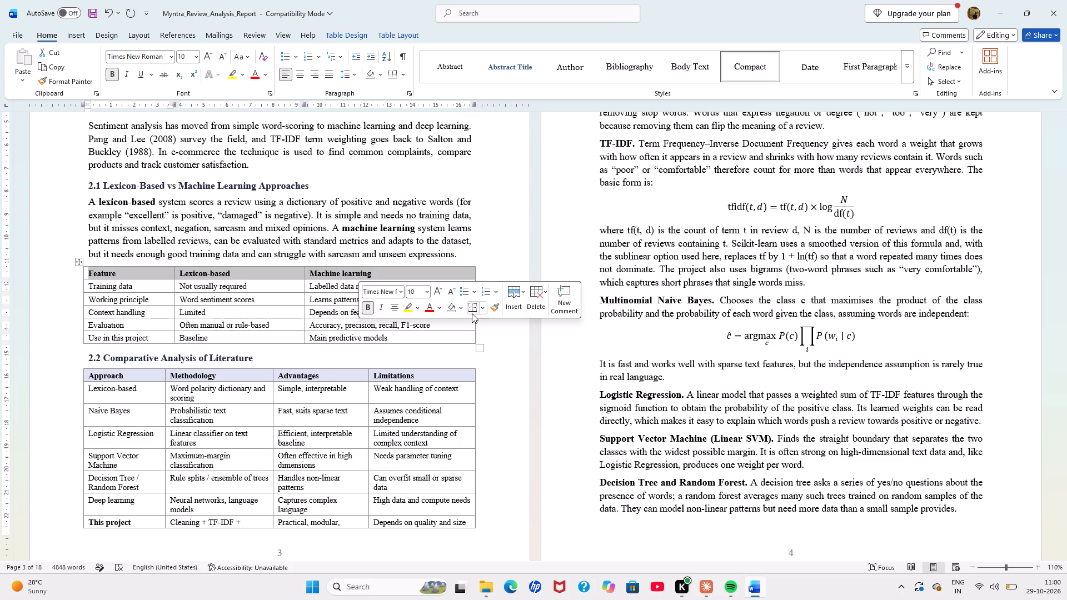
{"action": "left_click", "coordinate": [462, 309]}
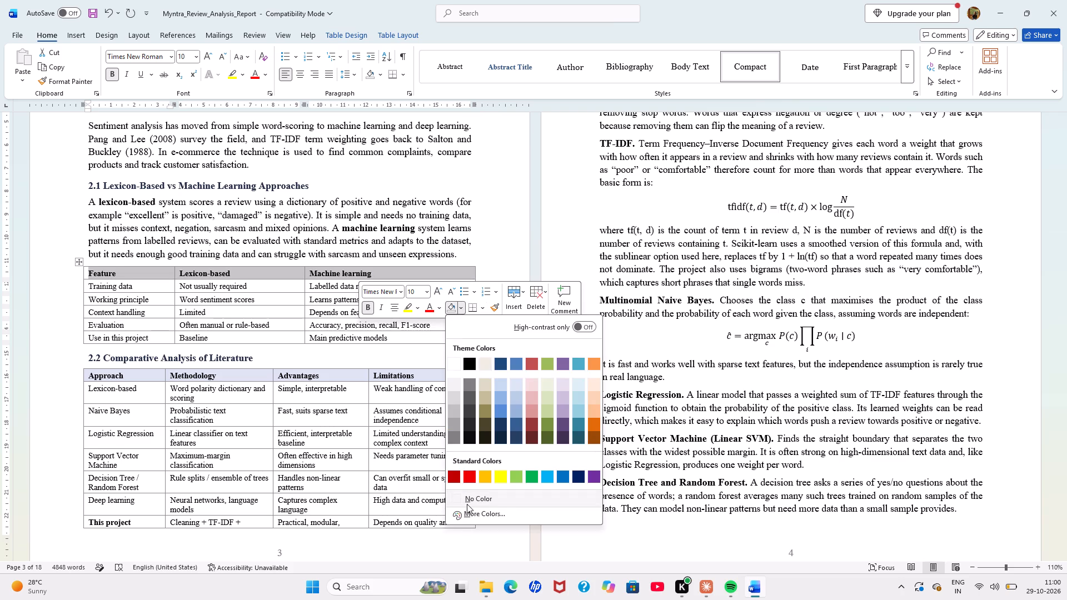
{"action": "left_click", "coordinate": [467, 504]}
{"action": "left_click", "coordinate": [490, 487]}
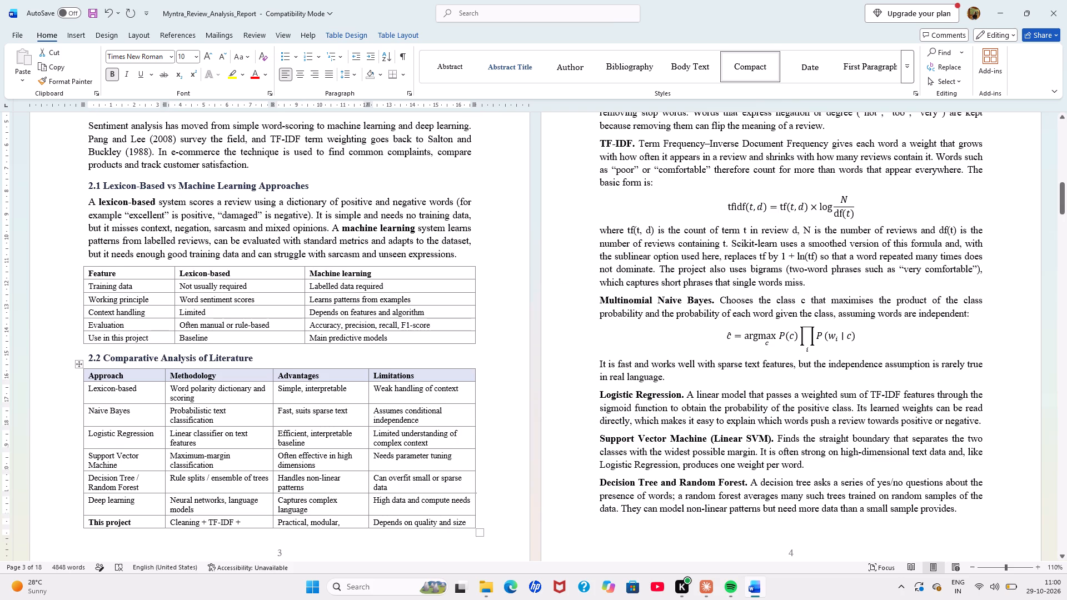
Remove the shading from the header row of the table in section 2.2, Comparative Analysis of Literature.
{"action": "left_click_drag", "start_coordinate": [454, 377], "coordinate": [267, 366]}
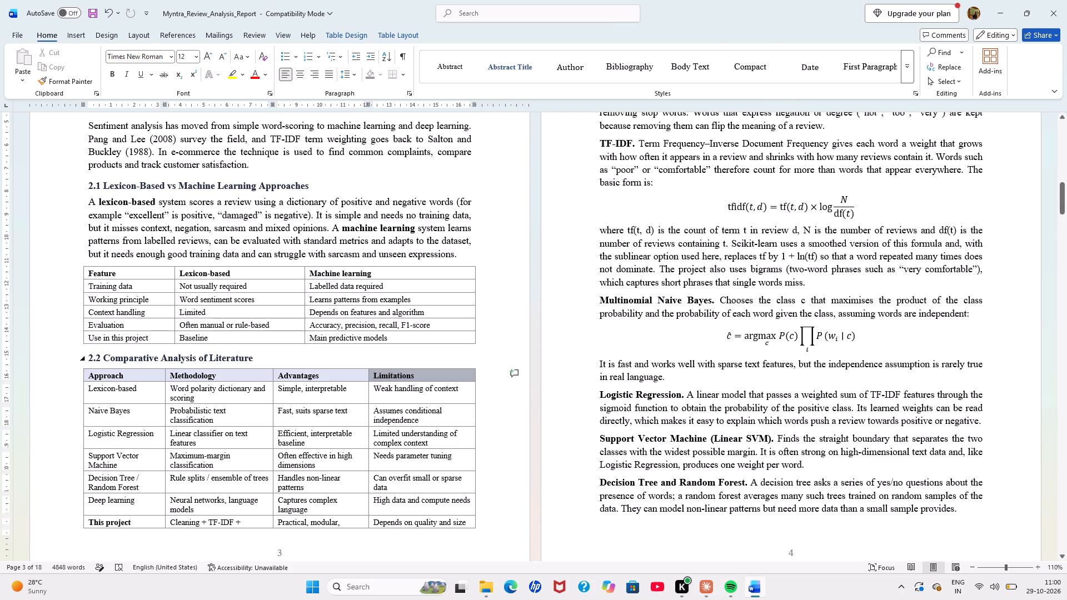
{"action": "left_click_drag", "start_coordinate": [267, 366], "coordinate": [127, 374]}
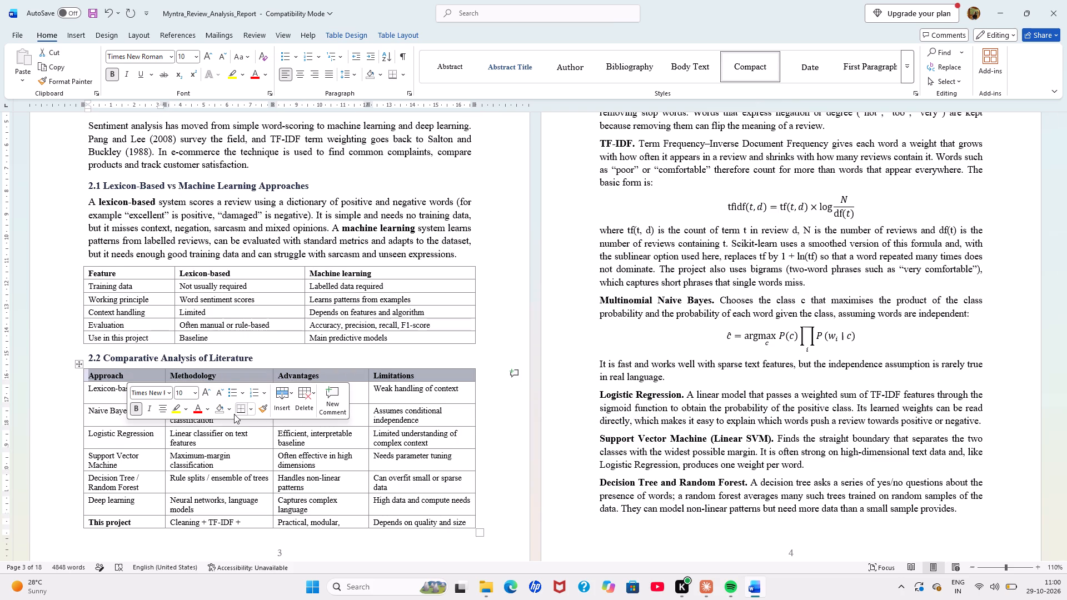
{"action": "left_click", "coordinate": [225, 413]}
{"action": "left_click", "coordinate": [325, 462]}
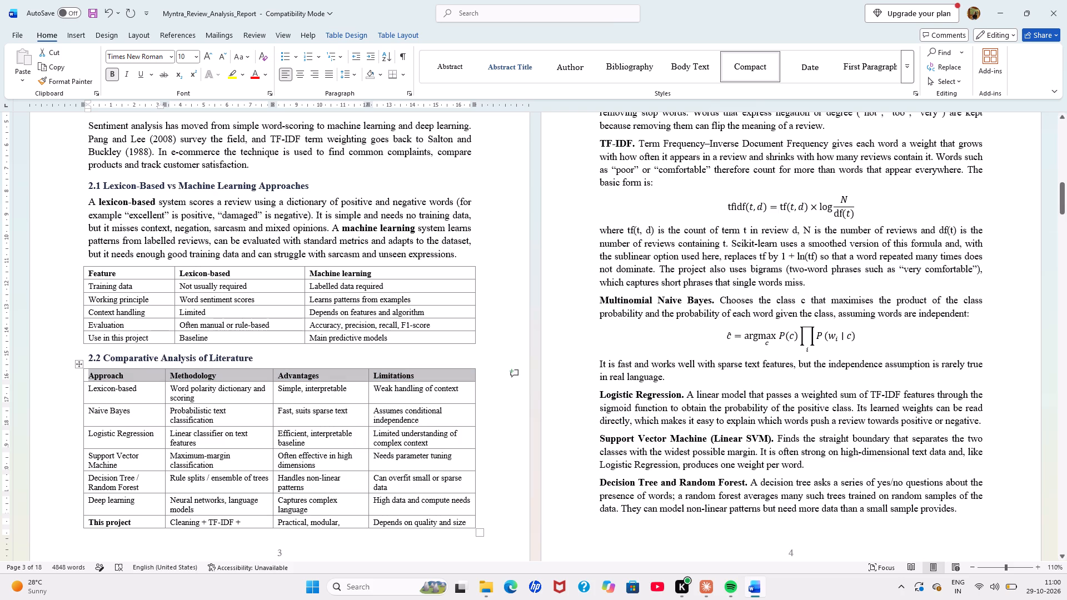
Look back over the report's opening pages, from the section 2 tables up to the title and Abstract.
{"action": "scroll", "coordinate": [325, 462], "scroll_direction": "down", "scroll_amount": 1}
{"action": "scroll", "coordinate": [325, 462], "scroll_direction": "right", "scroll_amount": 1}
{"action": "scroll", "coordinate": [325, 462], "scroll_direction": "up", "scroll_amount": 1}
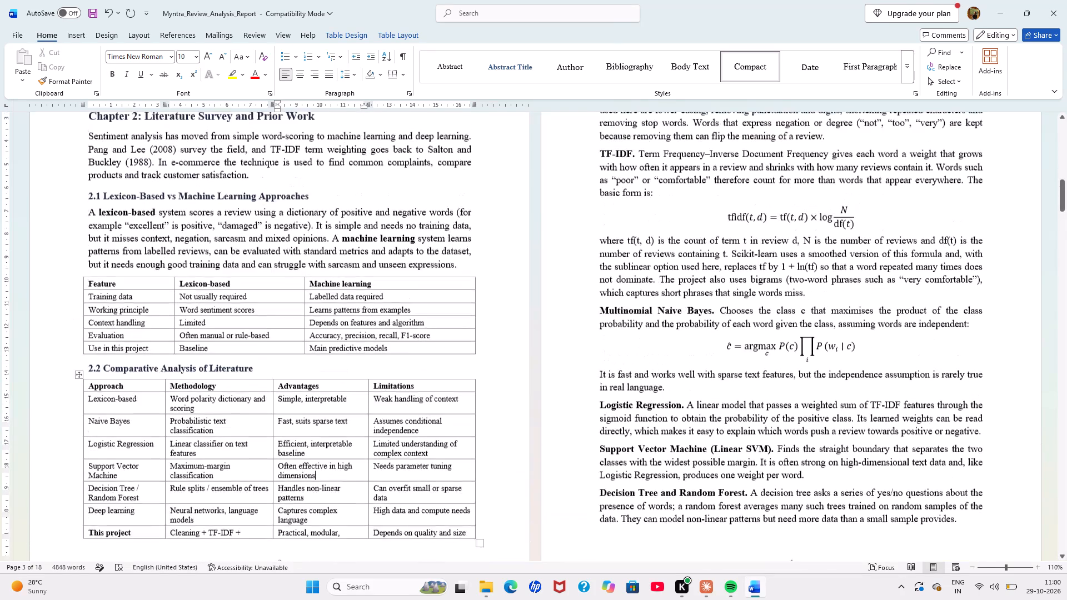
{"action": "scroll", "coordinate": [325, 462], "scroll_direction": "up", "scroll_amount": 1}
{"action": "scroll", "coordinate": [412, 417], "scroll_direction": "up", "scroll_amount": 4}
{"action": "scroll", "coordinate": [412, 417], "scroll_direction": "down", "scroll_amount": 1}
{"action": "scroll", "coordinate": [412, 417], "scroll_direction": "up", "scroll_amount": 20}
{"action": "scroll", "coordinate": [412, 417], "scroll_direction": "up", "scroll_amount": 2}
{"action": "scroll", "coordinate": [412, 417], "scroll_direction": "down", "scroll_amount": 2}
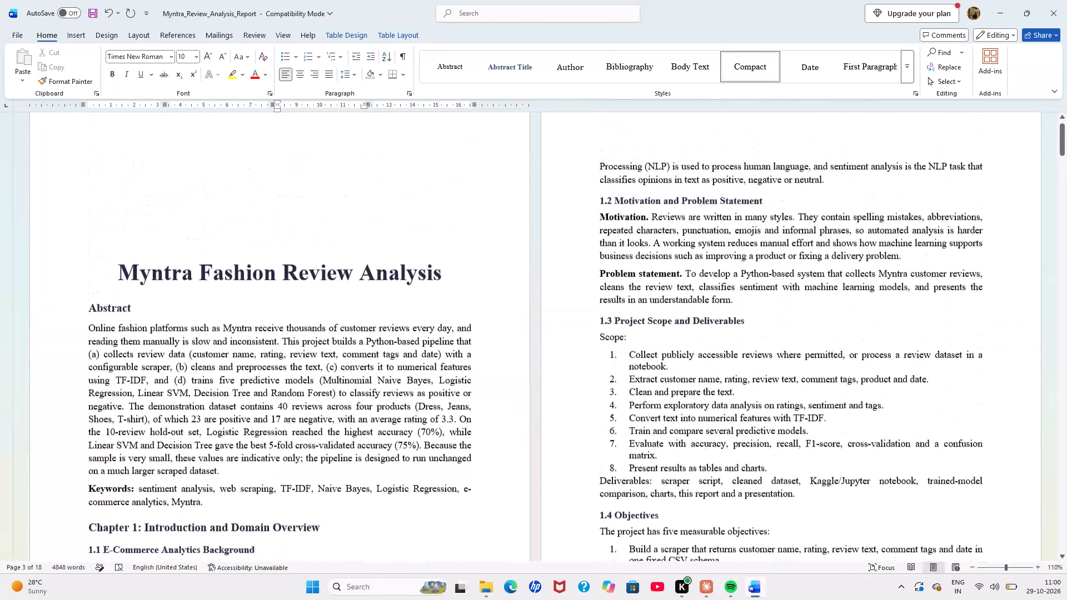
Remove the shading from the header row of the Software table in section 3.1, System Requirements Specification.
{"action": "scroll", "coordinate": [412, 417], "scroll_direction": "down", "scroll_amount": 5}
{"action": "scroll", "coordinate": [437, 378], "scroll_direction": "down", "scroll_amount": 2}
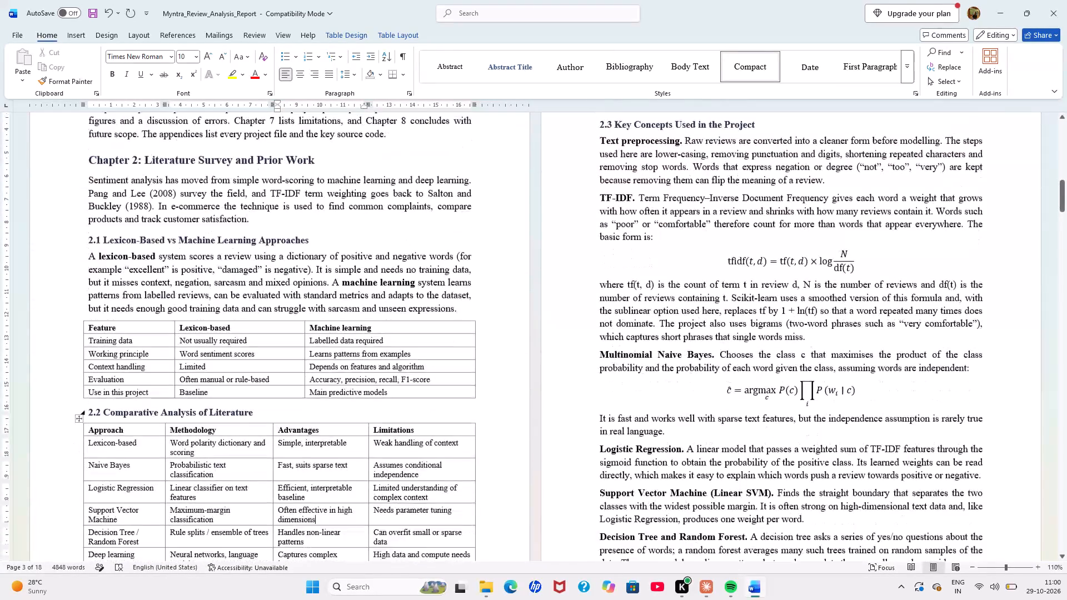
{"action": "scroll", "coordinate": [437, 378], "scroll_direction": "down", "scroll_amount": 2}
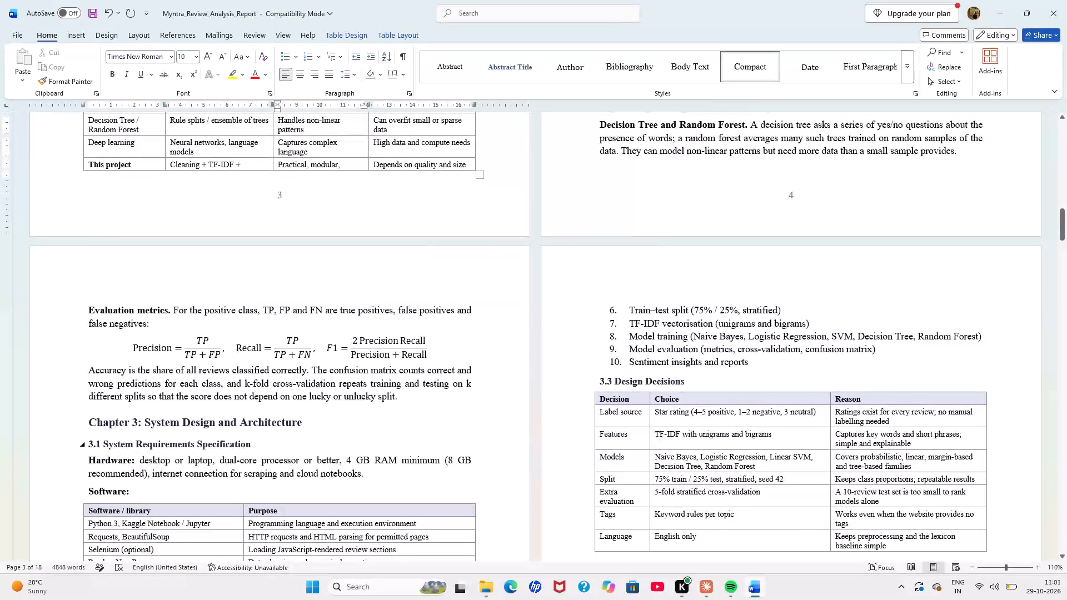
{"action": "scroll", "coordinate": [380, 447], "scroll_direction": "down", "scroll_amount": 1}
{"action": "left_click_drag", "start_coordinate": [378, 442], "coordinate": [223, 441]}
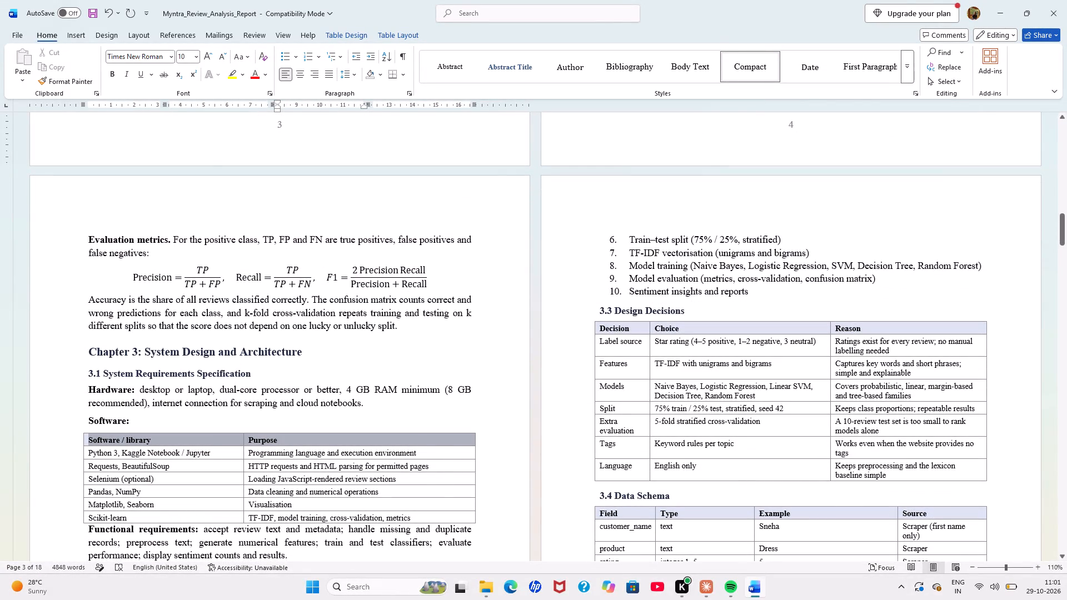
{"action": "left_click_drag", "start_coordinate": [223, 441], "coordinate": [217, 439]}
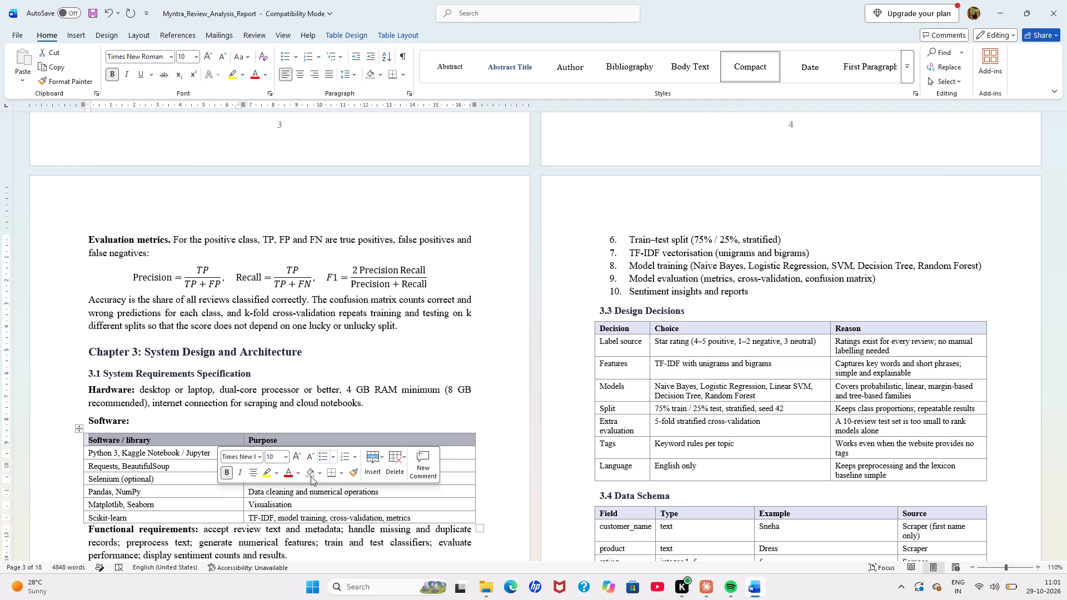
{"action": "left_click", "coordinate": [311, 474]}
{"action": "left_click", "coordinate": [308, 484]}
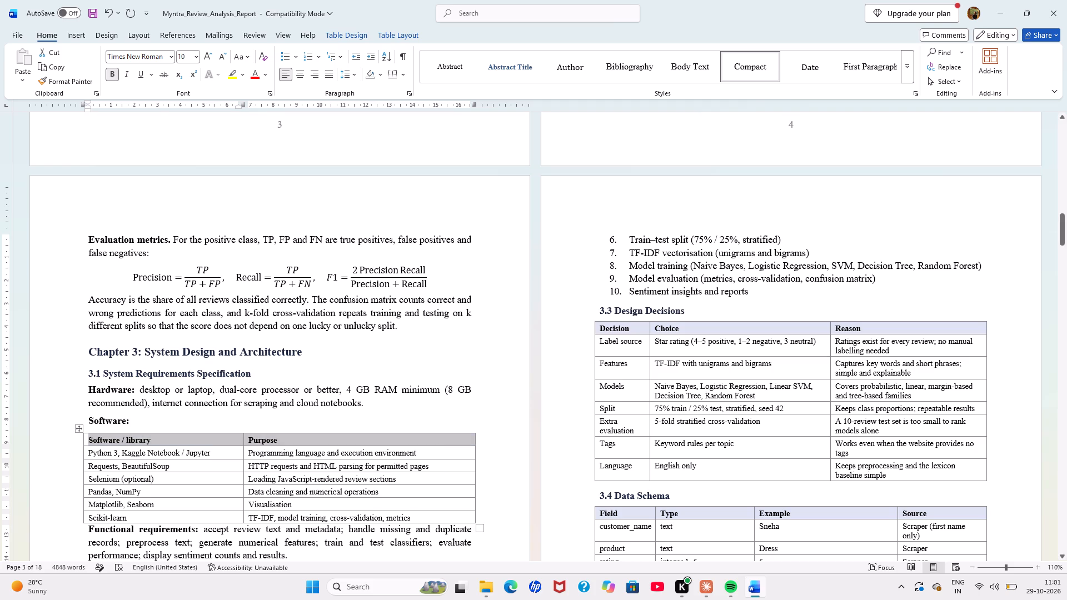
{"action": "left_click", "coordinate": [313, 464]}
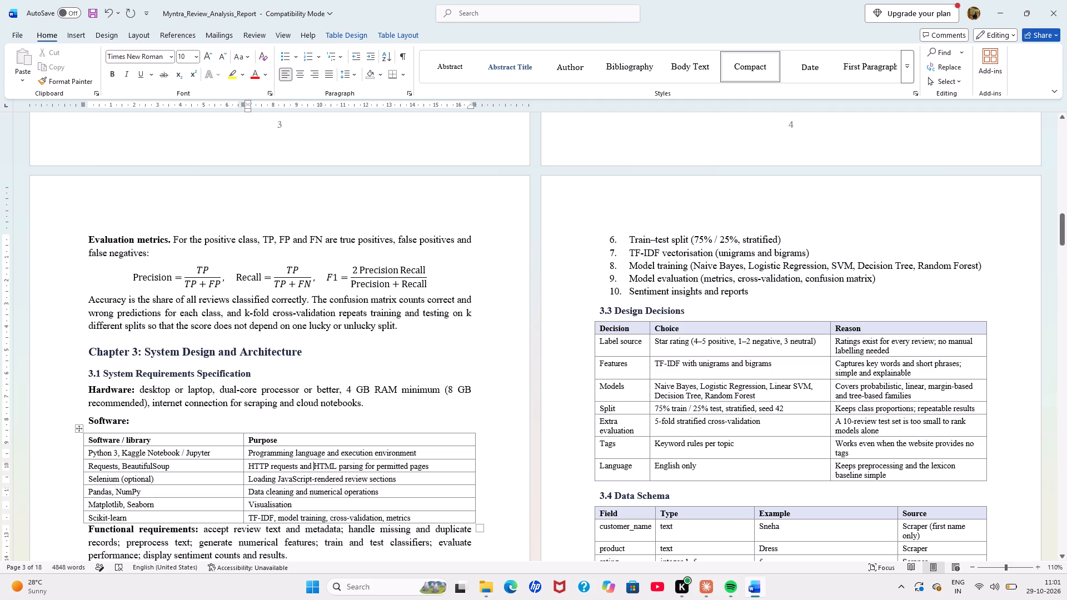
Remove the shading from the Decision, Choice and Reason header row of the table in section 3.3, Design Decisions.
{"action": "left_click_drag", "start_coordinate": [682, 327], "coordinate": [632, 327]}
{"action": "left_click", "coordinate": [632, 327]}
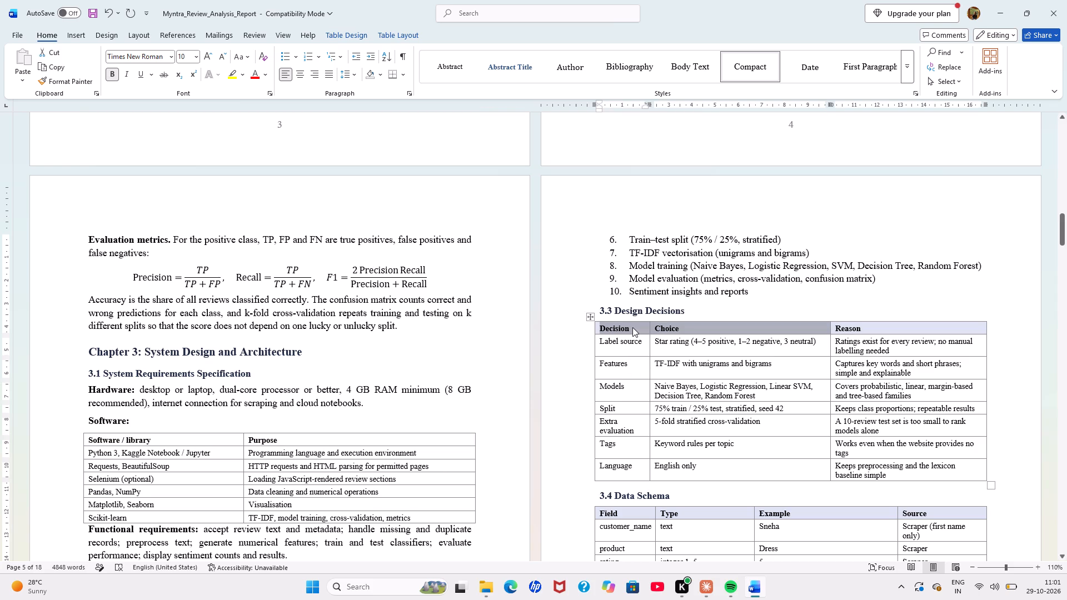
{"action": "left_click_drag", "start_coordinate": [884, 331], "coordinate": [685, 336]}
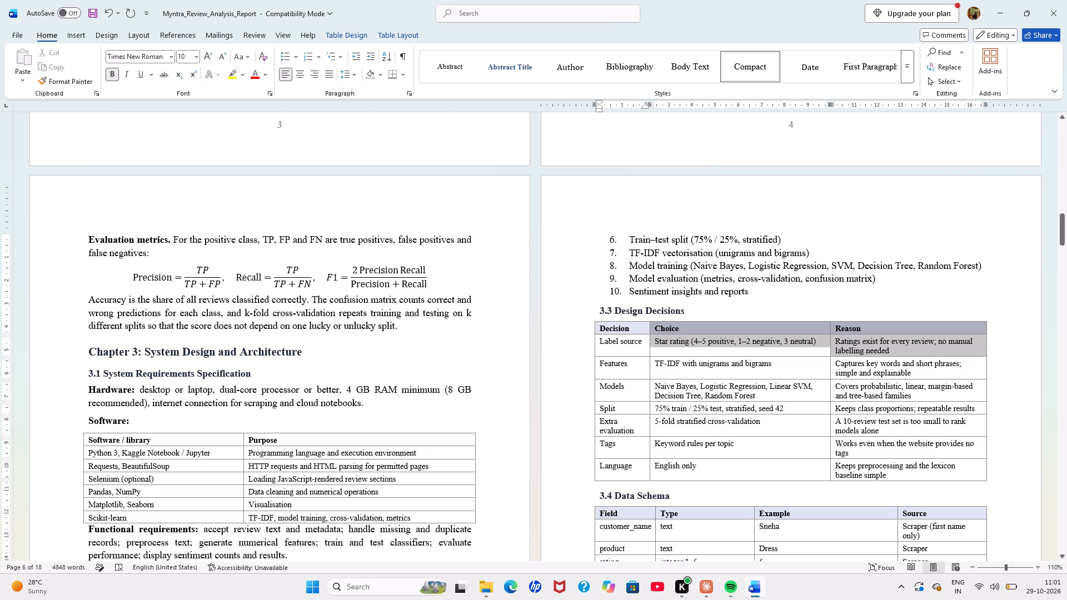
{"action": "left_click_drag", "start_coordinate": [685, 336], "coordinate": [641, 331]}
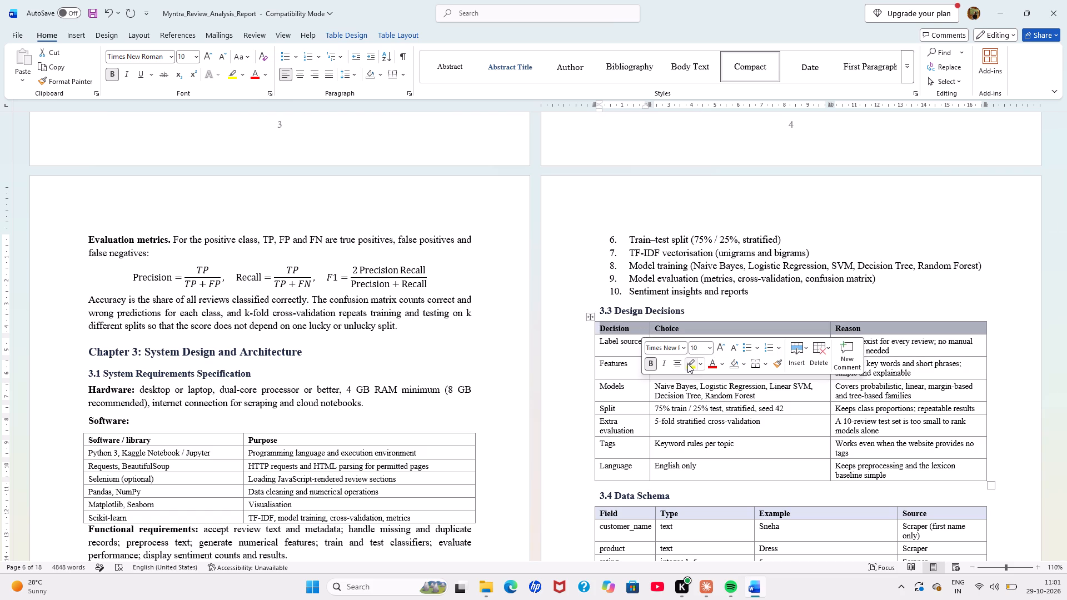
{"action": "left_click", "coordinate": [736, 364]}
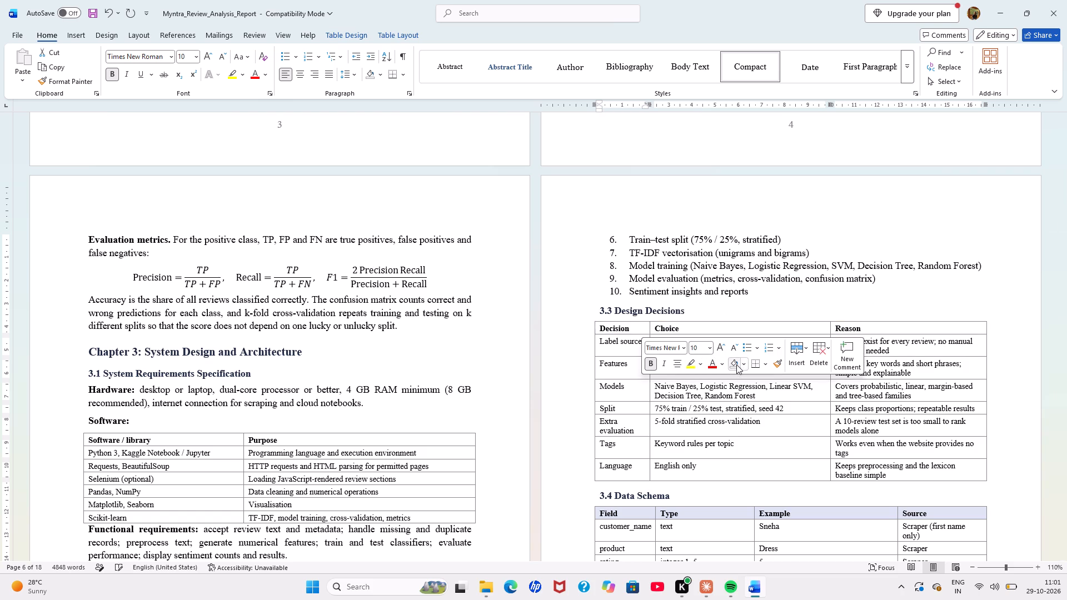
{"action": "left_click", "coordinate": [724, 415]}
{"action": "left_click", "coordinate": [724, 415]}
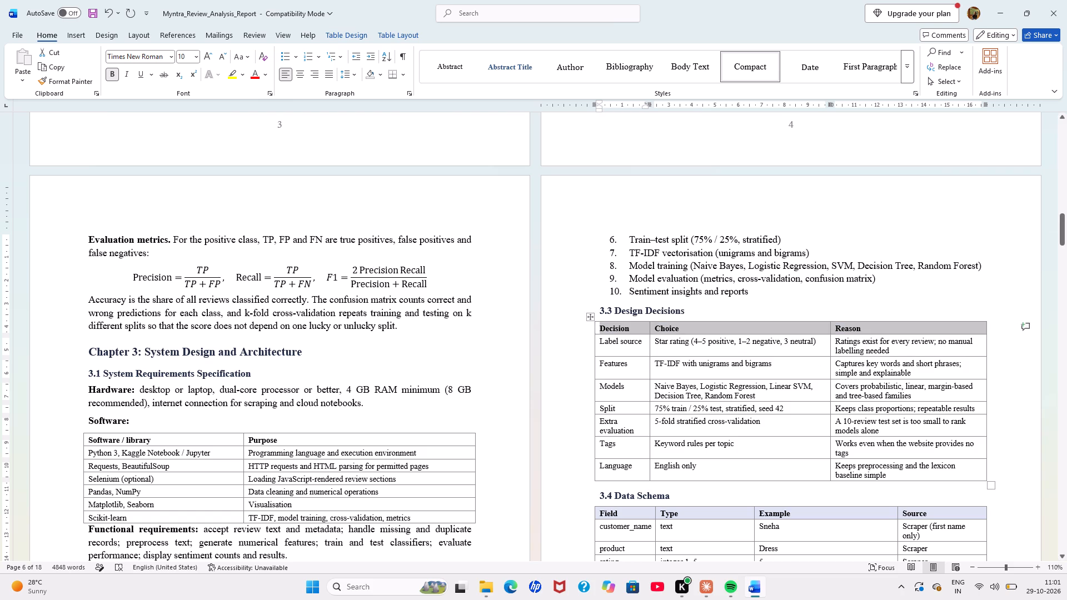
{"action": "left_click", "coordinate": [735, 376]}
Remove the shading from the Field, Type, Example and Source header row of the table in section 3.4, Data Schema.
{"action": "scroll", "coordinate": [735, 376], "scroll_direction": "down", "scroll_amount": 1}
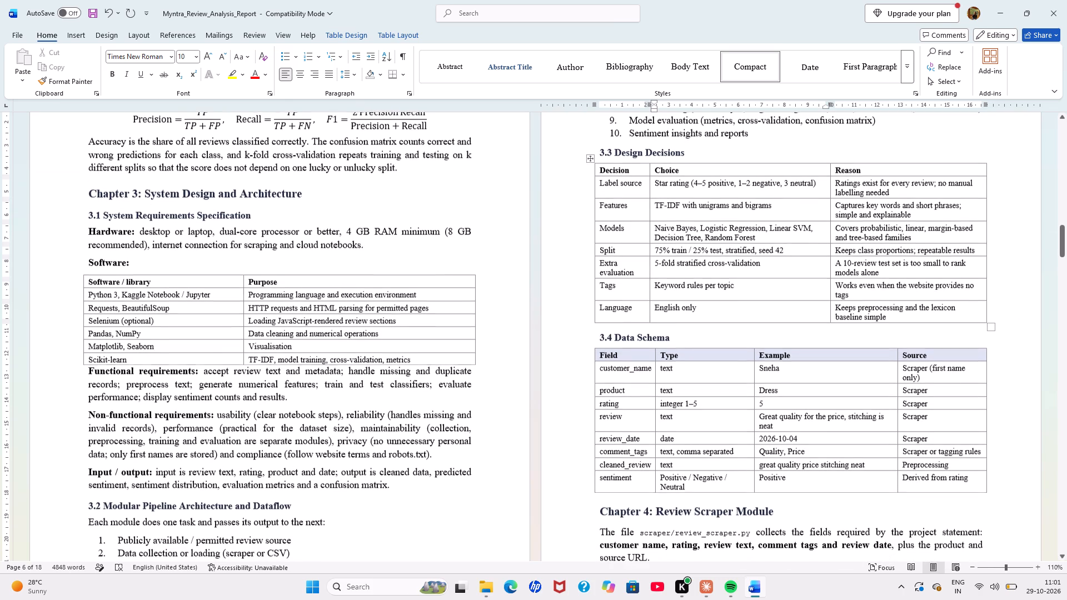
{"action": "left_click_drag", "start_coordinate": [632, 353], "coordinate": [894, 353]}
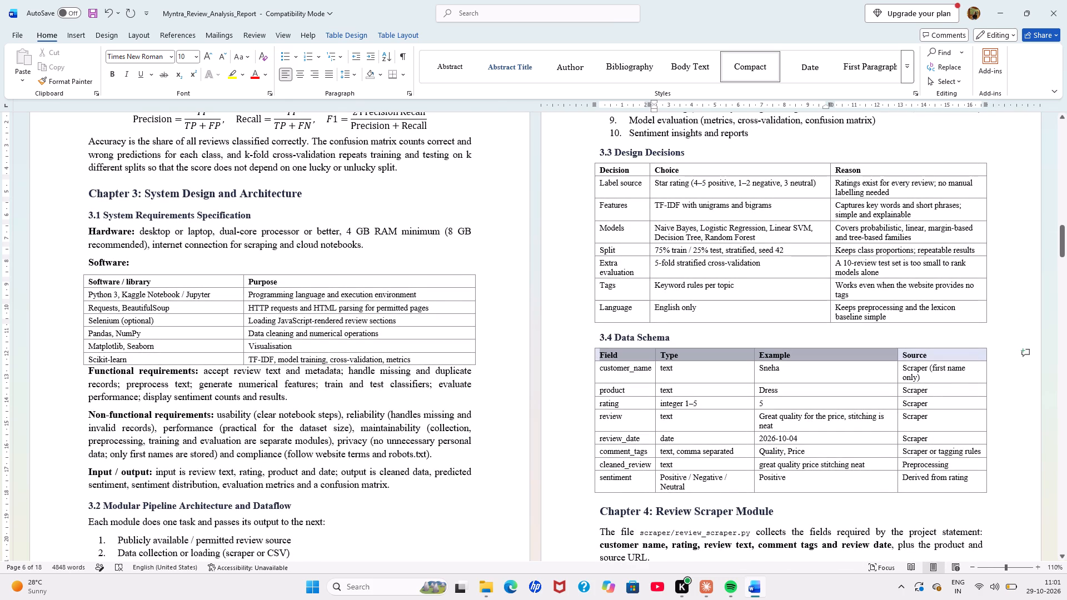
{"action": "left_click_drag", "start_coordinate": [894, 353], "coordinate": [914, 352]}
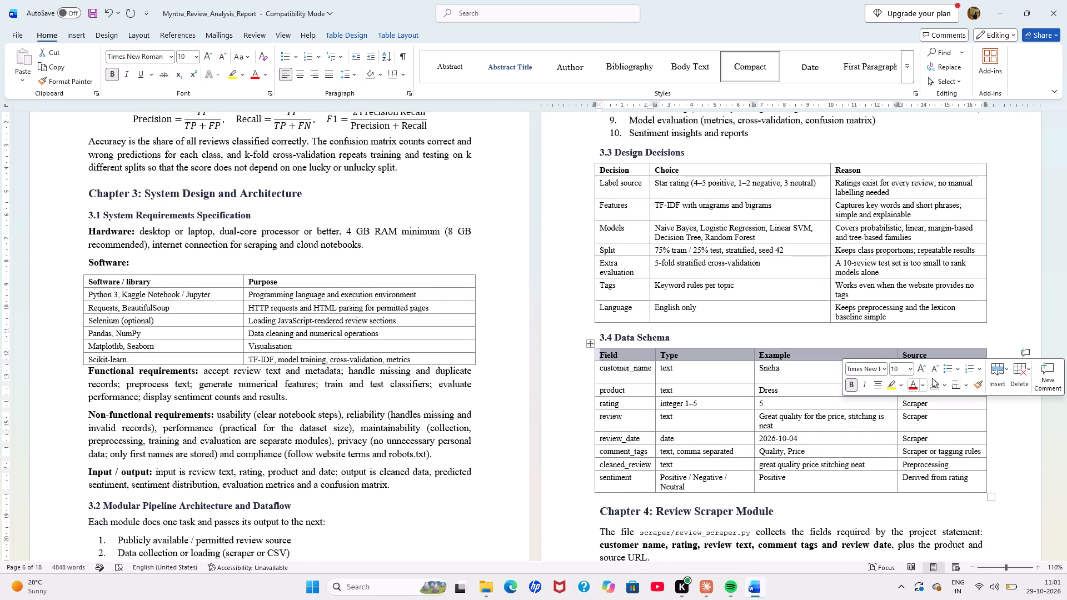
{"action": "left_click", "coordinate": [934, 384]}
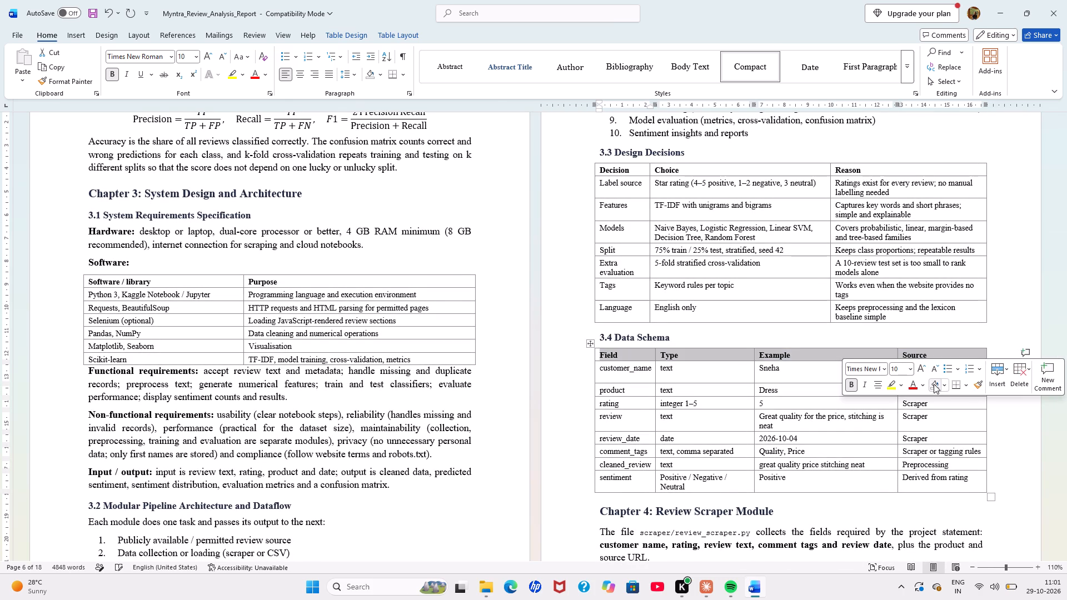
{"action": "left_click", "coordinate": [816, 407]}
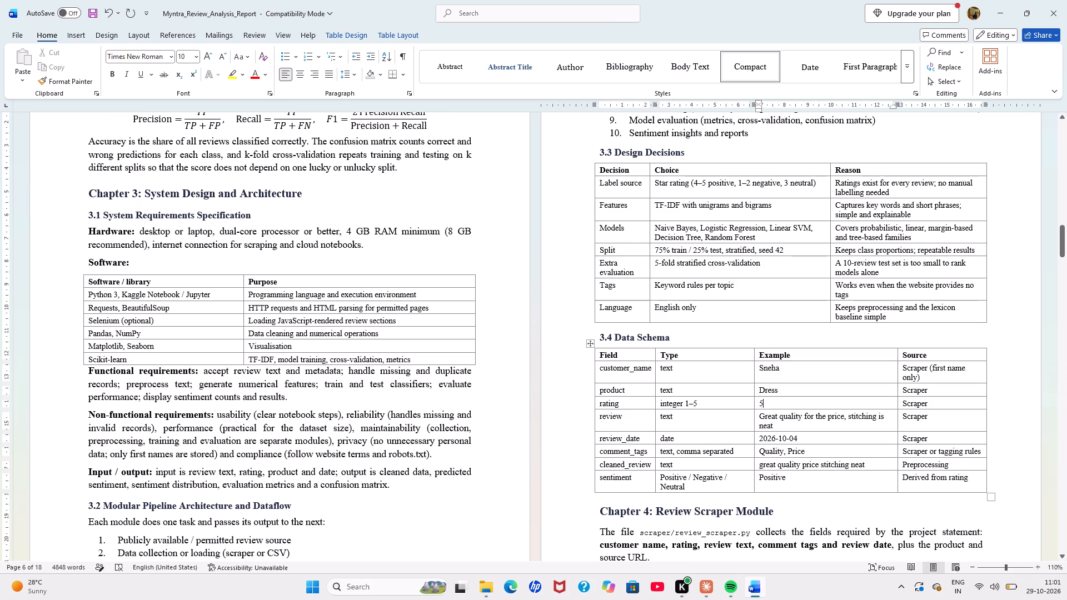
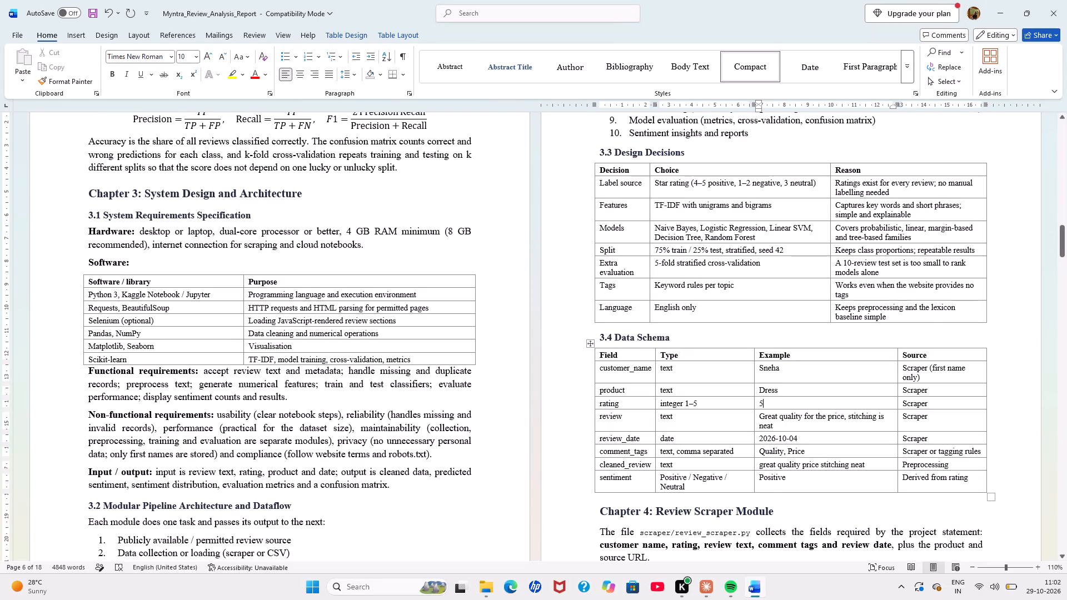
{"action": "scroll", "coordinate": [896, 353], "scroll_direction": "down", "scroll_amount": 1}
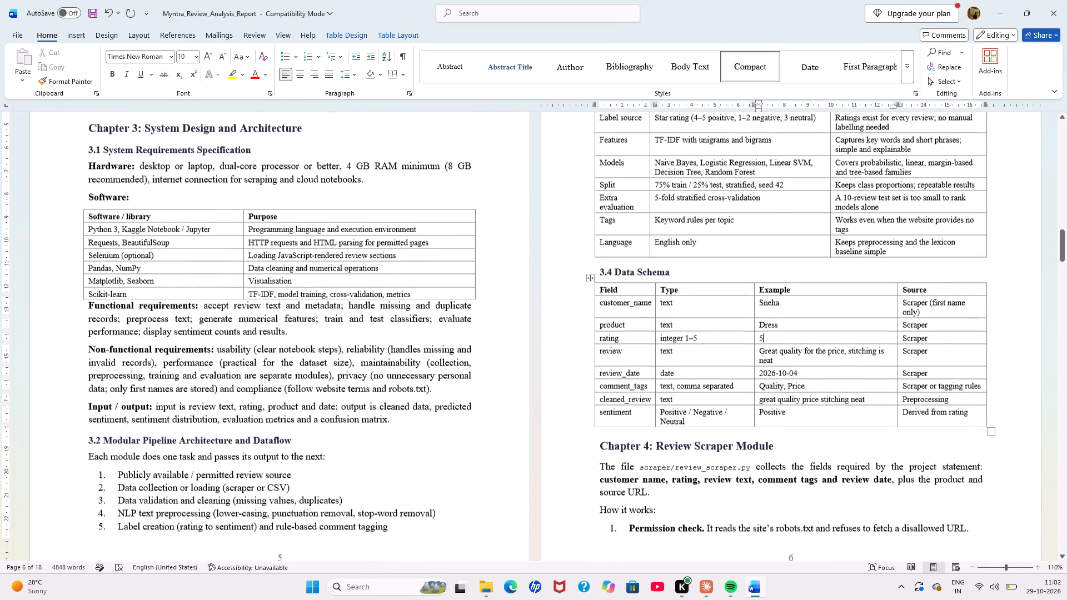
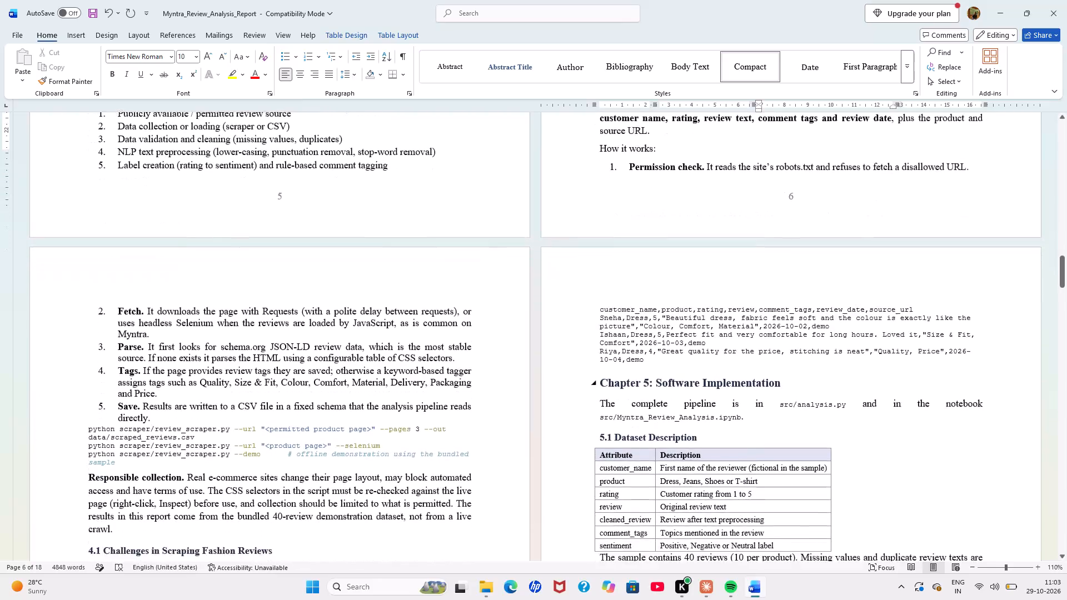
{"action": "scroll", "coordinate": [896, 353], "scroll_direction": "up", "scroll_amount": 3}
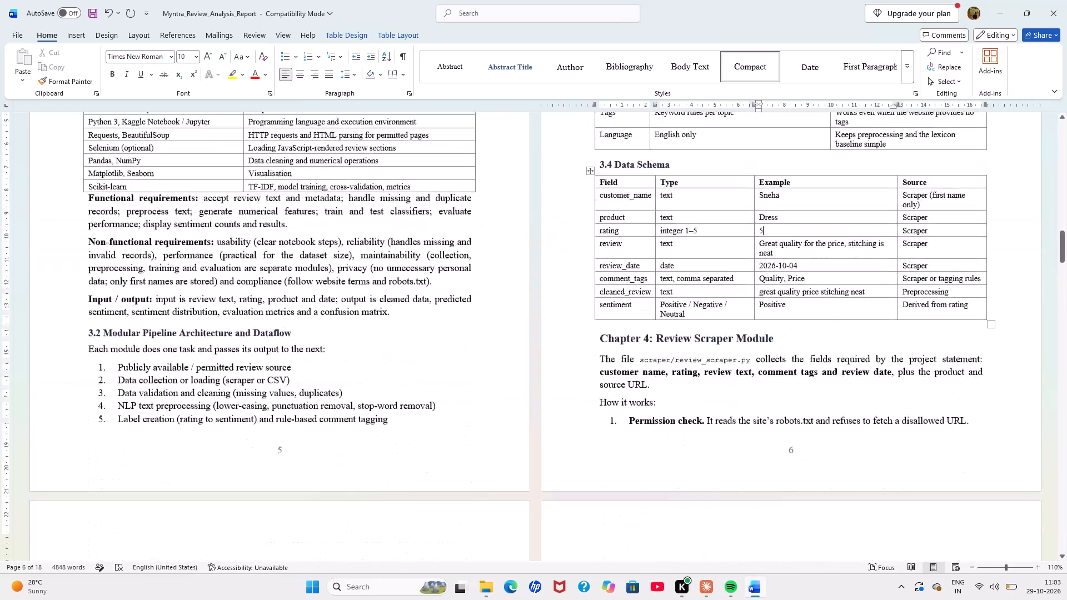
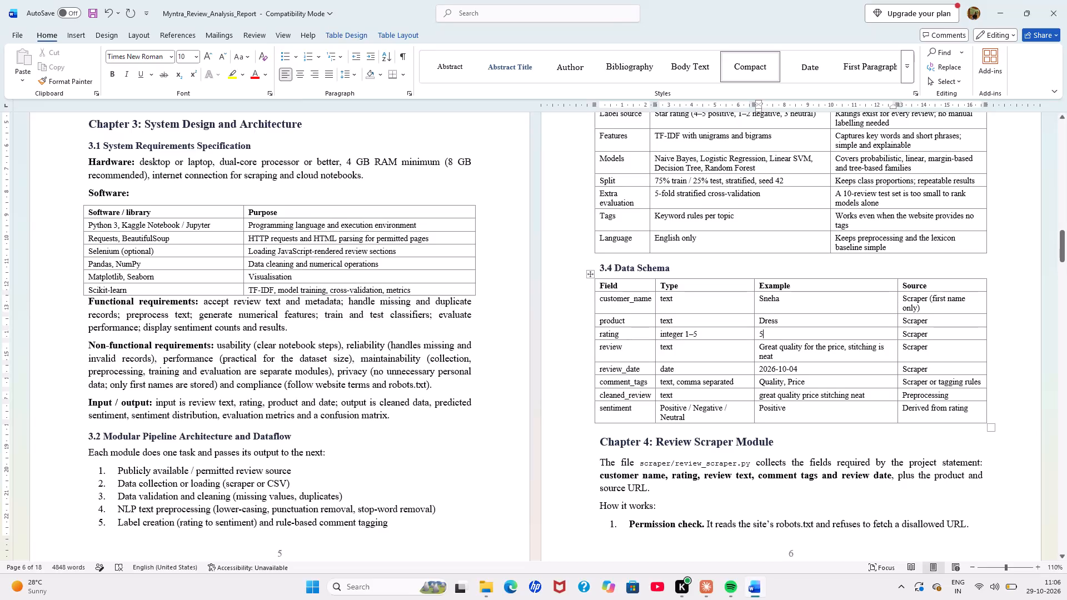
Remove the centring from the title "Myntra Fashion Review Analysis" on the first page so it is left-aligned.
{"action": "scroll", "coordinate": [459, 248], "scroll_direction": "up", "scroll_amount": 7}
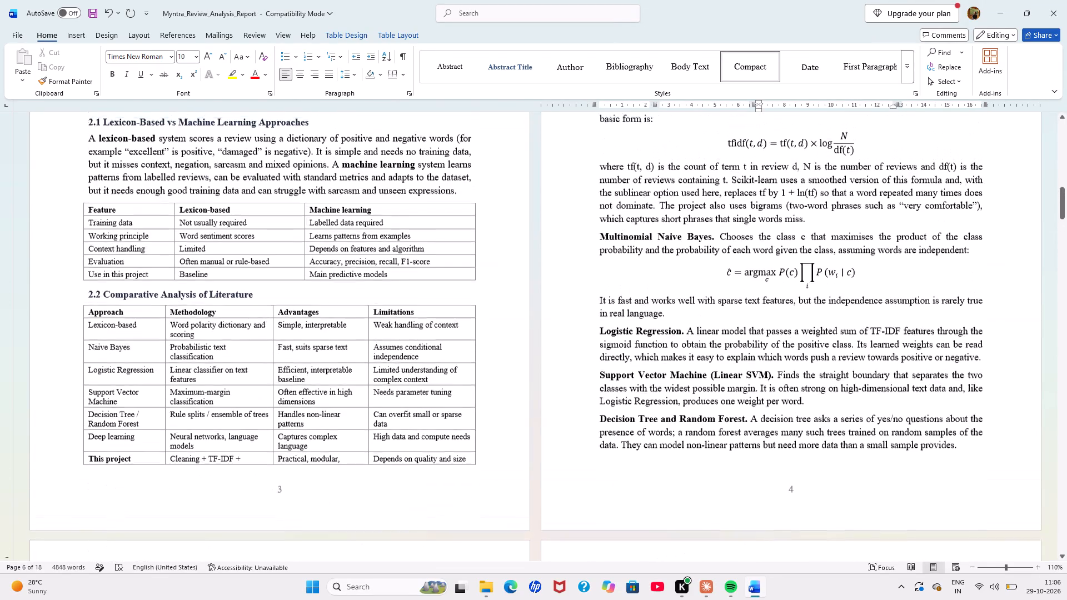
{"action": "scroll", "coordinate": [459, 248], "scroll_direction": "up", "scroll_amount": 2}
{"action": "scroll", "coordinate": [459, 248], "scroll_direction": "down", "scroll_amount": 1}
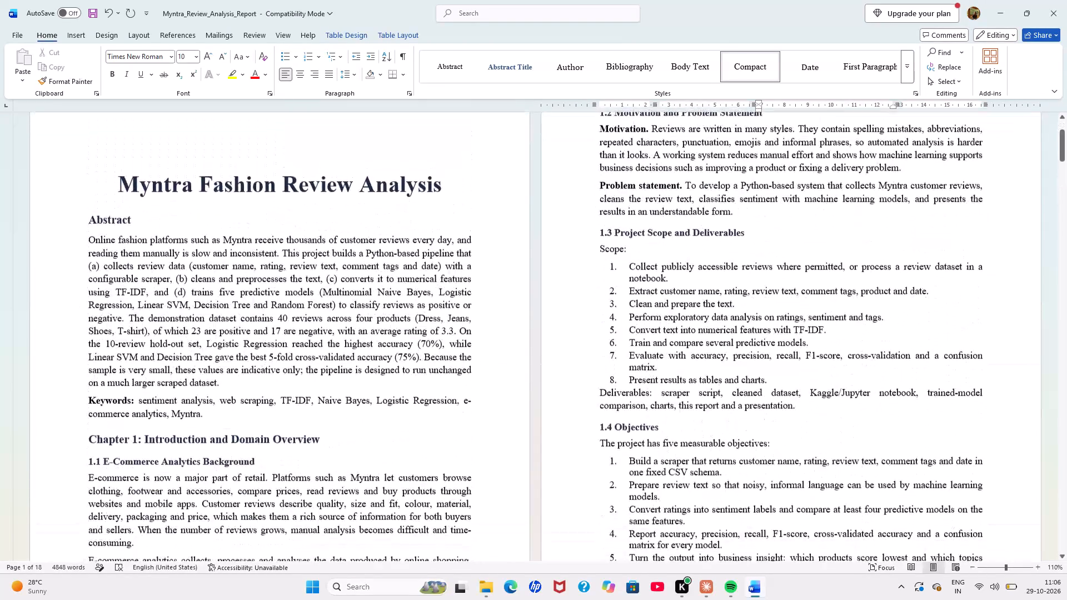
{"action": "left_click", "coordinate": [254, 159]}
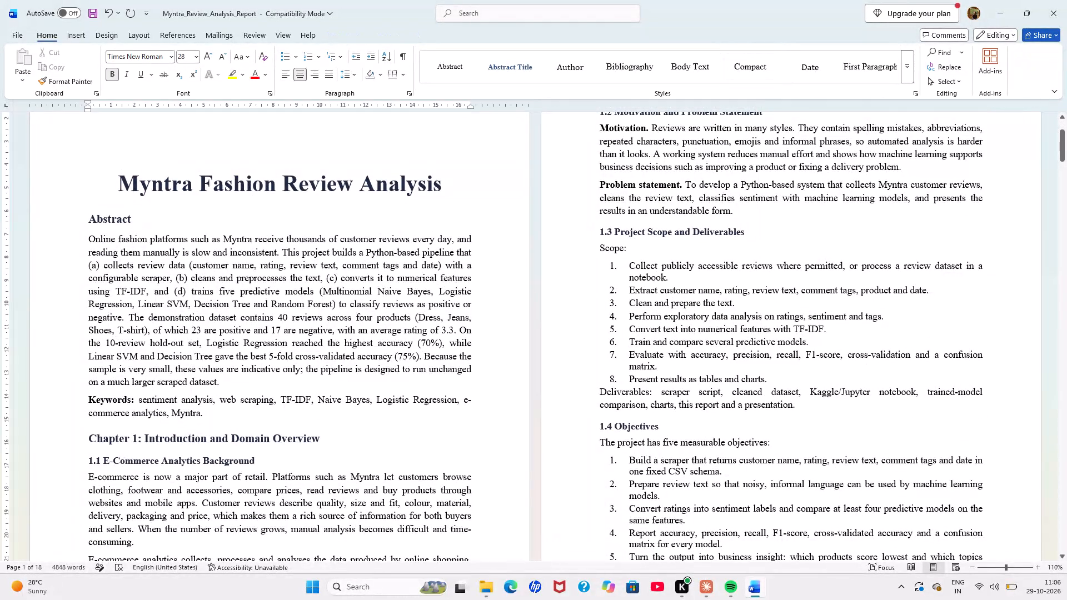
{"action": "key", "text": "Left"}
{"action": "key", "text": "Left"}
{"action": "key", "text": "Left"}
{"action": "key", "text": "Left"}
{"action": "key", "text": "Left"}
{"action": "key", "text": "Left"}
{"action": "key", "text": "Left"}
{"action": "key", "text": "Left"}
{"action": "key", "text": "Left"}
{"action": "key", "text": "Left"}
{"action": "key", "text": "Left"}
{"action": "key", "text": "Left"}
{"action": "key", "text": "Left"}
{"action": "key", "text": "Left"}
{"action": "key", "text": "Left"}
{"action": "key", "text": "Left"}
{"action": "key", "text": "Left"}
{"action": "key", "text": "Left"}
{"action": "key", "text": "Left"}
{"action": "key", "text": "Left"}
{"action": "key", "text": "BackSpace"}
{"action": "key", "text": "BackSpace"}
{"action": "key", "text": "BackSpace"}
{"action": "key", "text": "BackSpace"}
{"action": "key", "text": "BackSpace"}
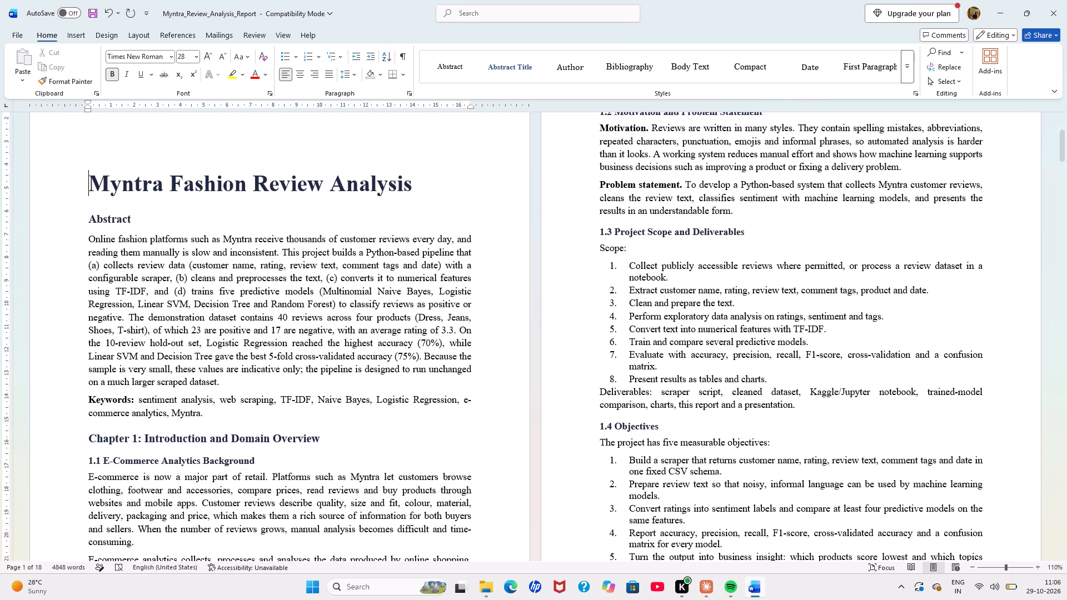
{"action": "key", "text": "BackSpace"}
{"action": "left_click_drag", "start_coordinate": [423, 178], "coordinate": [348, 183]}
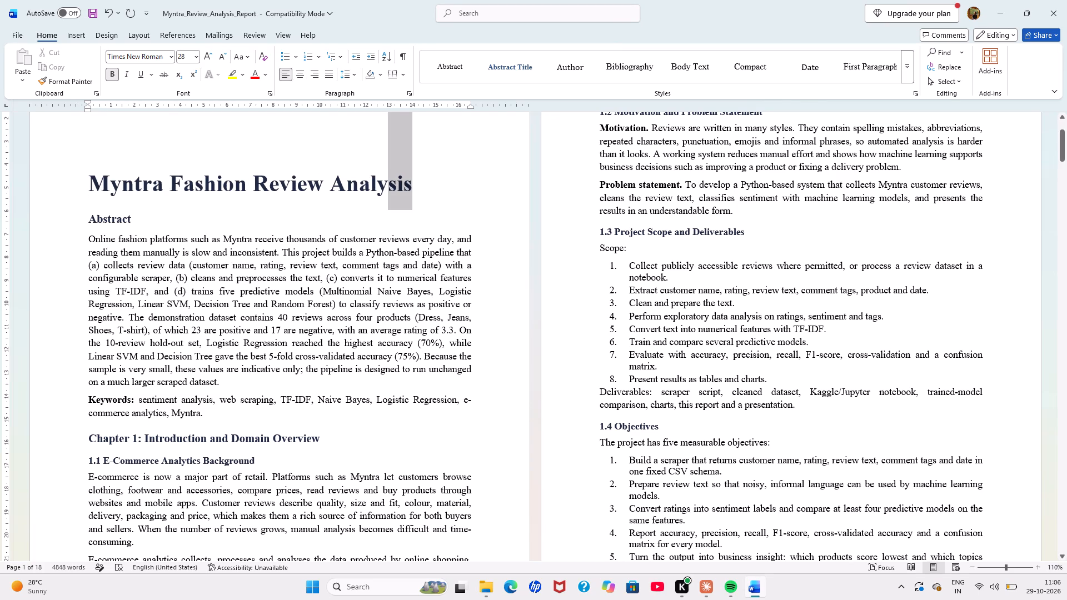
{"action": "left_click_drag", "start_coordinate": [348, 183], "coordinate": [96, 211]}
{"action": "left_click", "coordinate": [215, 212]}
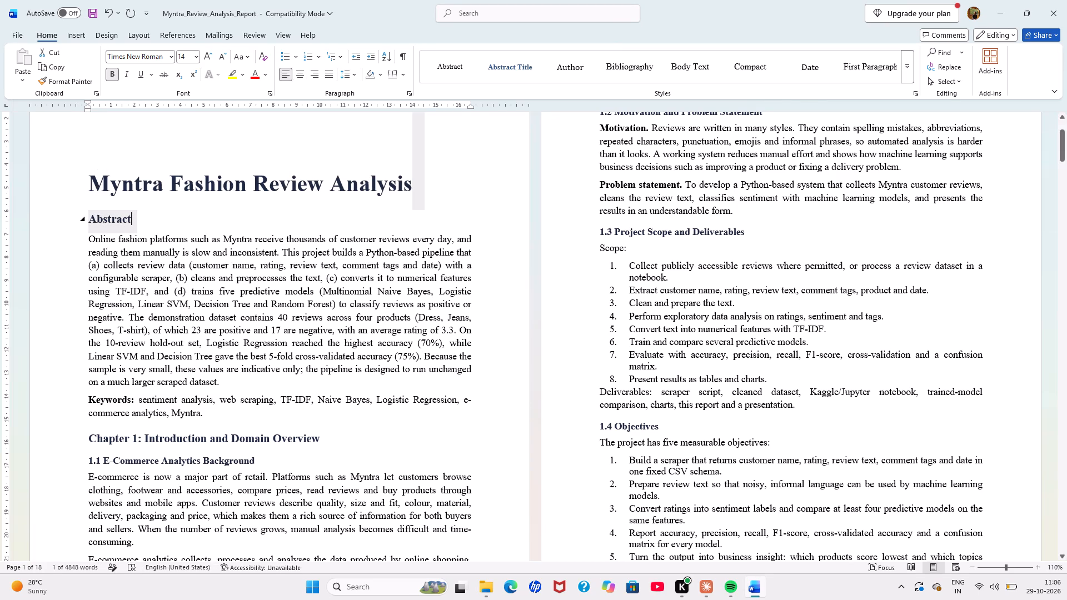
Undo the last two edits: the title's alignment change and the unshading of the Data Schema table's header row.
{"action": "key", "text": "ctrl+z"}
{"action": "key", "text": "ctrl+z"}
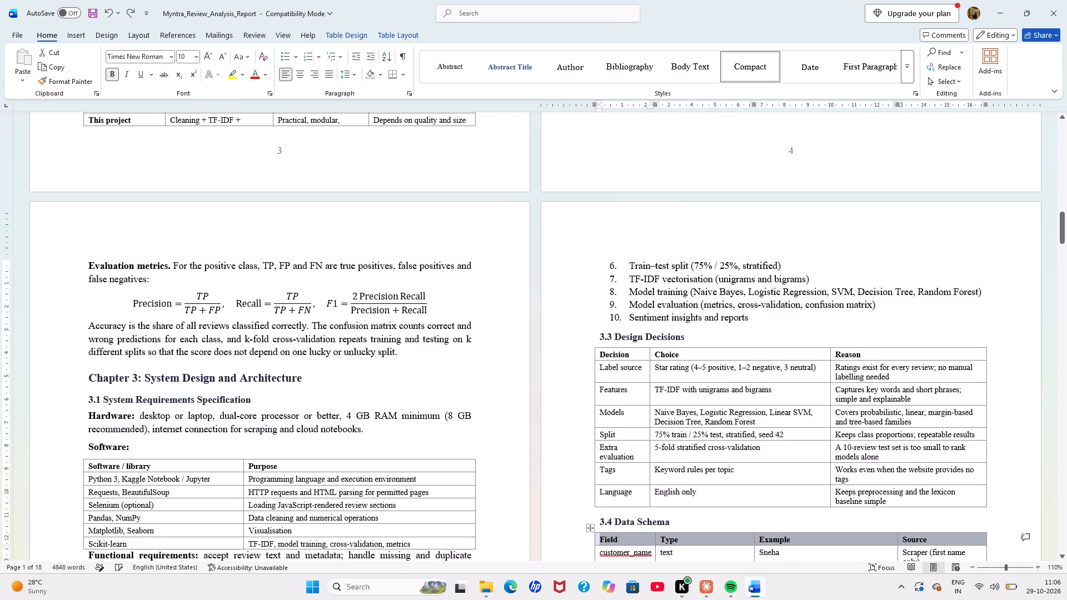
Remove the shading from the header row of the table under 3.4 Data Schema.
{"action": "scroll", "coordinate": [508, 214], "scroll_direction": "down", "scroll_amount": 1}
{"action": "left_click", "coordinate": [369, 70]}
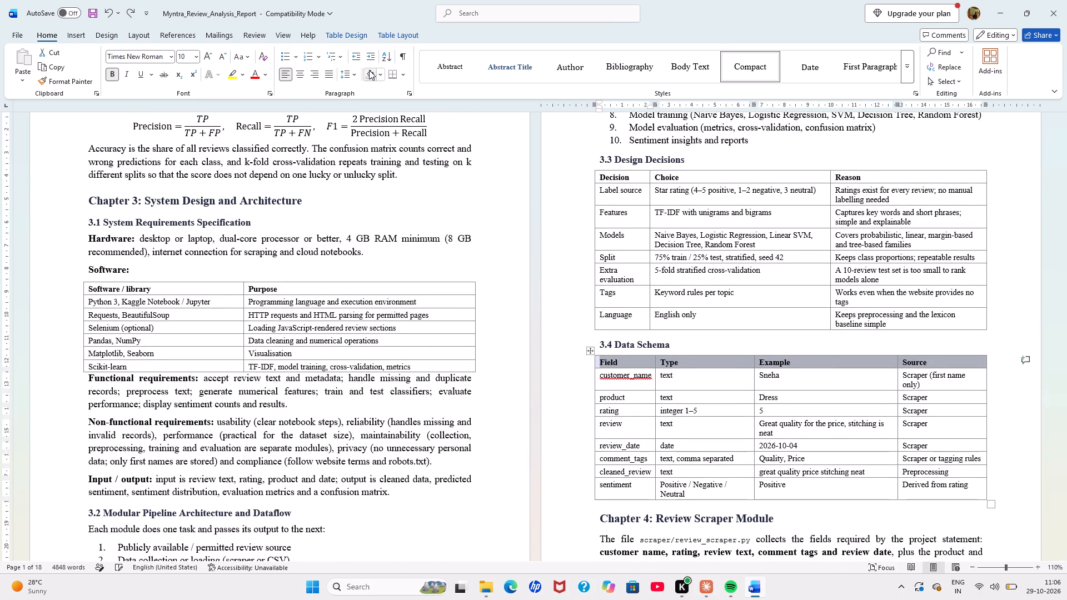
{"action": "left_click", "coordinate": [607, 244]}
Insert two blank lines before the heading "Chapter 4: Review Scraper Module" so the chapter starts on a new page.
{"action": "scroll", "coordinate": [607, 244], "scroll_direction": "down", "scroll_amount": 3}
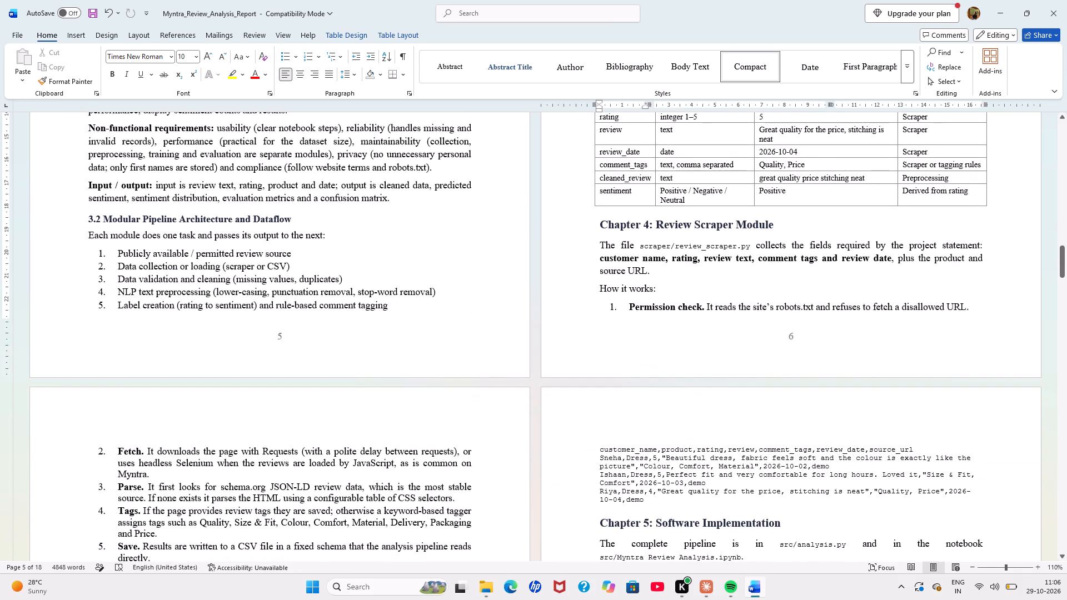
{"action": "left_click", "coordinate": [598, 219]}
{"action": "key", "text": "Return"}
{"action": "key", "text": "Return"}
{"action": "key", "text": "Return"}
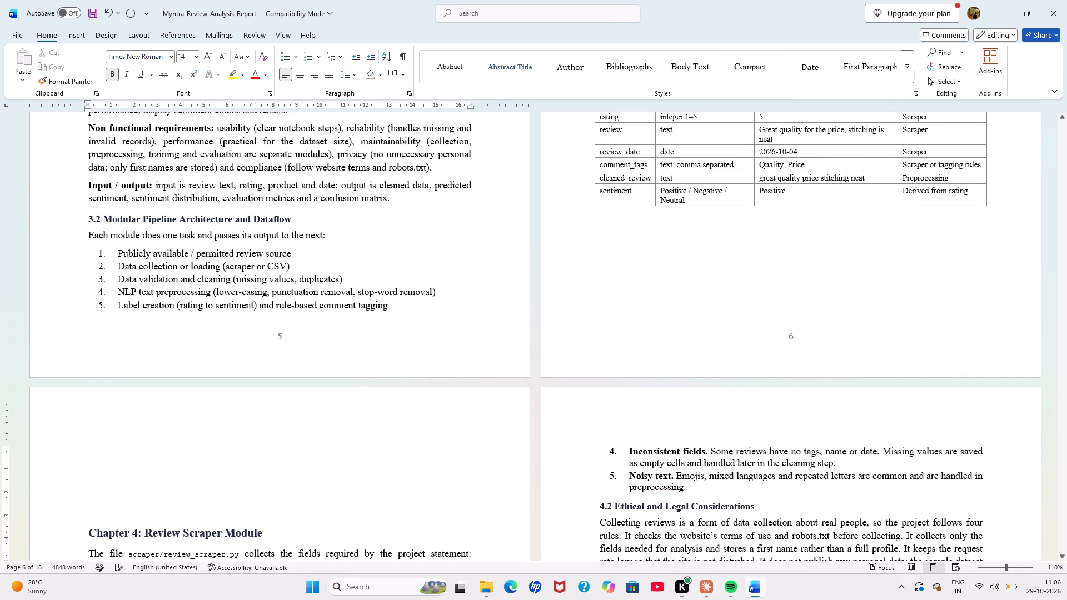
{"action": "key", "text": "BackSpace"}
{"action": "key", "text": "BackSpace"}
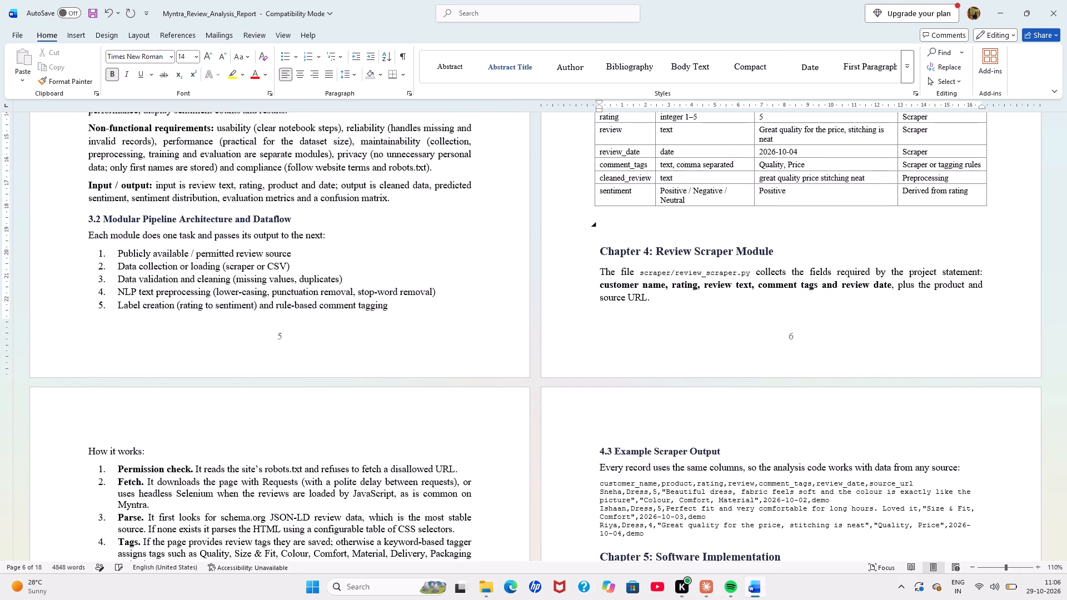
{"action": "key", "text": "Return"}
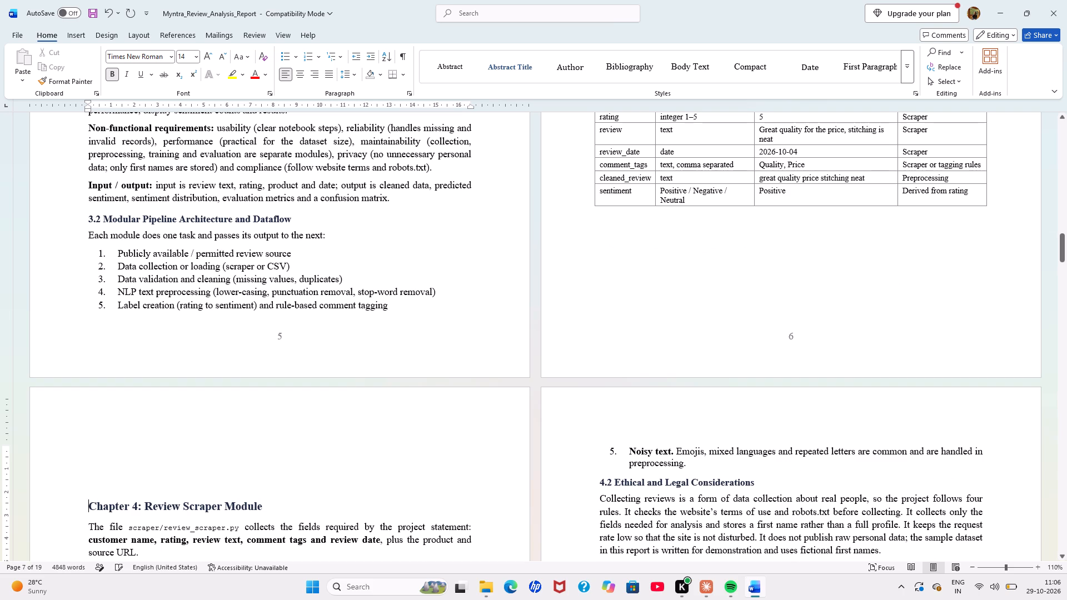
{"action": "key", "text": "BackSpace"}
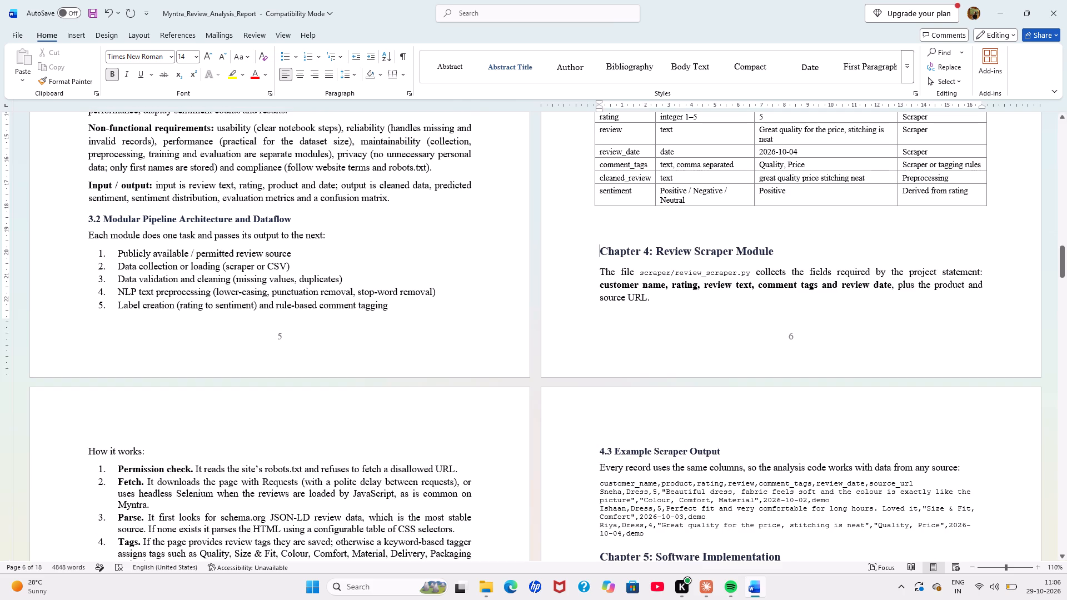
{"action": "key", "text": "Return"}
{"action": "scroll", "coordinate": [502, 289], "scroll_direction": "down", "scroll_amount": 3}
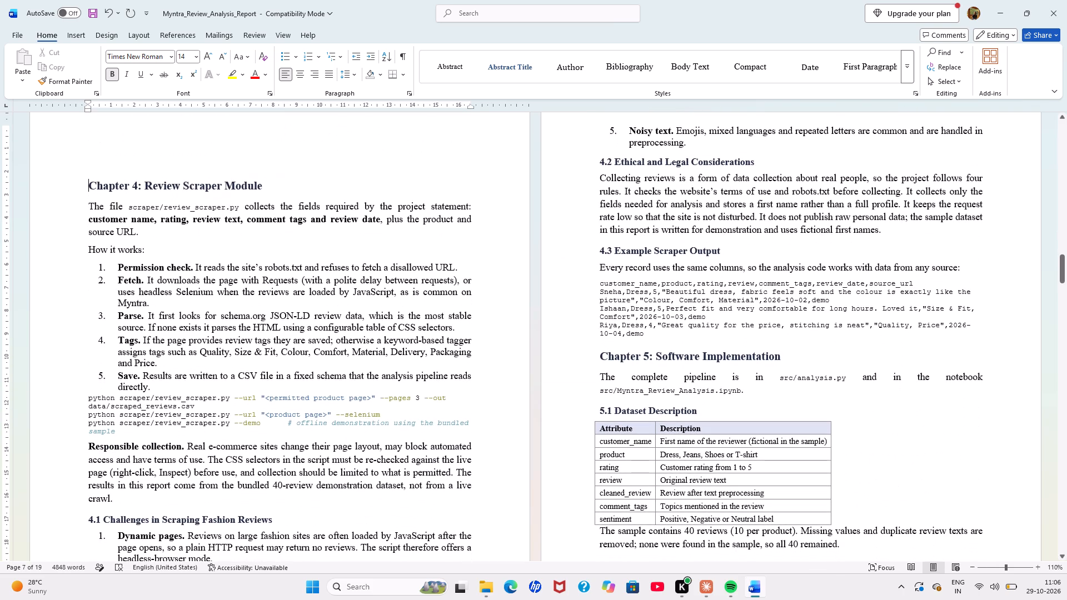
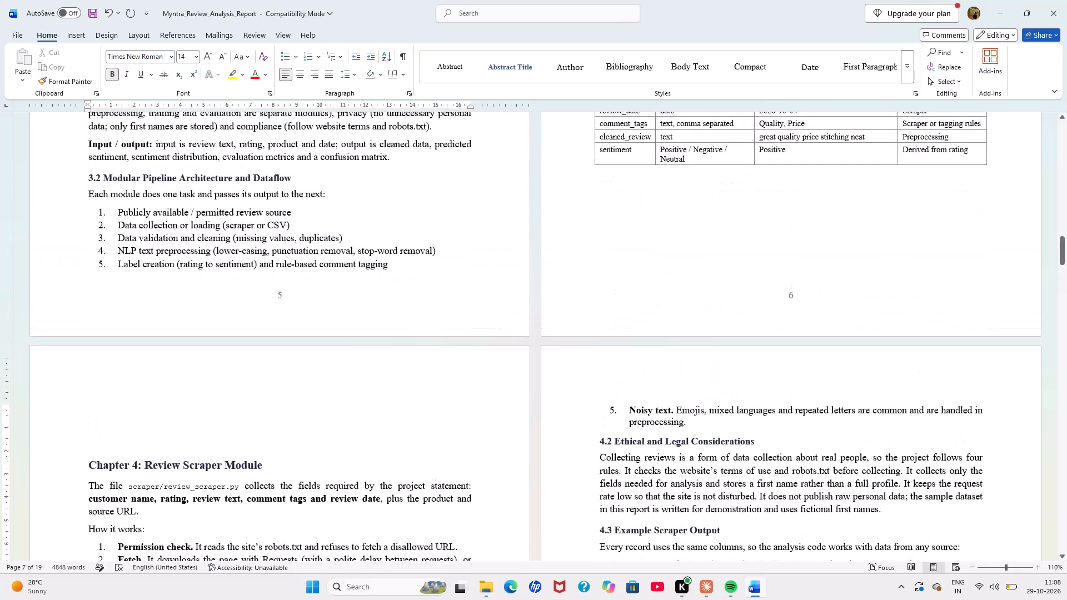
Set the file name scraper/review_scraper.py in the opening sentence of Chapter 4 to Times New Roman, size 12.
{"action": "scroll", "coordinate": [321, 351], "scroll_direction": "up", "scroll_amount": 2}
{"action": "scroll", "coordinate": [321, 351], "scroll_direction": "down", "scroll_amount": 2}
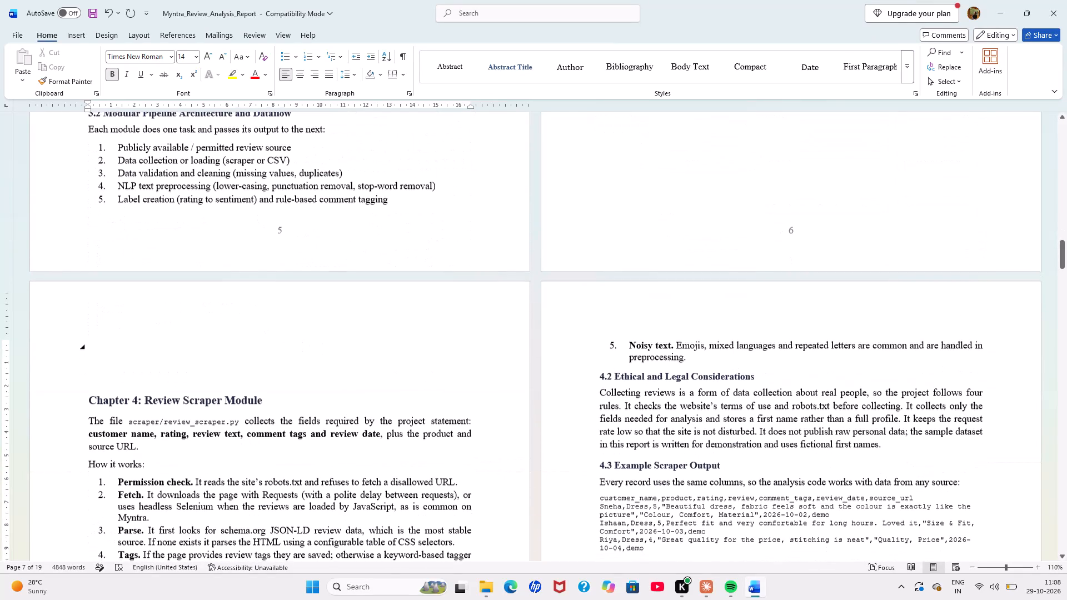
{"action": "scroll", "coordinate": [321, 351], "scroll_direction": "left", "scroll_amount": 1}
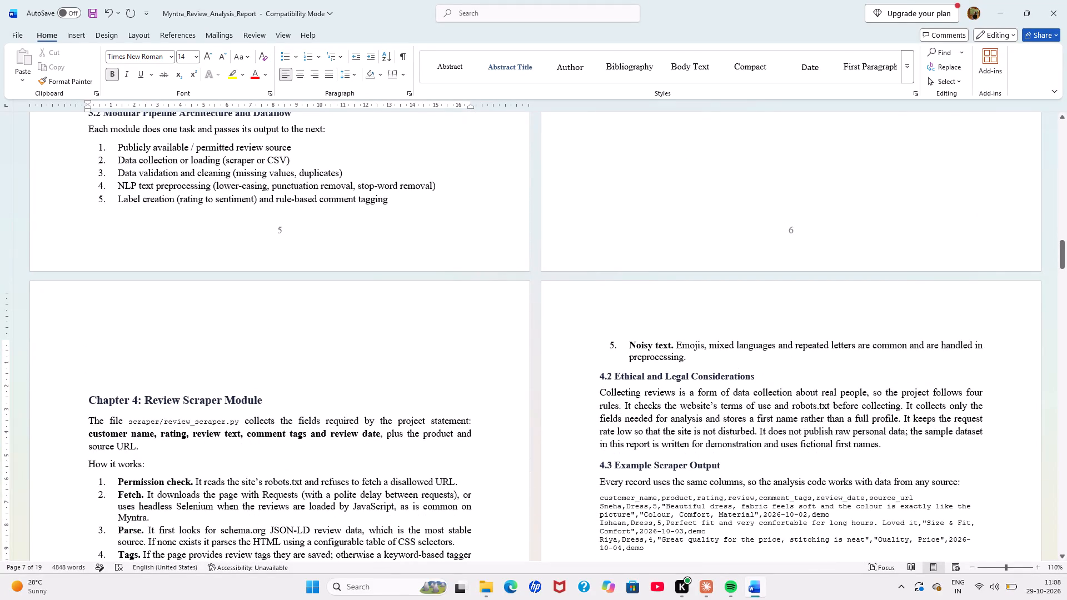
{"action": "left_click_drag", "start_coordinate": [127, 421], "coordinate": [238, 422]}
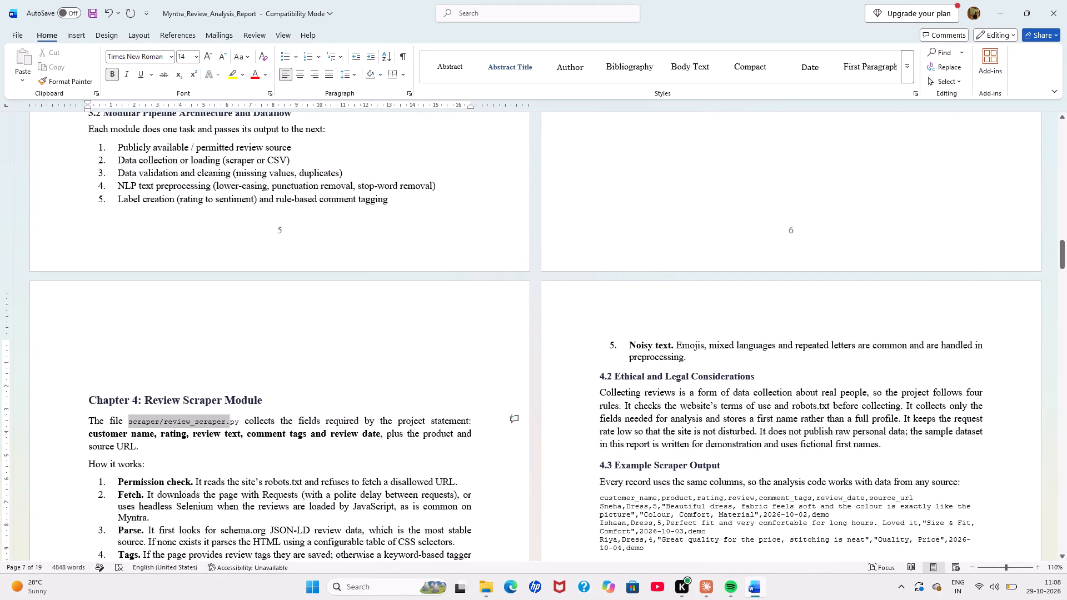
{"action": "left_click_drag", "start_coordinate": [238, 422], "coordinate": [238, 421]}
{"action": "left_click", "coordinate": [297, 387]}
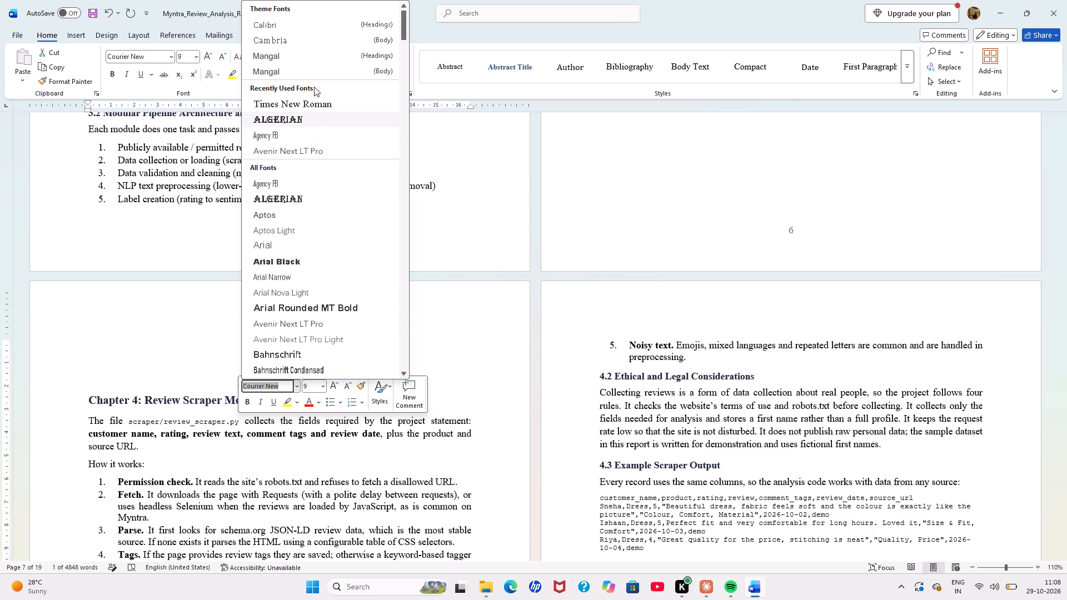
{"action": "left_click", "coordinate": [303, 101]}
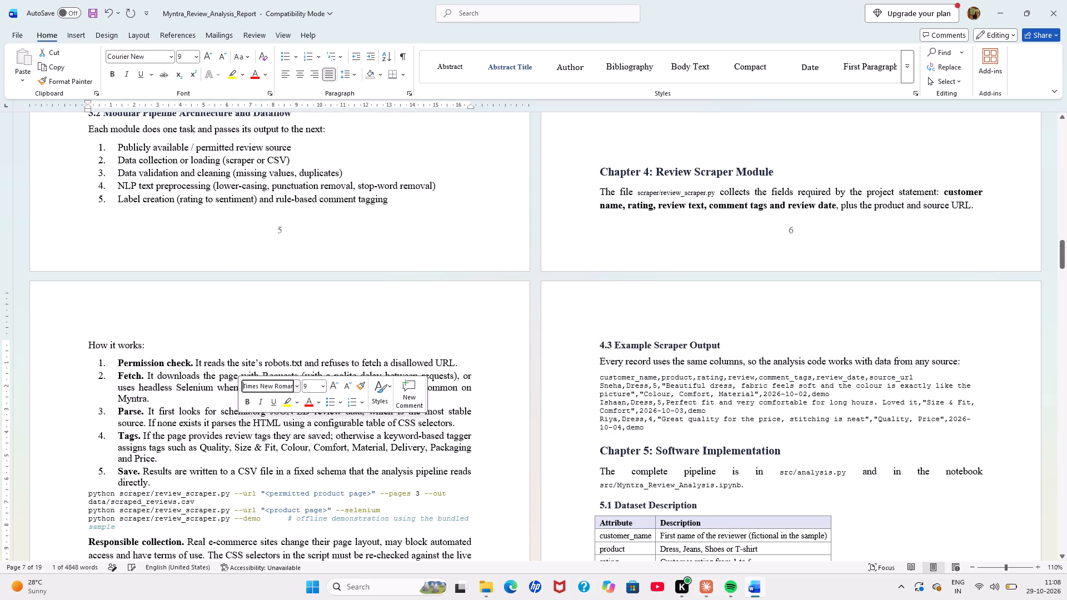
{"action": "left_click", "coordinate": [183, 391]}
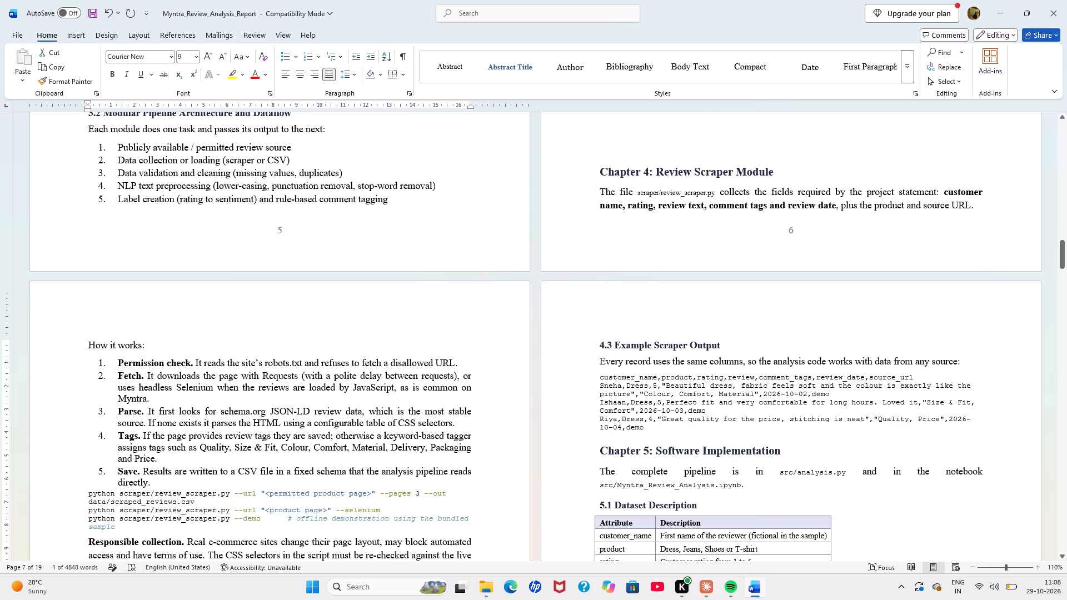
{"action": "scroll", "coordinate": [183, 391], "scroll_direction": "up", "scroll_amount": 3}
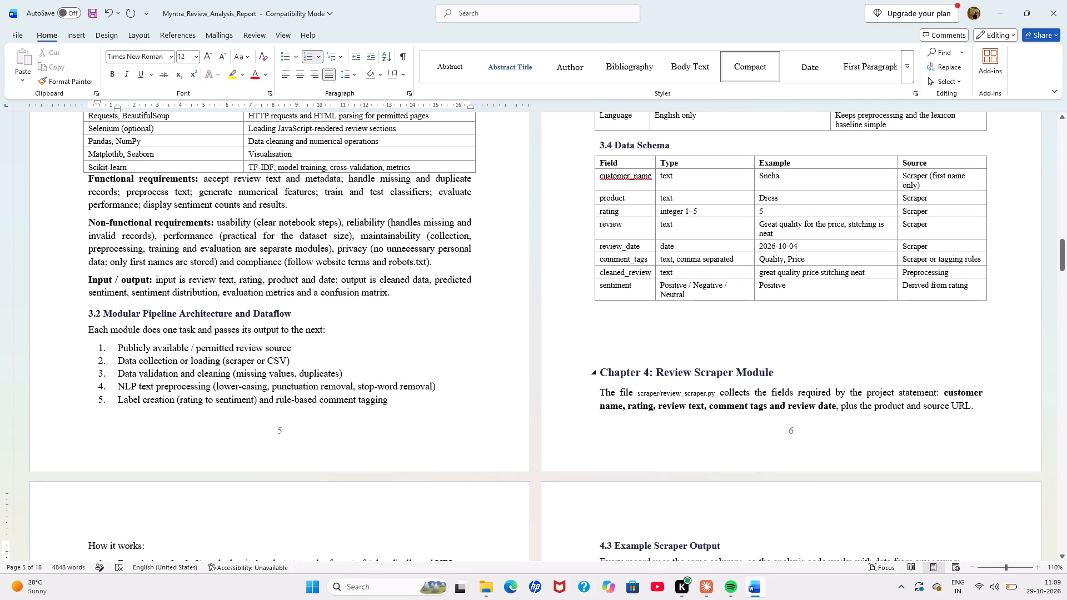
{"action": "left_click", "coordinate": [638, 357]}
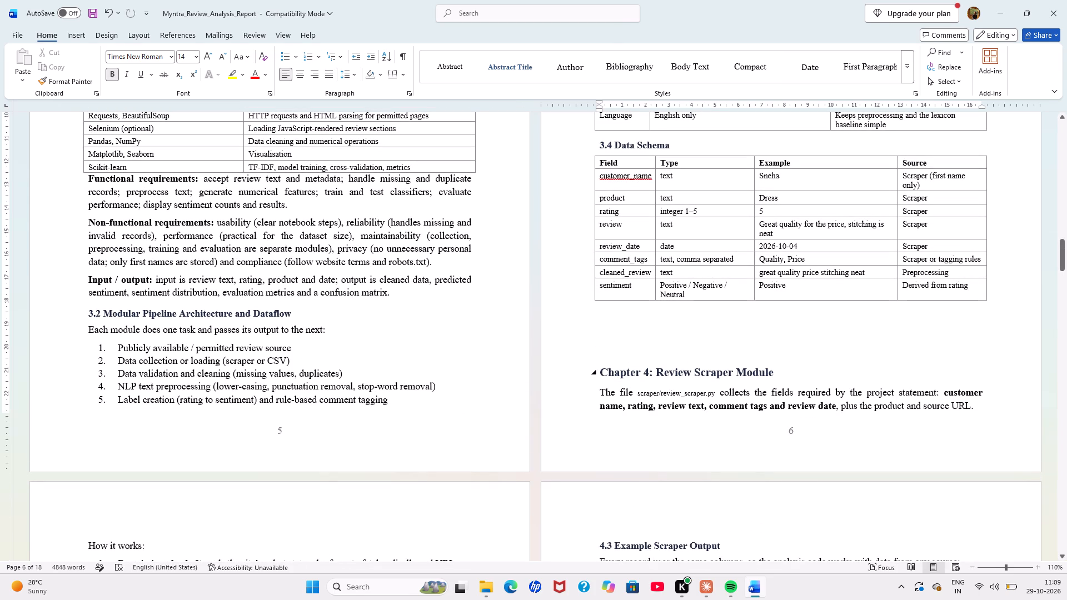
{"action": "left_click_drag", "start_coordinate": [717, 396], "coordinate": [637, 396]}
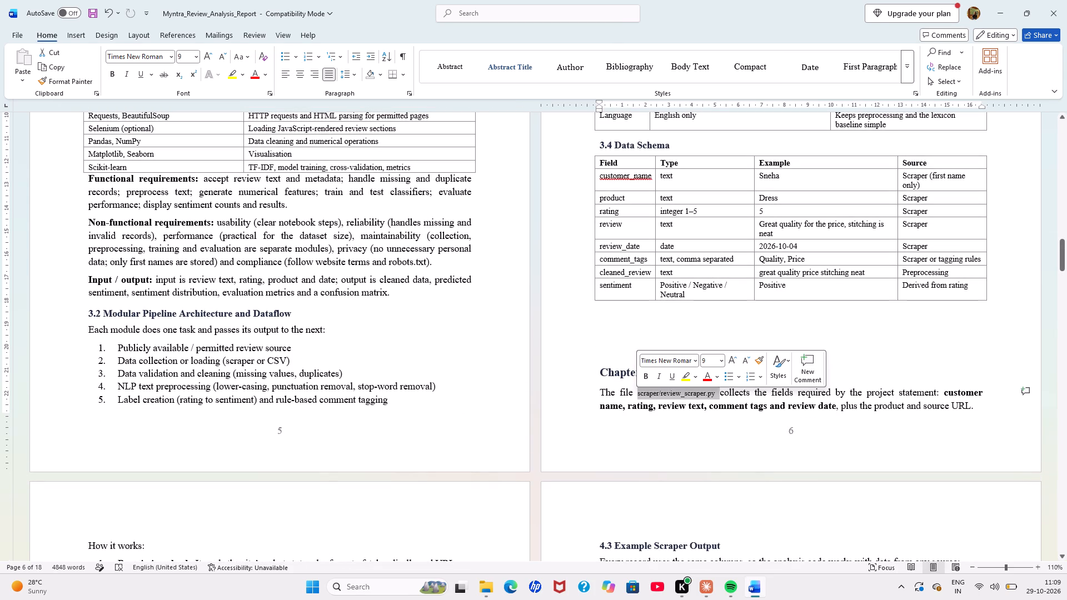
{"action": "left_click", "coordinate": [721, 363]}
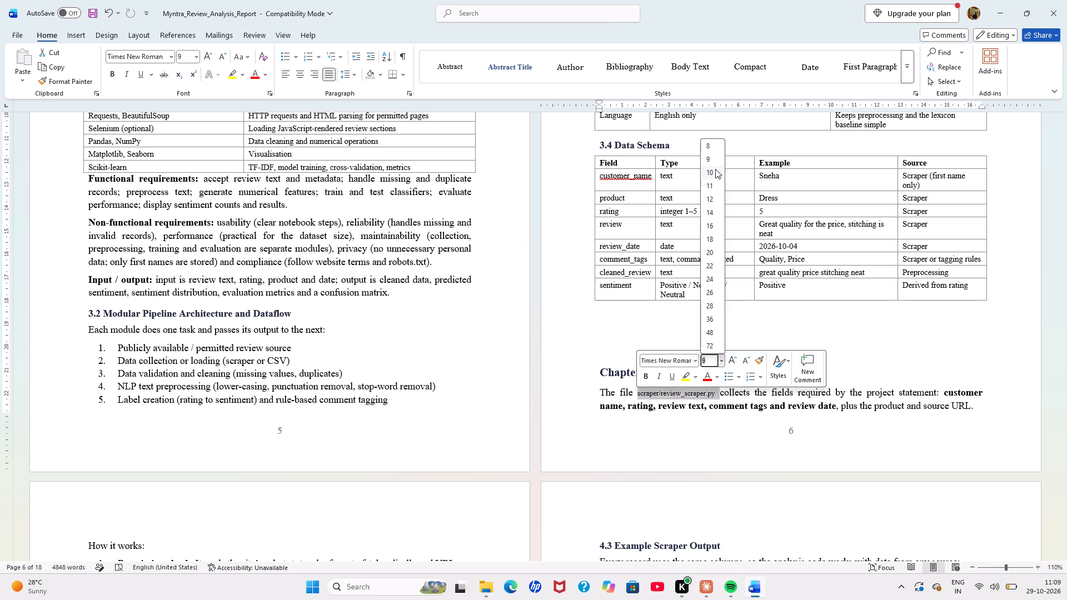
{"action": "left_click", "coordinate": [710, 195]}
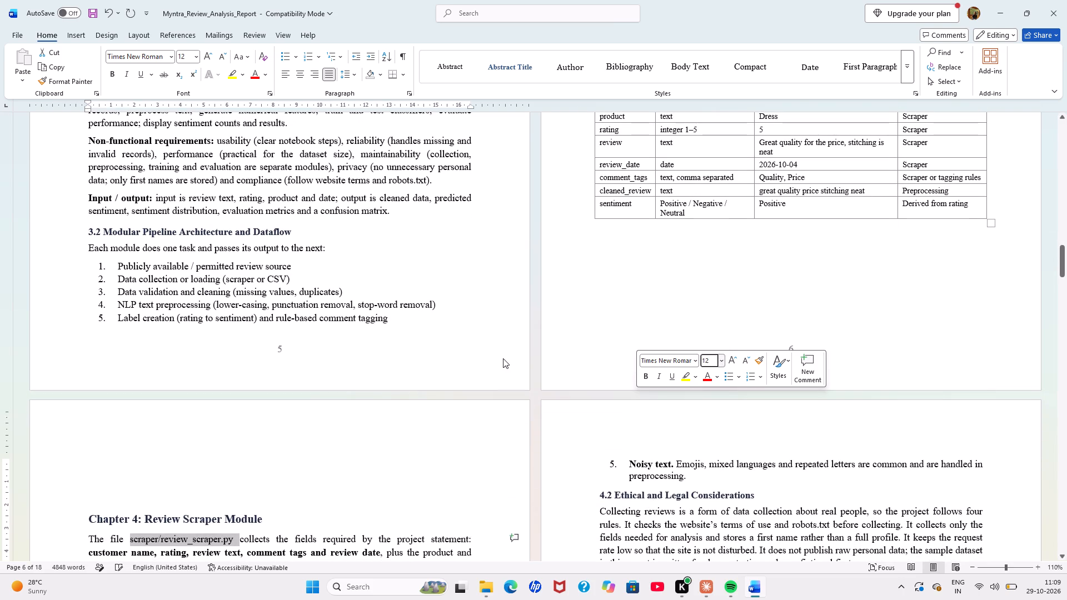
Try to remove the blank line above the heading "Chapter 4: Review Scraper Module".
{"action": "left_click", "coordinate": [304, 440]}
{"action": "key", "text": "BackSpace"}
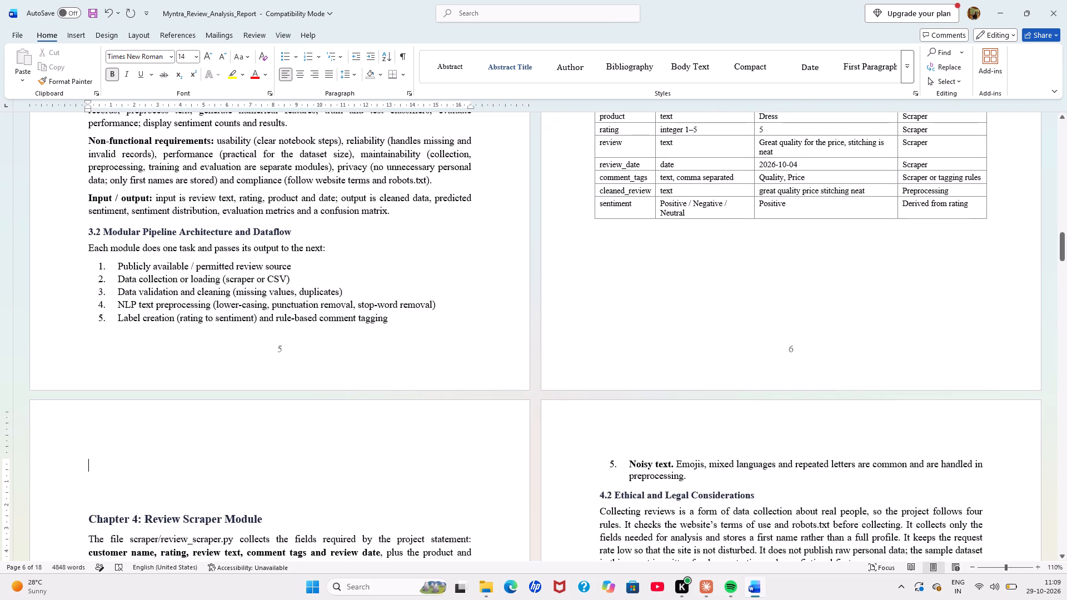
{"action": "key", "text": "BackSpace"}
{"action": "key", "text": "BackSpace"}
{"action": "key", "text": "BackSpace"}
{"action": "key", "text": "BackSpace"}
Set the python scraper/review_scraper.py command block below the "Save" list item in Chapter 4 to Times New Roman, size 12.
{"action": "scroll", "coordinate": [295, 447], "scroll_direction": "down", "scroll_amount": 4}
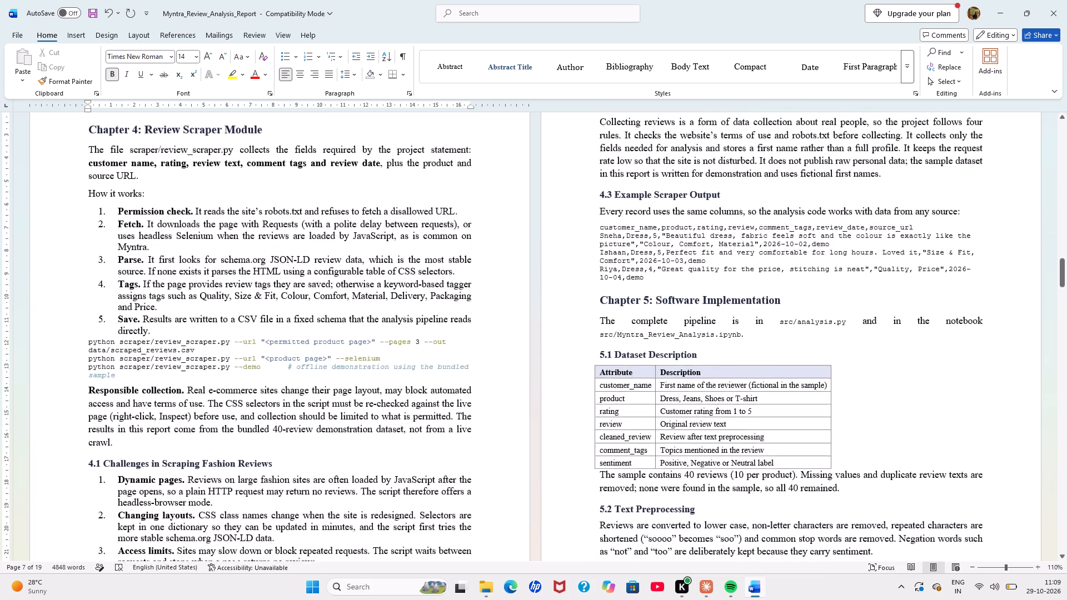
{"action": "scroll", "coordinate": [295, 447], "scroll_direction": "down", "scroll_amount": 1}
{"action": "left_click_drag", "start_coordinate": [88, 337], "coordinate": [96, 339]}
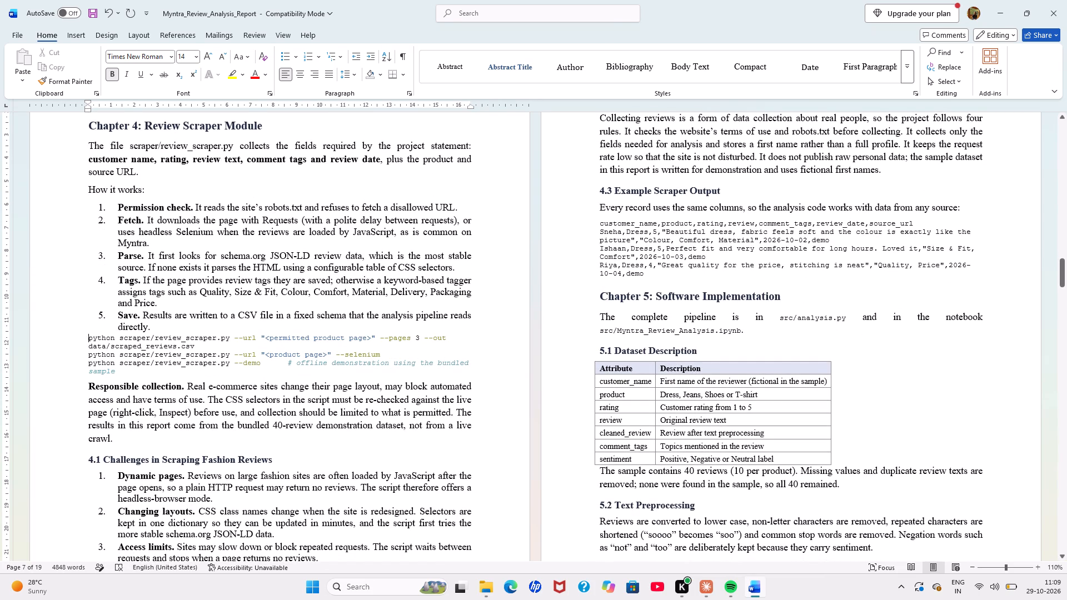
{"action": "left_click_drag", "start_coordinate": [96, 339], "coordinate": [122, 370]}
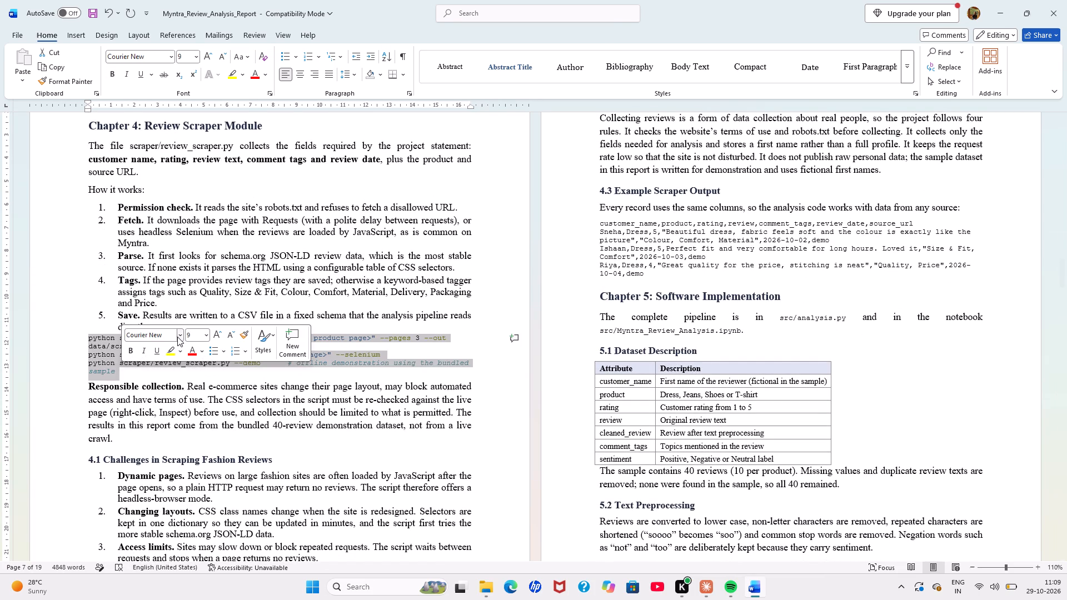
{"action": "left_click", "coordinate": [177, 337]}
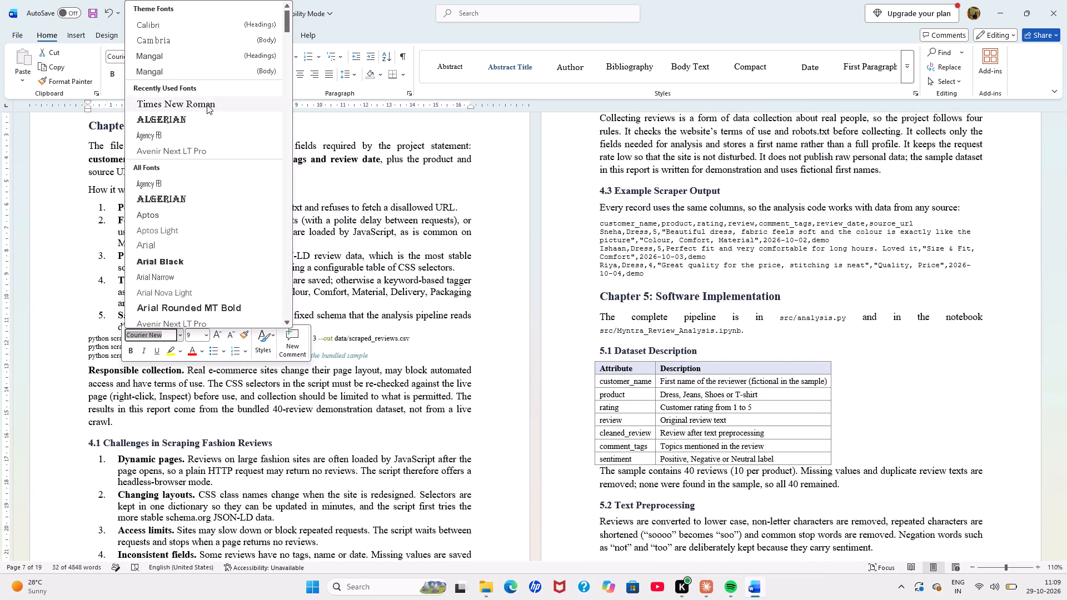
{"action": "left_click", "coordinate": [207, 104]}
{"action": "left_click", "coordinate": [205, 336]}
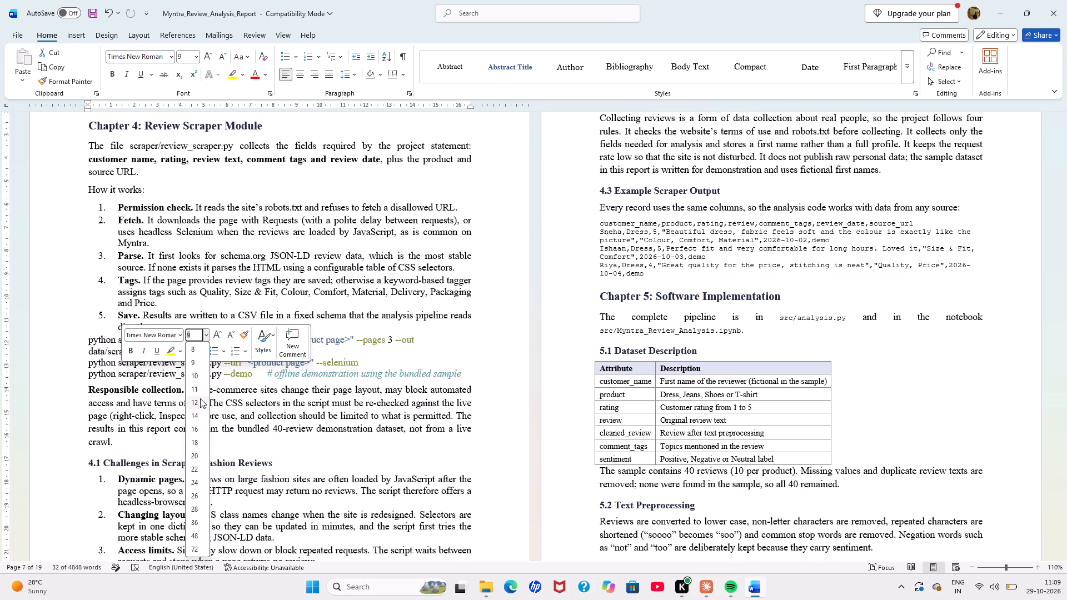
{"action": "left_click", "coordinate": [200, 398]}
{"action": "left_click", "coordinate": [227, 421]}
Set the np.select code block under 5.3 Sentiment Labelling to Times New Roman, size 12.
{"action": "scroll", "coordinate": [227, 421], "scroll_direction": "down", "scroll_amount": 1}
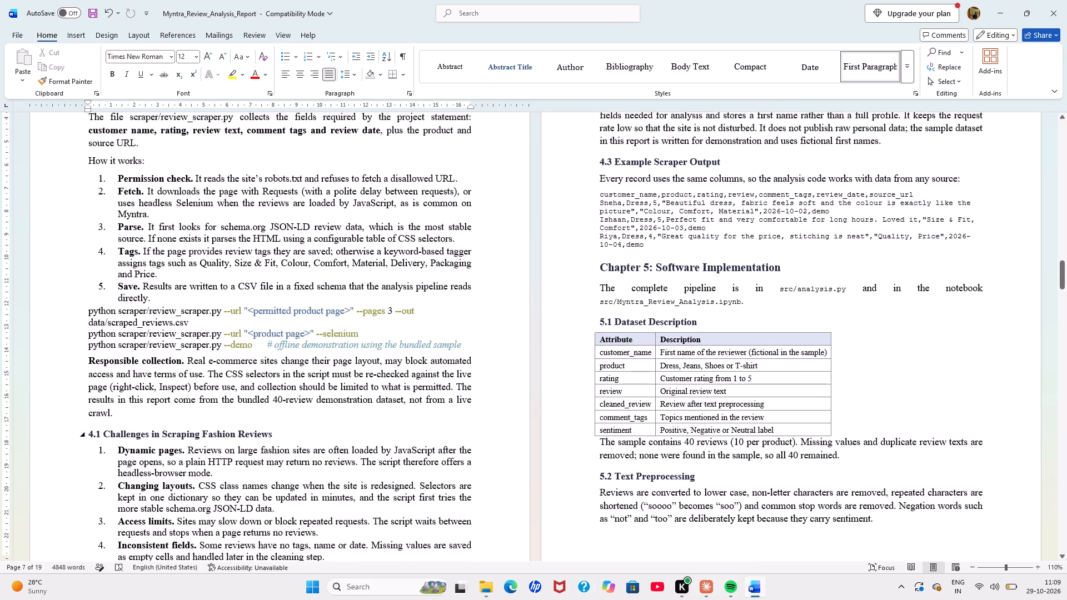
{"action": "scroll", "coordinate": [227, 421], "scroll_direction": "down", "scroll_amount": 3}
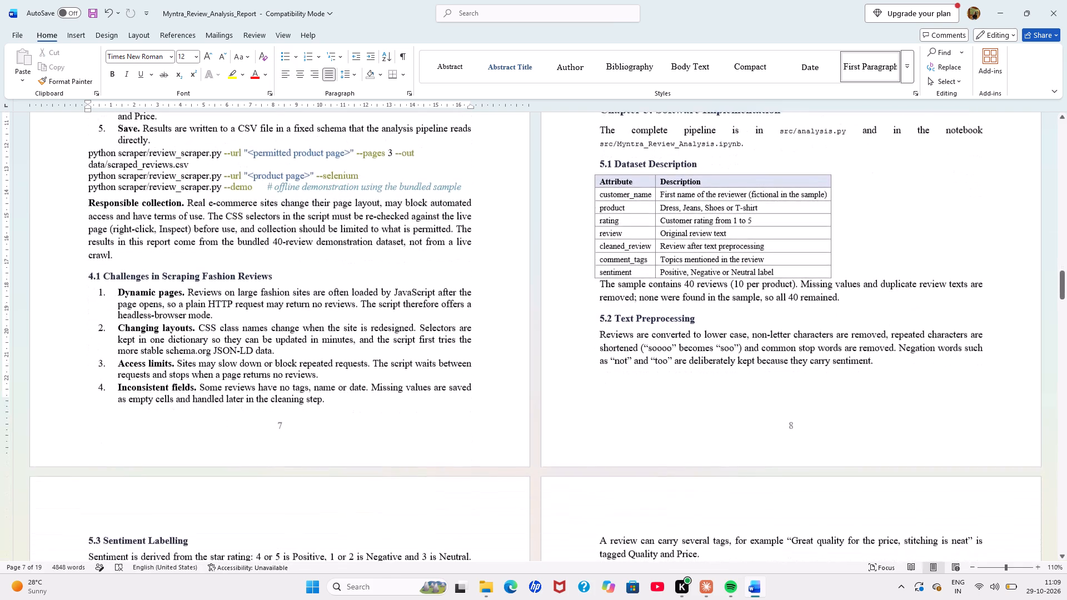
{"action": "scroll", "coordinate": [227, 421], "scroll_direction": "down", "scroll_amount": 2}
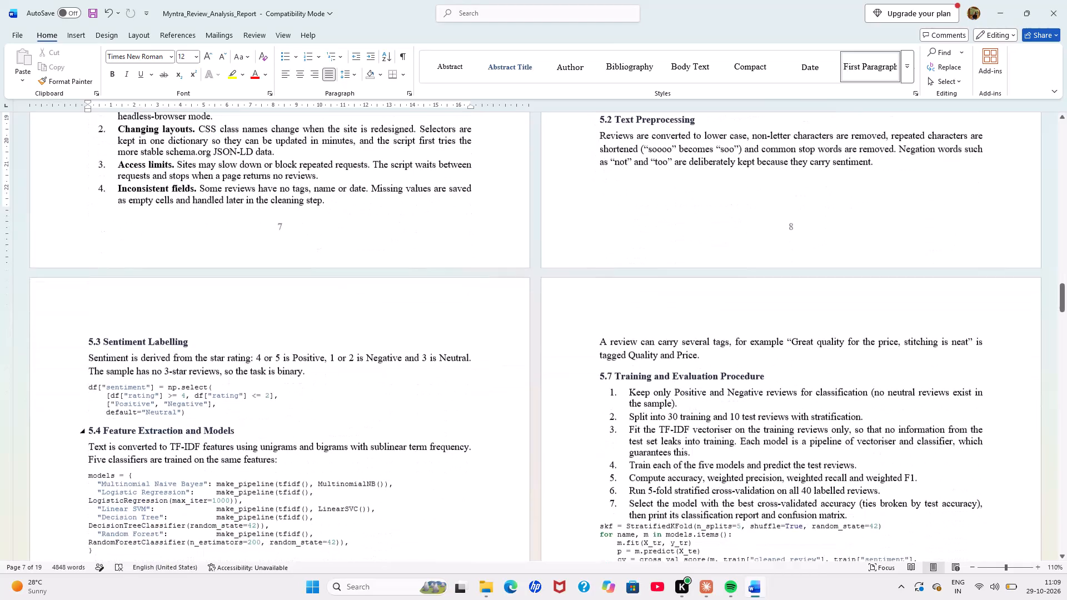
{"action": "left_click_drag", "start_coordinate": [201, 414], "coordinate": [95, 390]}
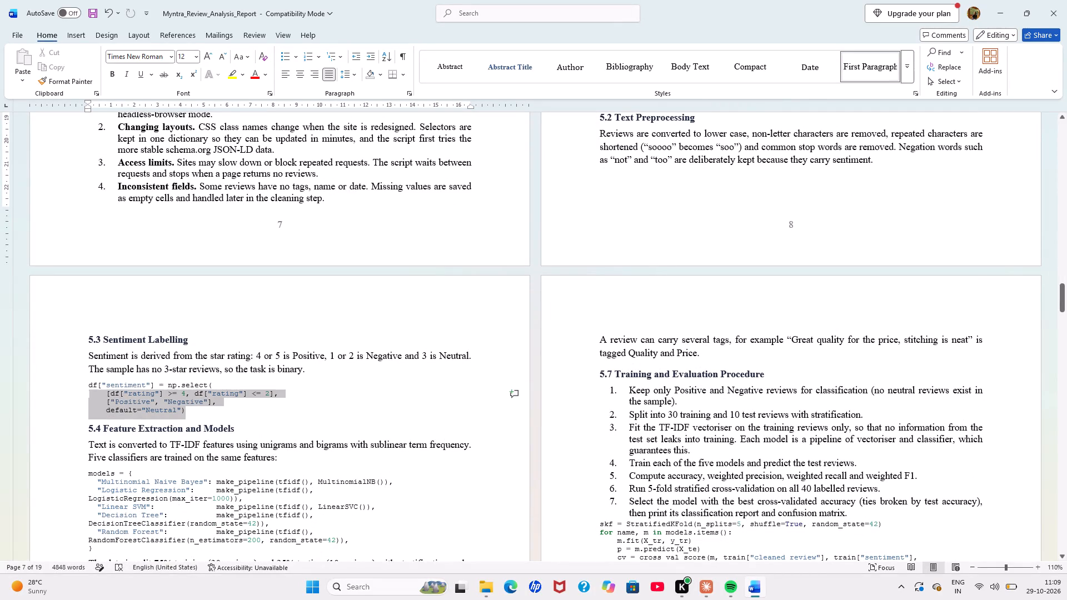
{"action": "left_click_drag", "start_coordinate": [95, 390], "coordinate": [88, 387]}
{"action": "left_click", "coordinate": [147, 348]}
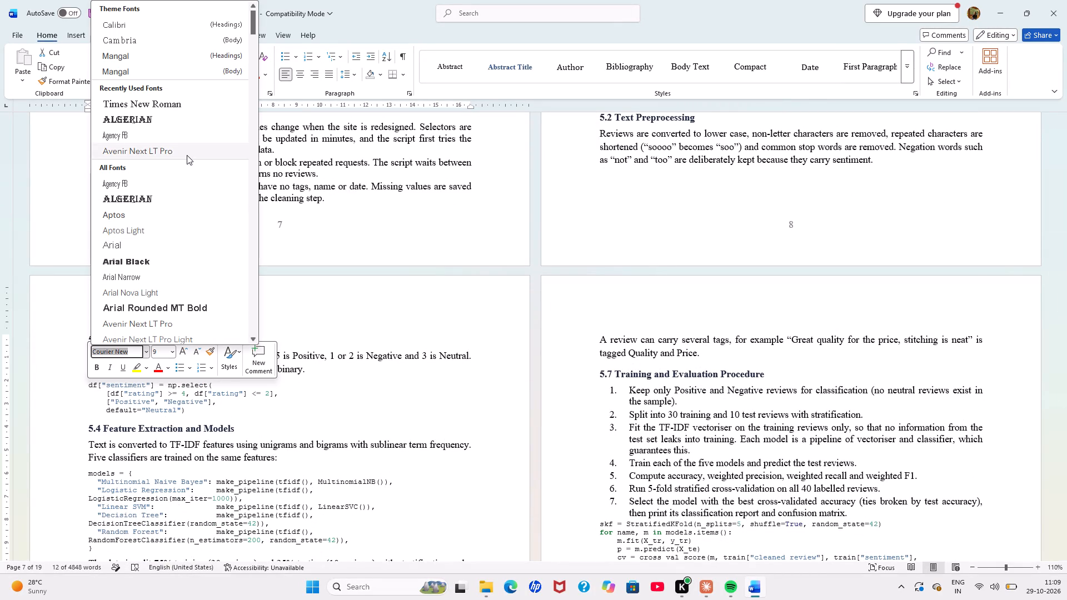
{"action": "left_click", "coordinate": [187, 106]}
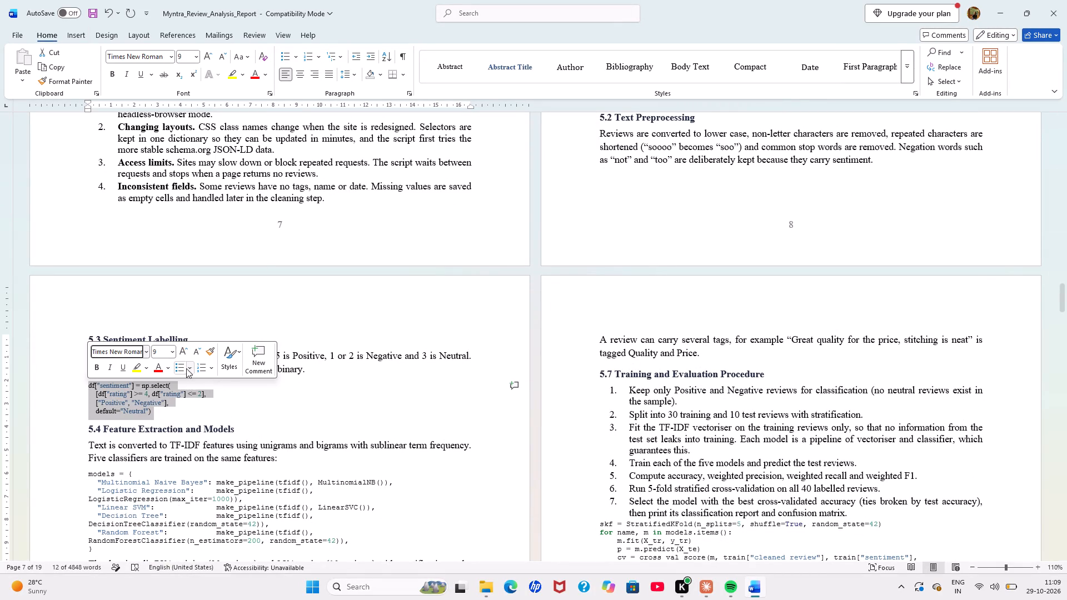
{"action": "left_click", "coordinate": [177, 353]}
{"action": "left_click", "coordinate": [174, 352]}
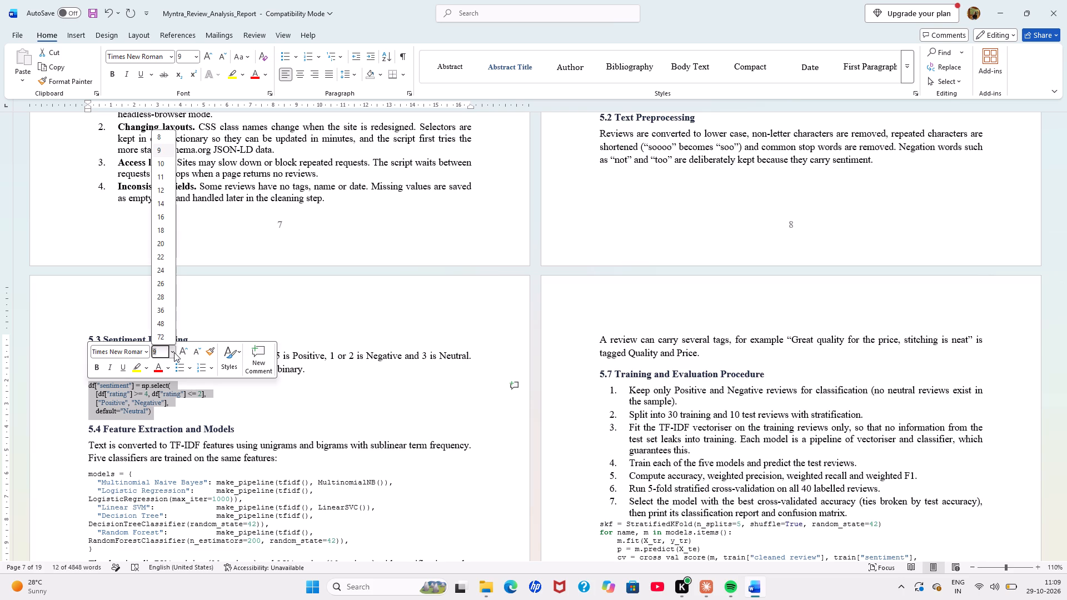
{"action": "left_click", "coordinate": [166, 187]}
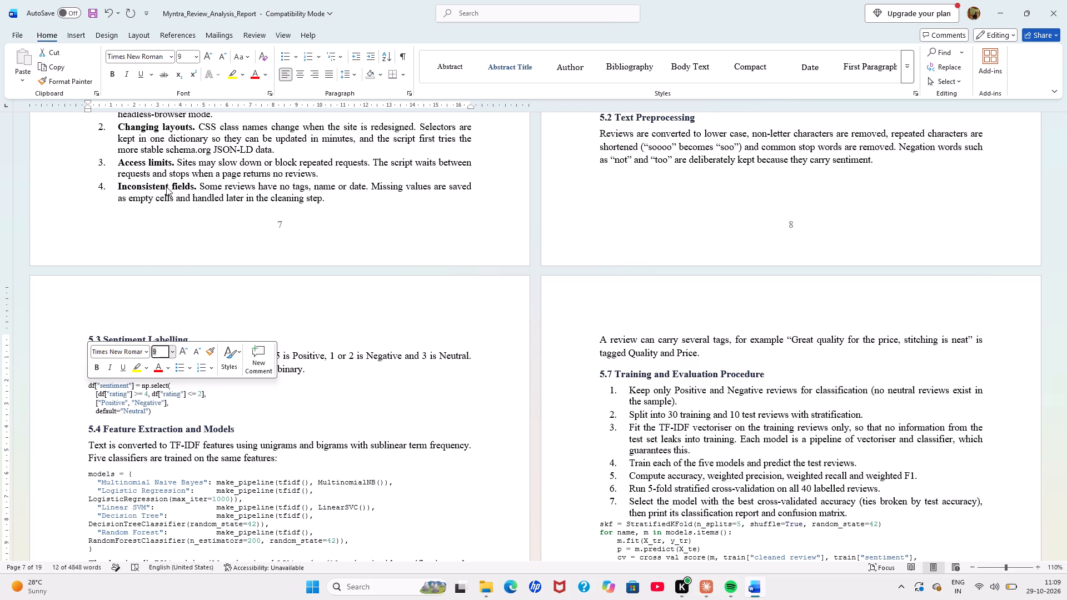
{"action": "left_click", "coordinate": [220, 407]}
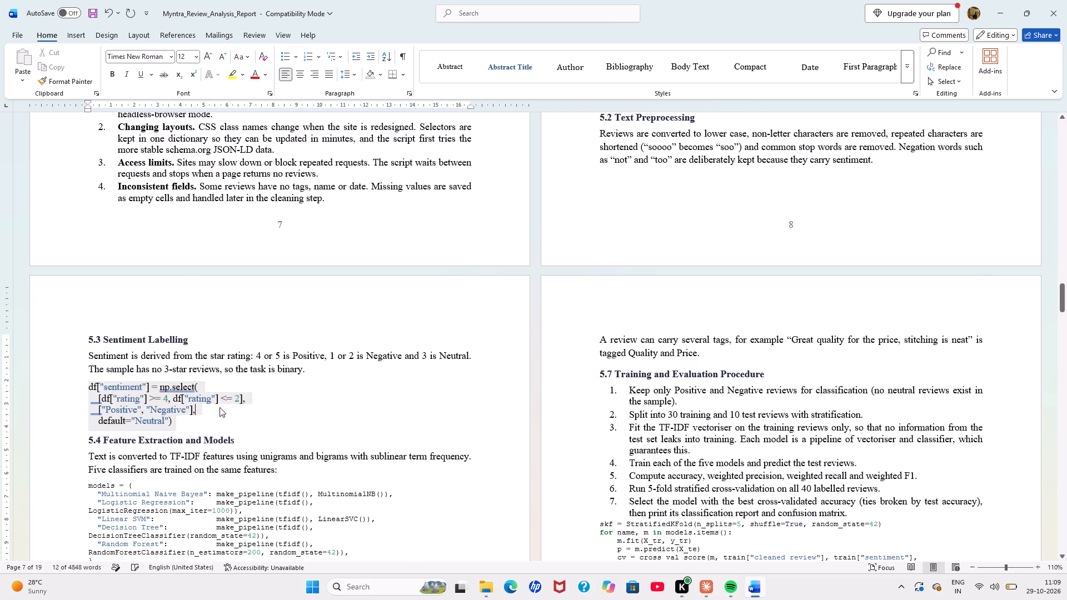
Set the models code block under 5.4 Feature Extraction and Models to Times New Roman, size 12.
{"action": "scroll", "coordinate": [220, 407], "scroll_direction": "down", "scroll_amount": 1}
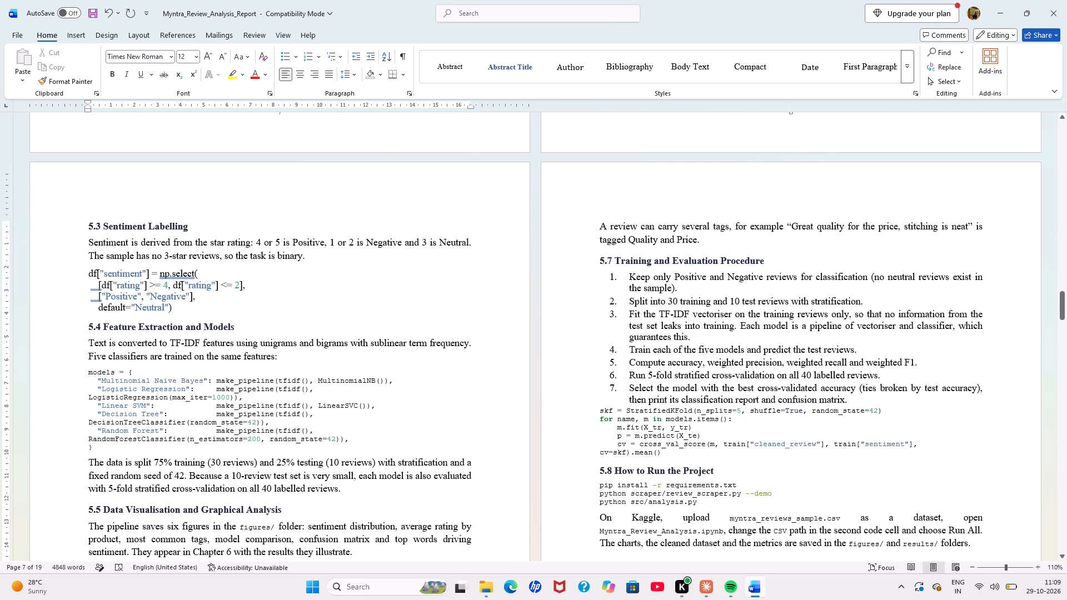
{"action": "left_click_drag", "start_coordinate": [86, 372], "coordinate": [129, 448]}
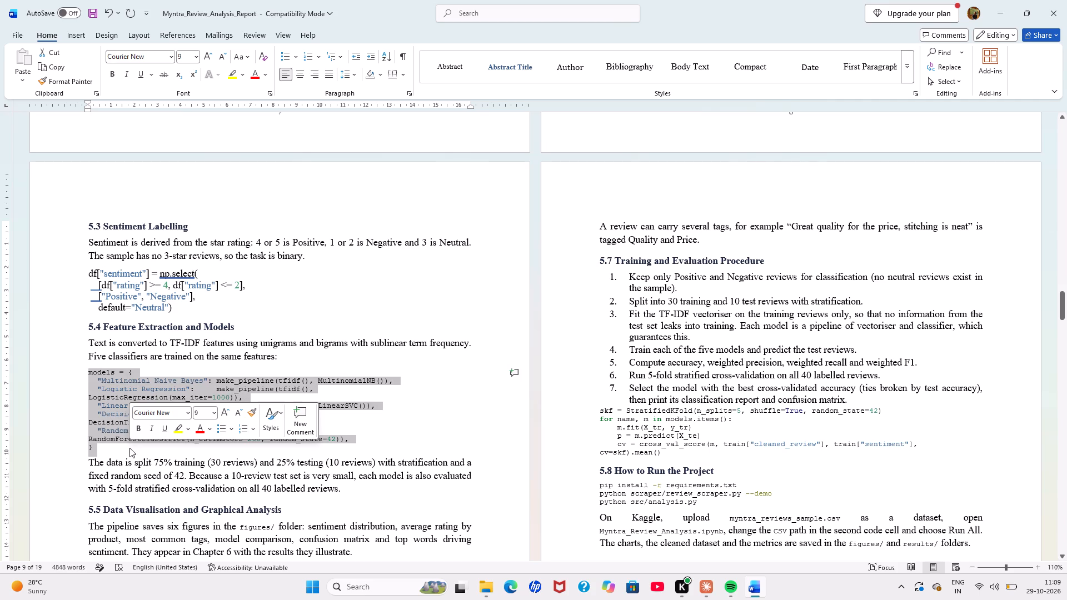
{"action": "left_click", "coordinate": [190, 414]}
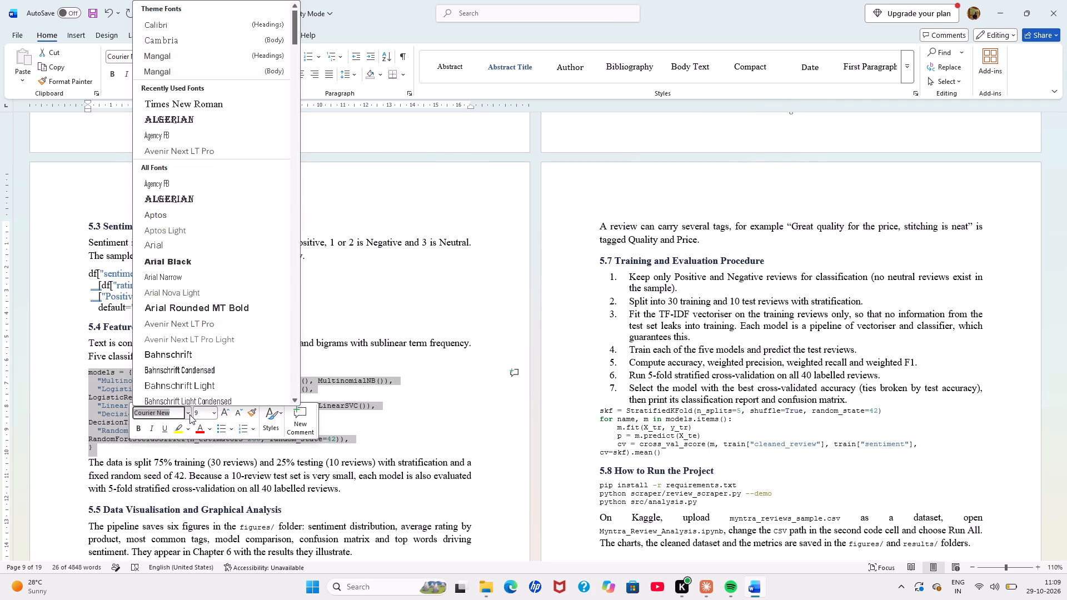
{"action": "left_click", "coordinate": [232, 104]}
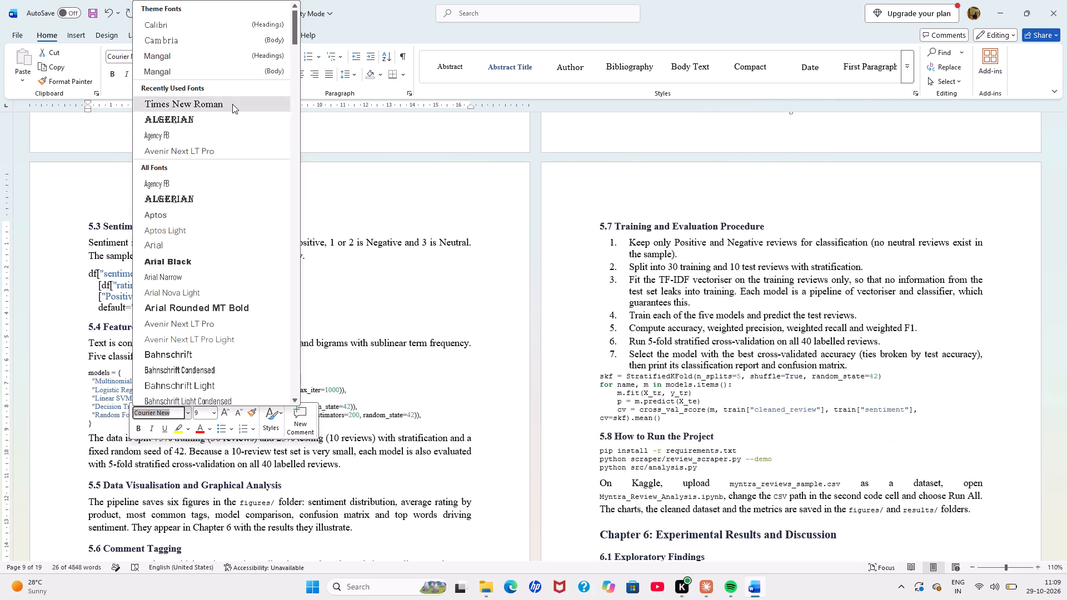
{"action": "left_click", "coordinate": [206, 413]}
{"action": "type", "text": "12"}
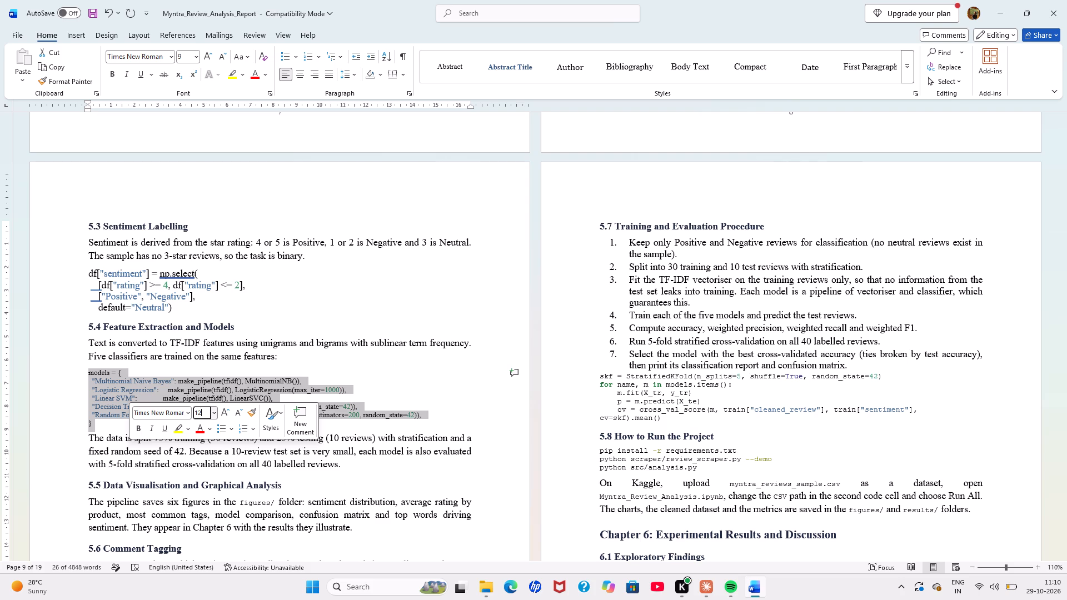
{"action": "key", "text": "Return"}
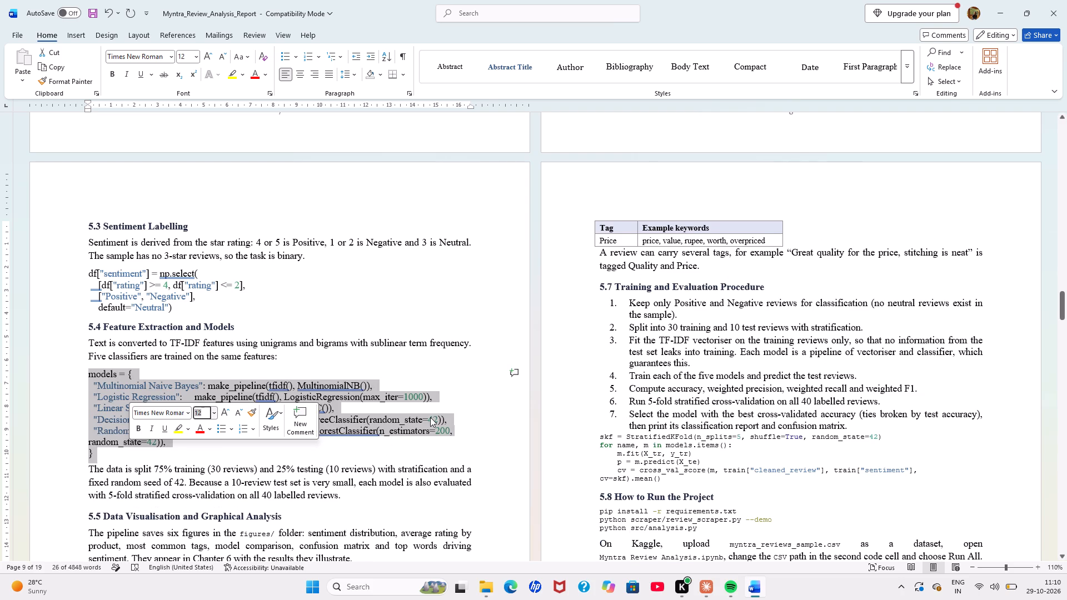
{"action": "left_click", "coordinate": [430, 417]}
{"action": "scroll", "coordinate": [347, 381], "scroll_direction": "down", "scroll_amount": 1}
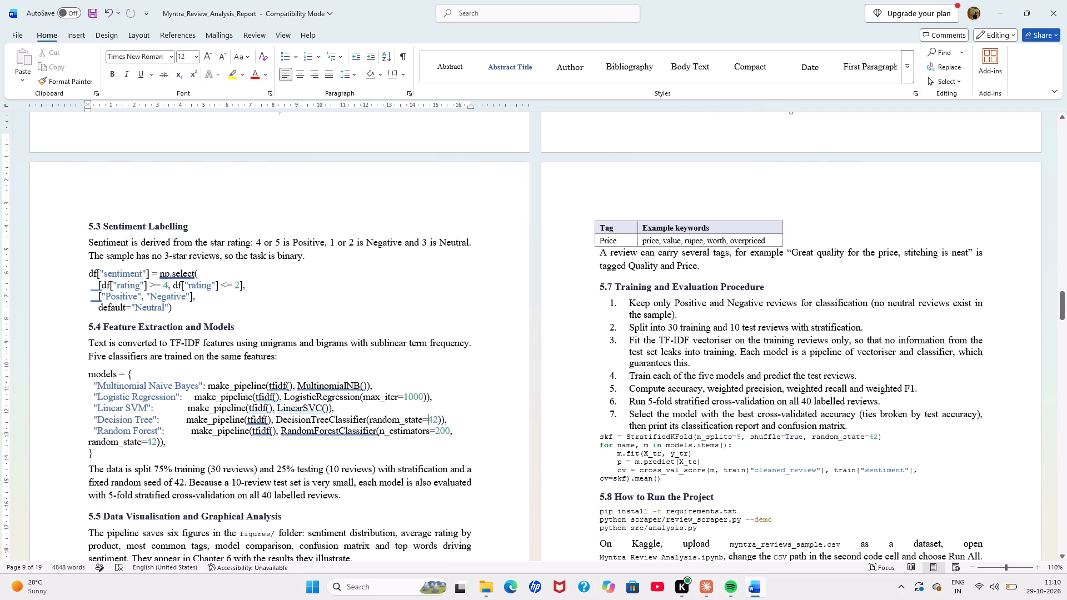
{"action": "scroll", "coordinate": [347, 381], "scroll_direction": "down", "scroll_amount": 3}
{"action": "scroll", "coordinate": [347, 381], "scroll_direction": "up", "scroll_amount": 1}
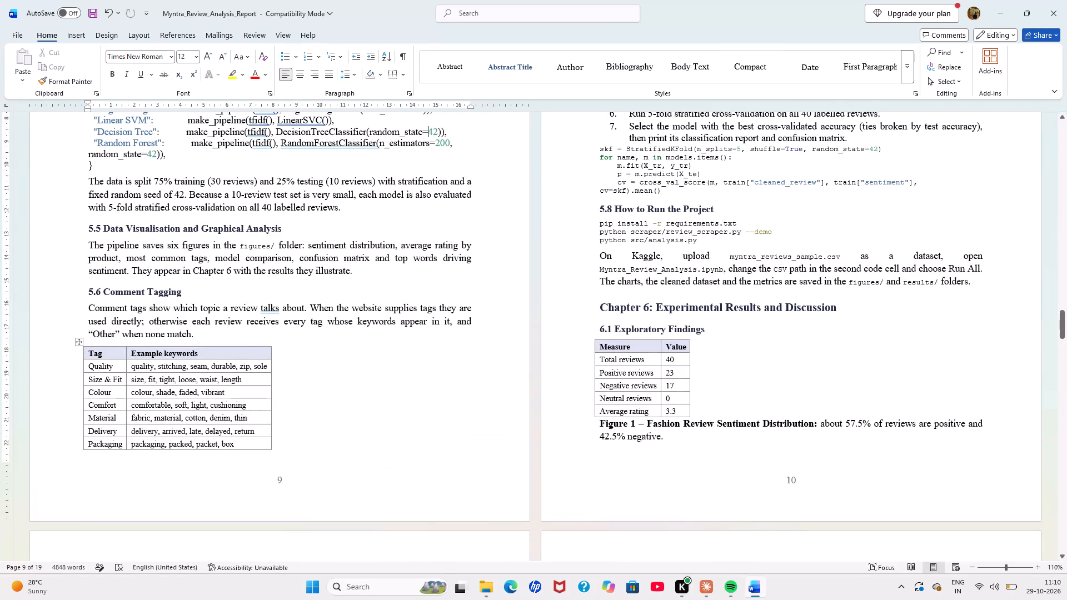
Remove the shading from the header row of the tag keywords table under 5.6 Comment Tagging.
{"action": "left_click", "coordinate": [230, 356]}
{"action": "left_click_drag", "start_coordinate": [230, 356], "coordinate": [89, 350]}
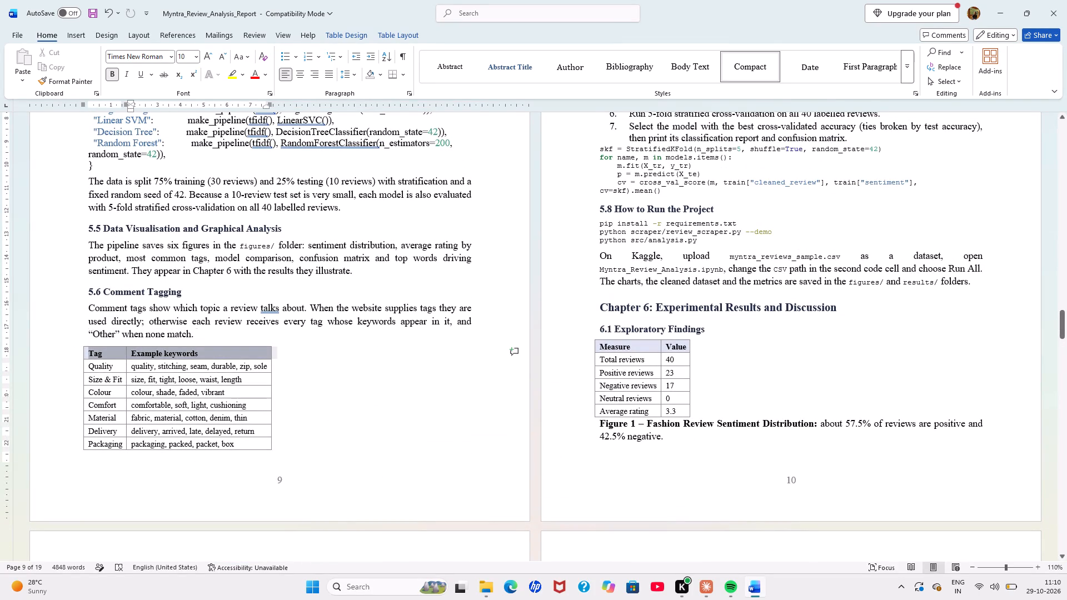
{"action": "left_click_drag", "start_coordinate": [89, 350], "coordinate": [89, 348]}
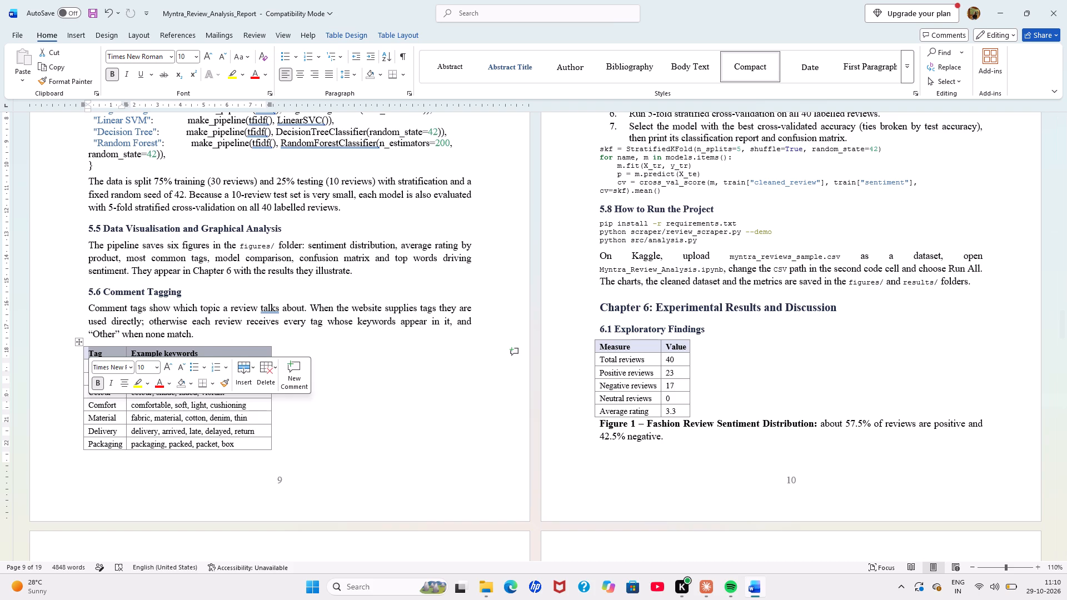
{"action": "right_click", "coordinate": [89, 348]}
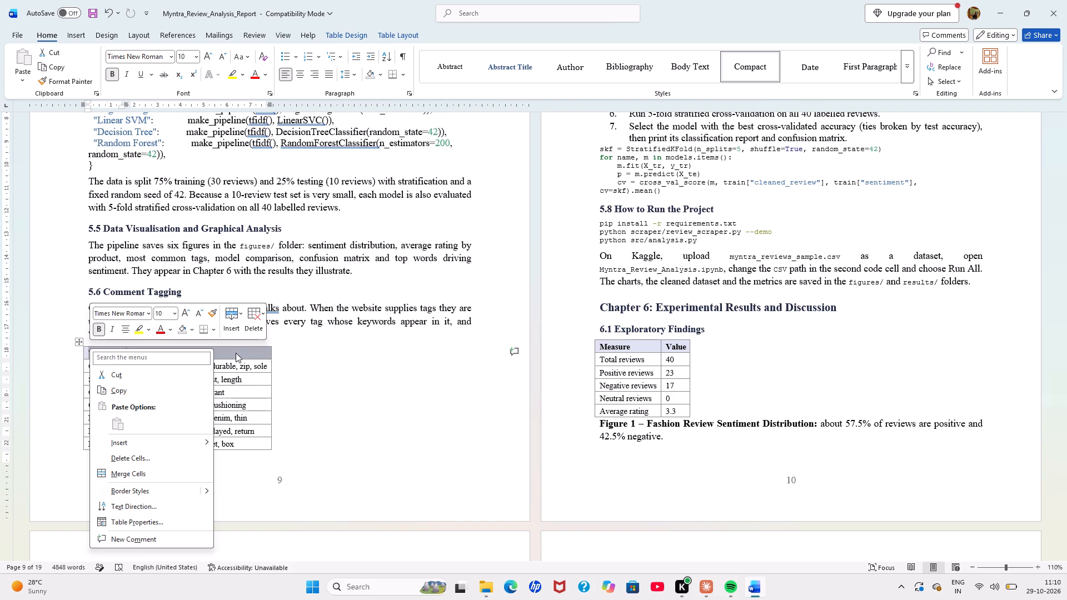
{"action": "left_click", "coordinate": [366, 73]}
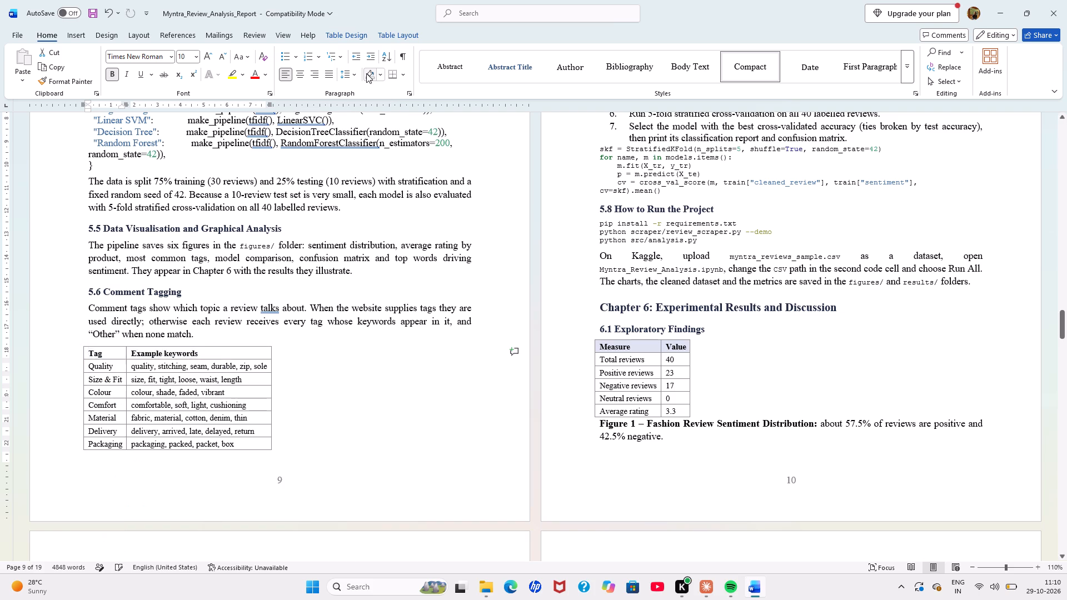
{"action": "left_click", "coordinate": [297, 395]}
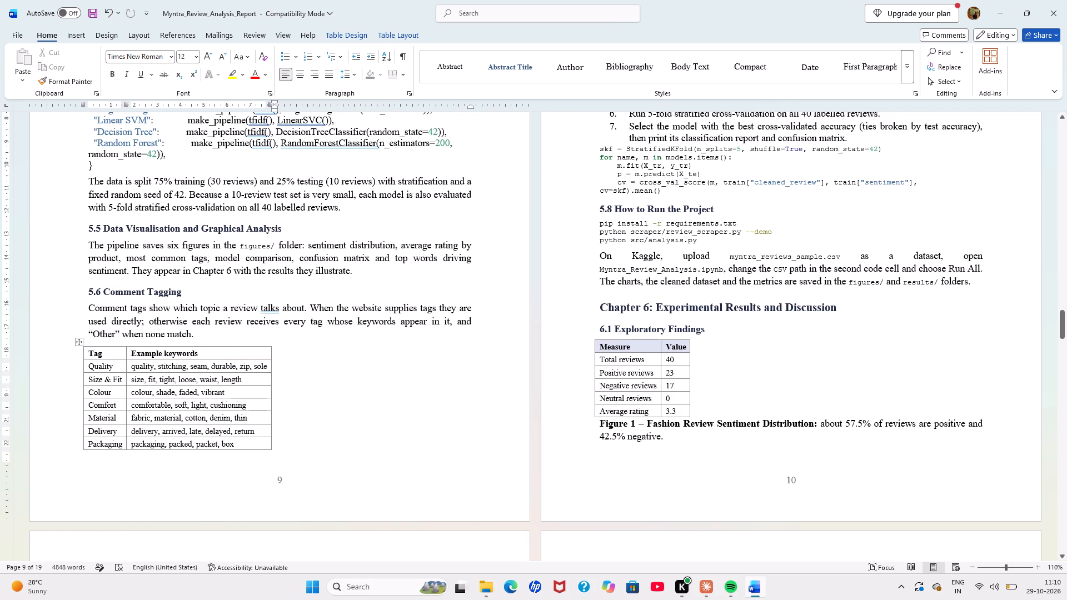
Set the tag keywords table under 5.6 to font size 12, from the header row through the Delivery row.
{"action": "scroll", "coordinate": [295, 420], "scroll_direction": "up", "scroll_amount": 2}
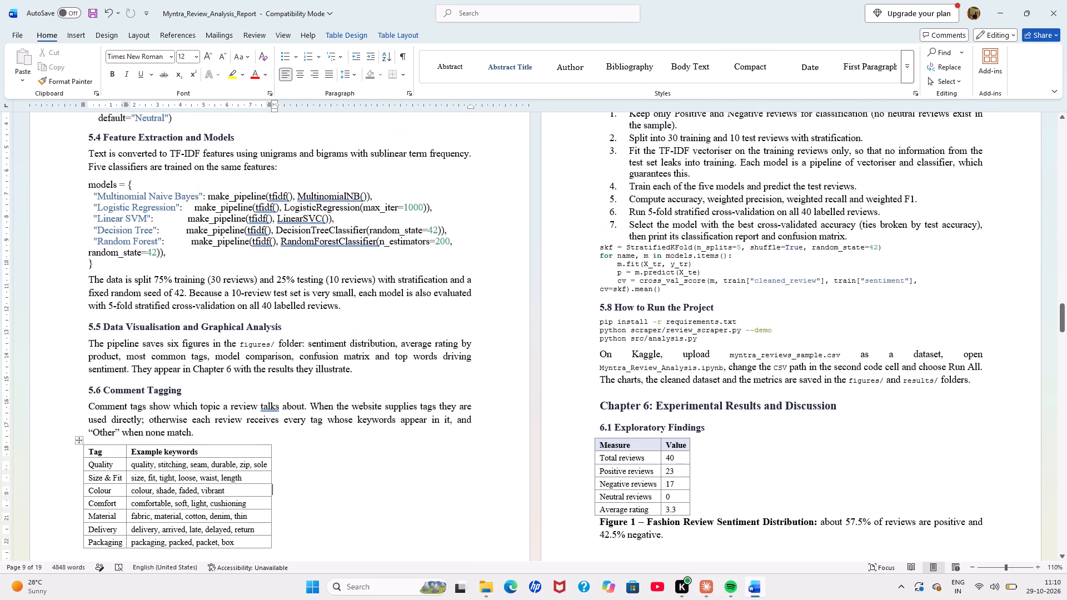
{"action": "scroll", "coordinate": [295, 420], "scroll_direction": "up", "scroll_amount": 2}
{"action": "scroll", "coordinate": [492, 314], "scroll_direction": "down", "scroll_amount": 1}
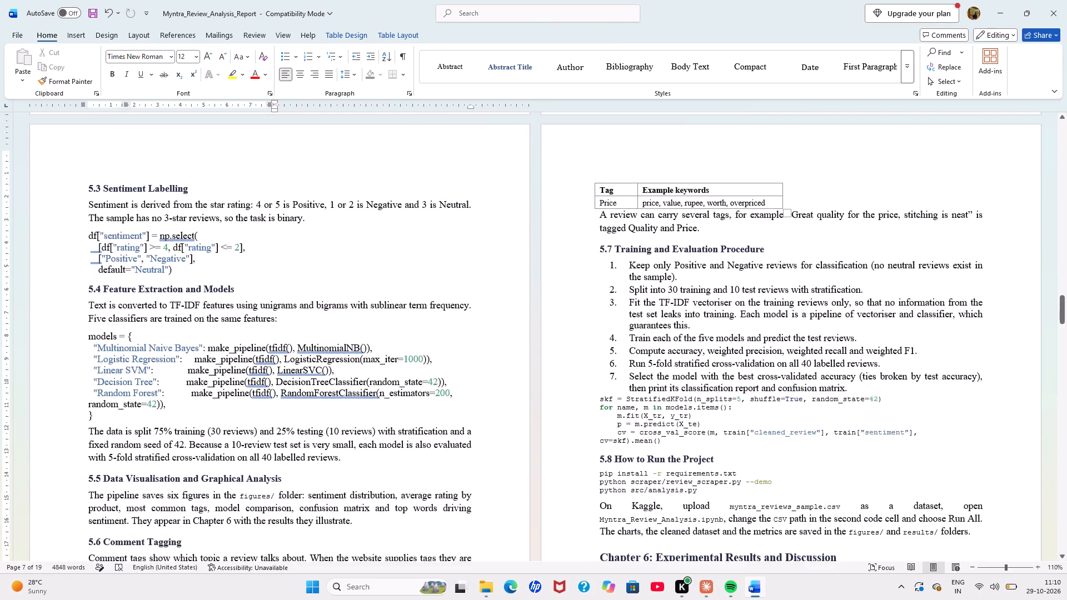
{"action": "scroll", "coordinate": [492, 314], "scroll_direction": "down", "scroll_amount": 1}
{"action": "scroll", "coordinate": [492, 314], "scroll_direction": "left", "scroll_amount": 2}
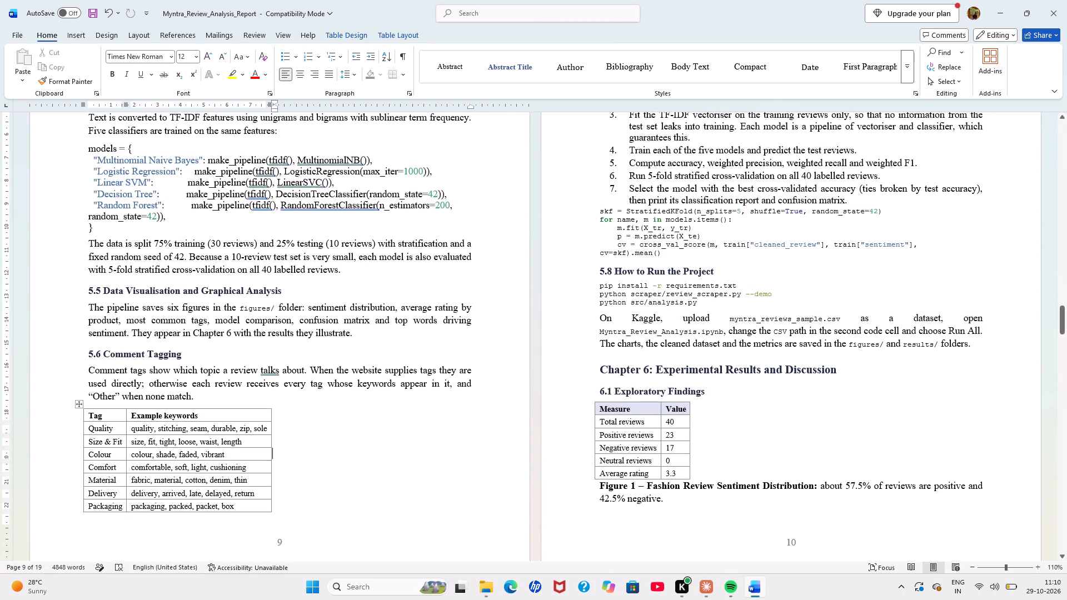
{"action": "left_click_drag", "start_coordinate": [235, 510], "coordinate": [173, 471]}
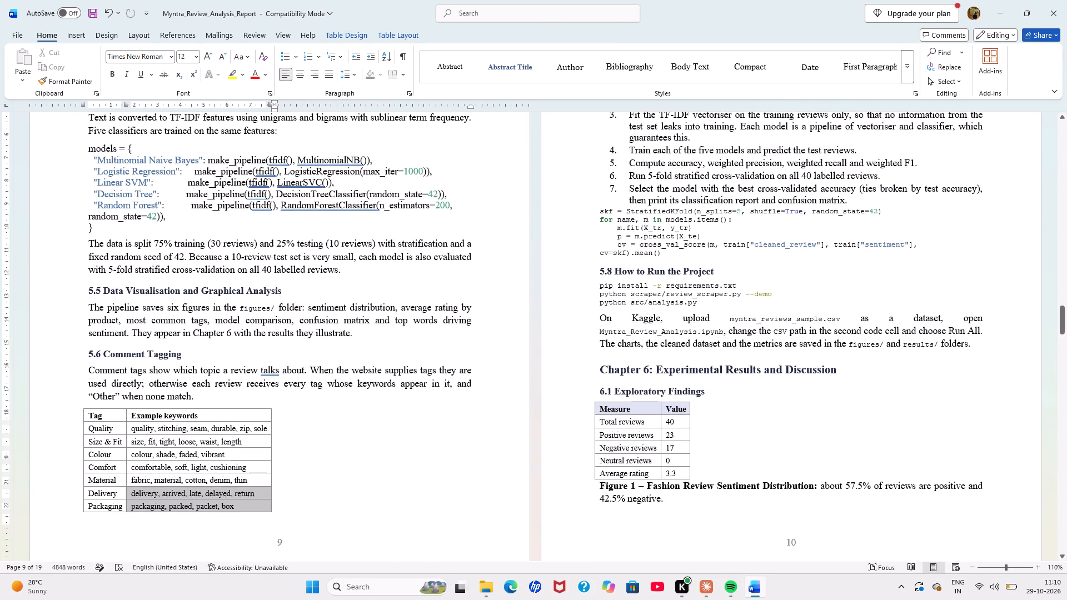
{"action": "left_click_drag", "start_coordinate": [173, 471], "coordinate": [94, 418]}
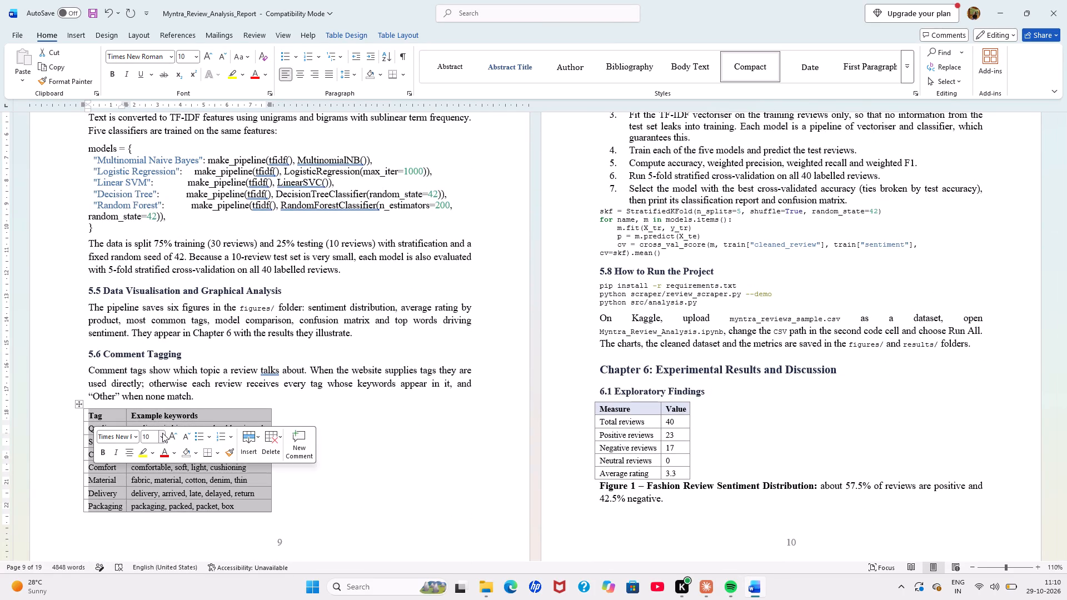
{"action": "left_click", "coordinate": [162, 433]}
{"action": "left_click", "coordinate": [154, 276]}
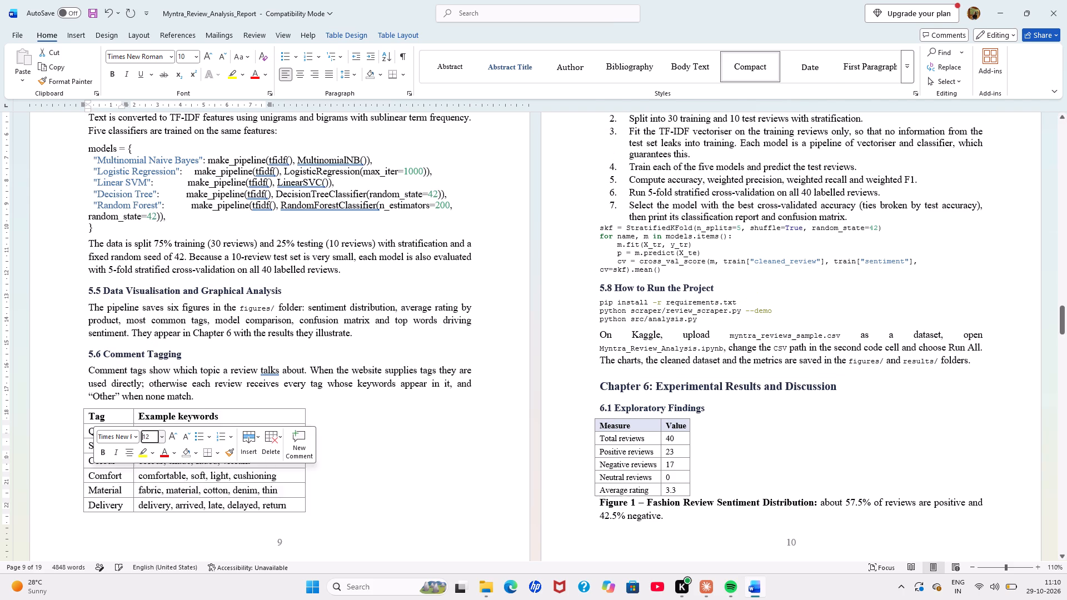
{"action": "left_click", "coordinate": [466, 374]}
Set the Packaging and Price rows of the tag keywords table, continued on page 10, to font size 12.
{"action": "scroll", "coordinate": [466, 374], "scroll_direction": "up", "scroll_amount": 3}
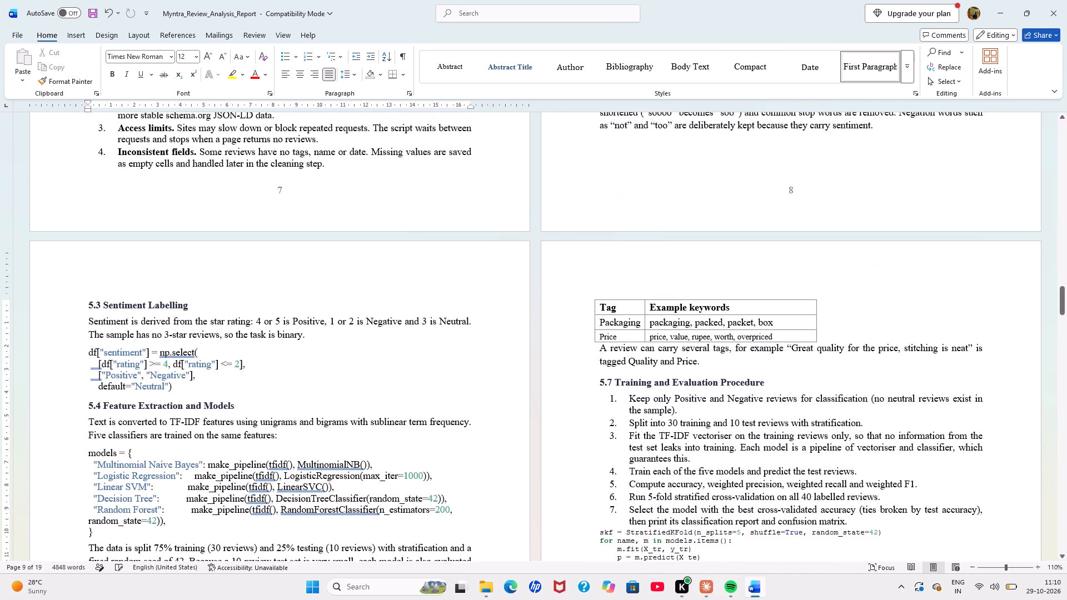
{"action": "scroll", "coordinate": [519, 382], "scroll_direction": "down", "scroll_amount": 2}
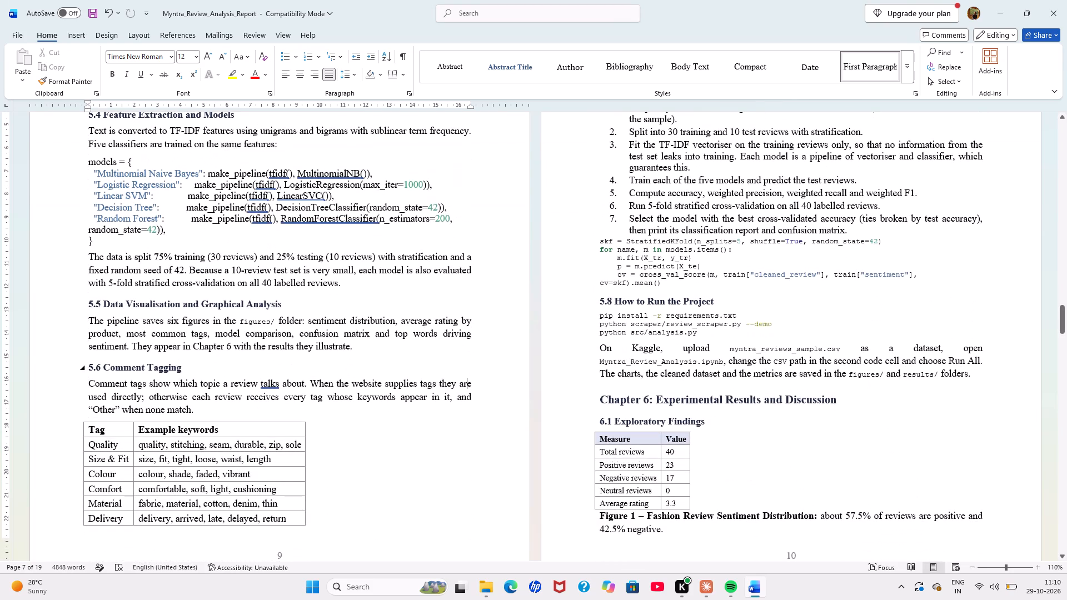
{"action": "scroll", "coordinate": [582, 326], "scroll_direction": "up", "scroll_amount": 2}
{"action": "left_click_drag", "start_coordinate": [601, 259], "coordinate": [725, 283]}
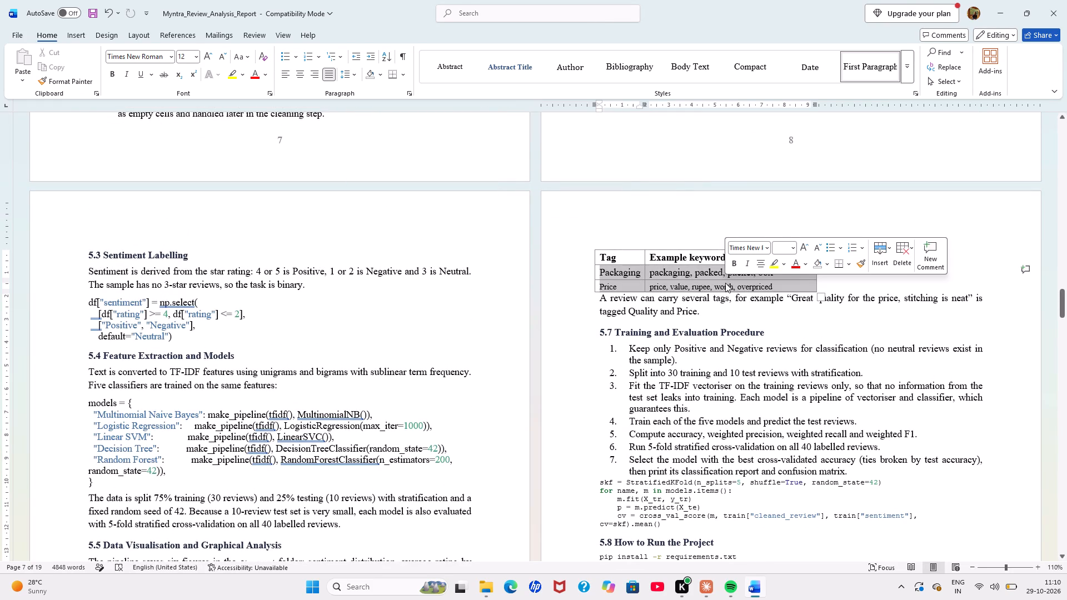
{"action": "left_click", "coordinate": [788, 251]}
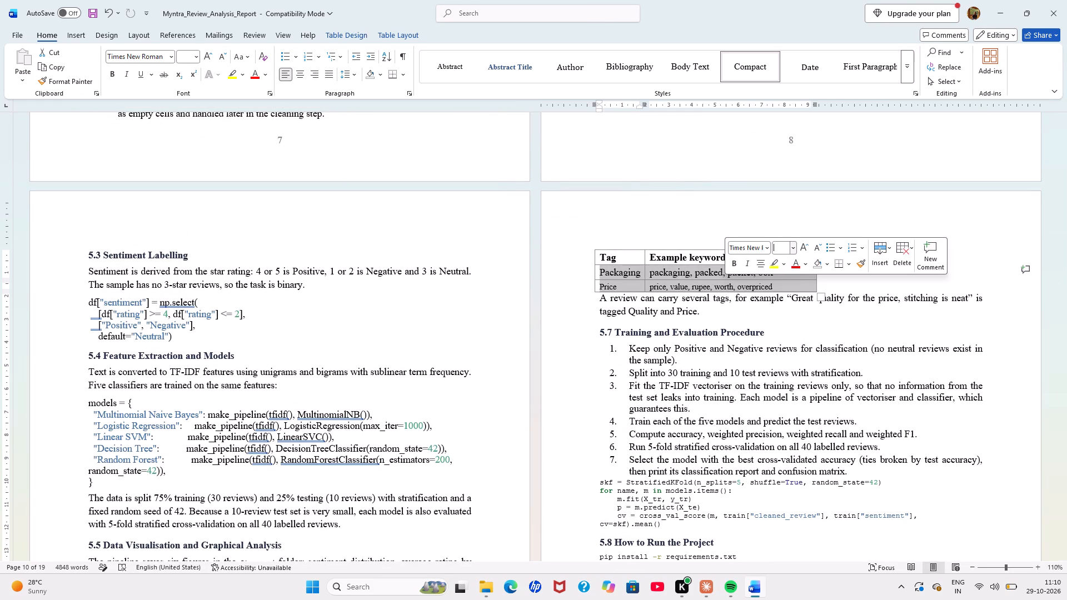
{"action": "type", "text": "12"}
{"action": "key", "text": "Return"}
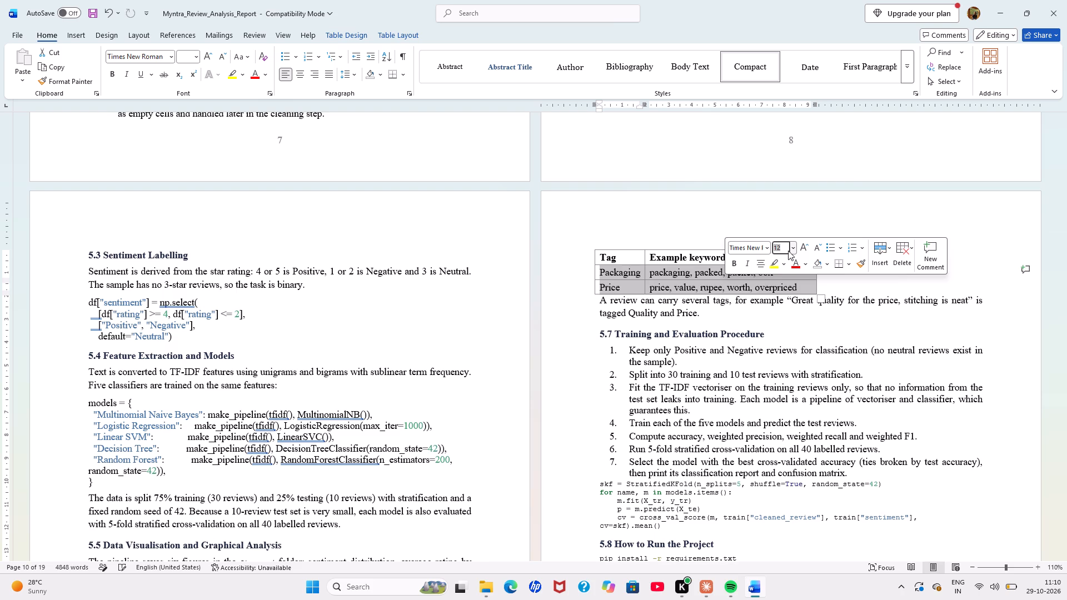
{"action": "left_click", "coordinate": [656, 234]}
Centre the text of the tag keywords table on page 9, from the header row through the Delivery row.
{"action": "scroll", "coordinate": [656, 234], "scroll_direction": "down", "scroll_amount": 2}
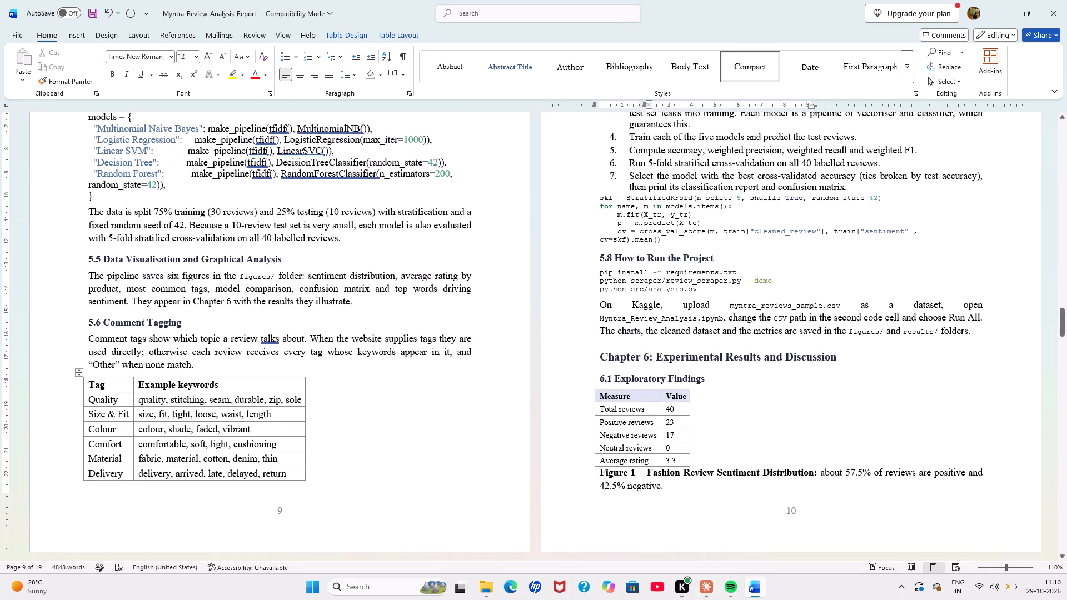
{"action": "left_click_drag", "start_coordinate": [88, 383], "coordinate": [291, 476]}
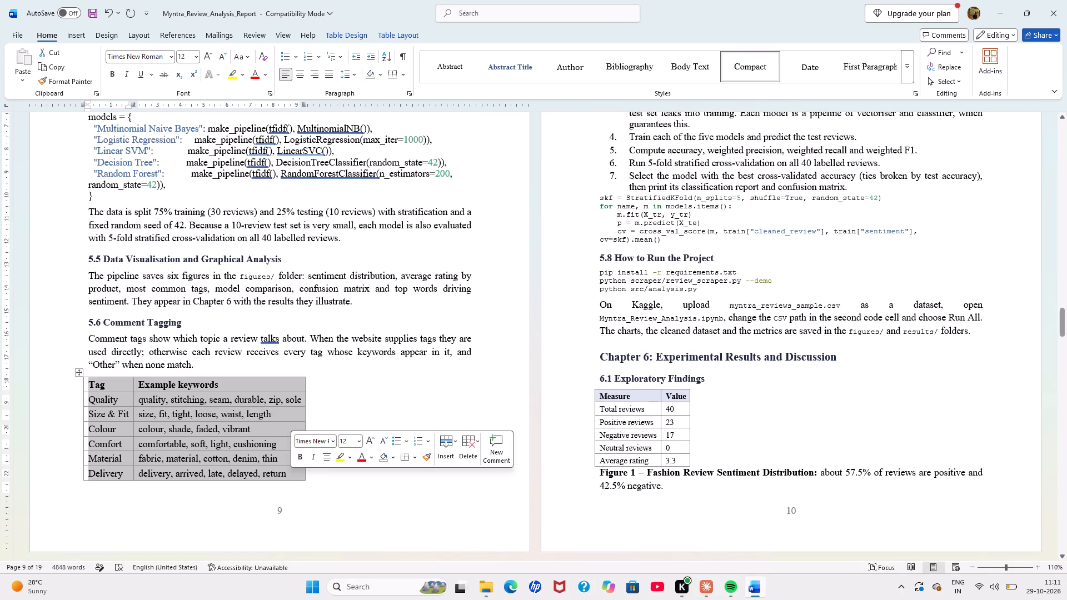
{"action": "left_click", "coordinate": [302, 75]}
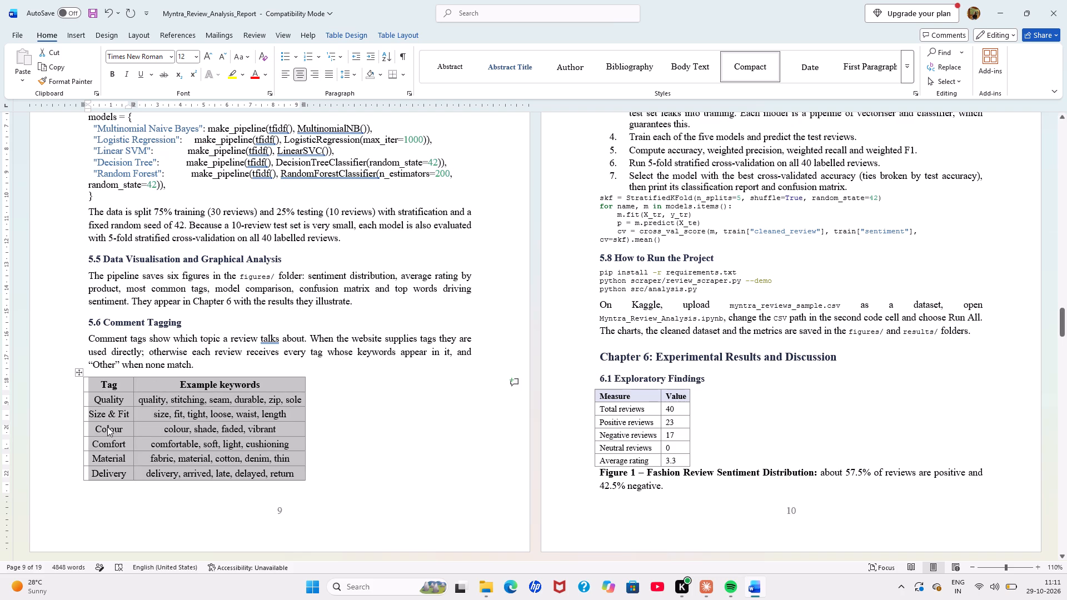
{"action": "left_click", "coordinate": [78, 474]}
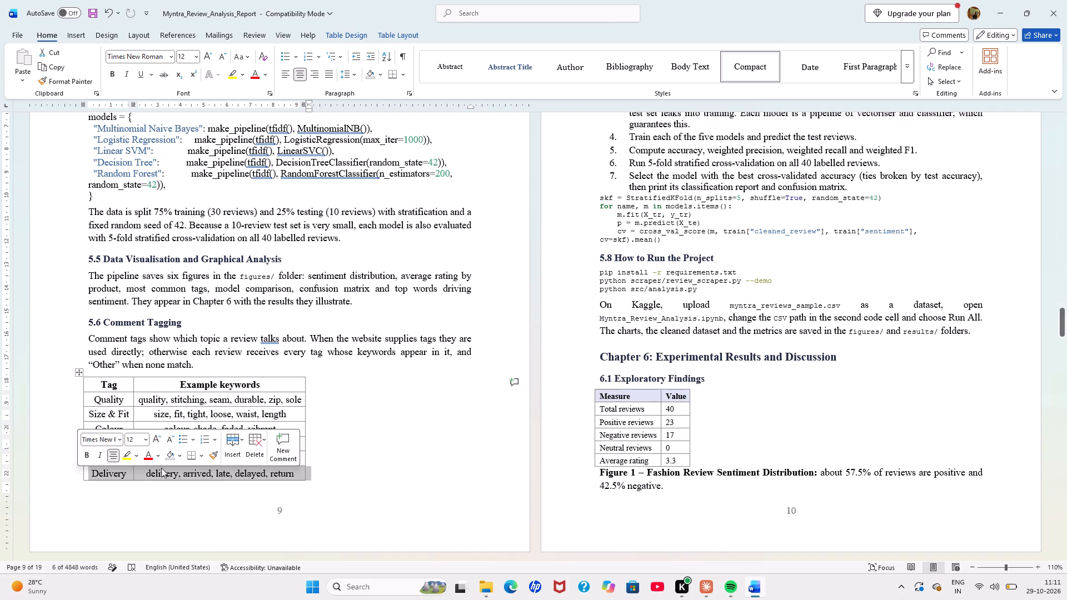
{"action": "left_click", "coordinate": [250, 502]}
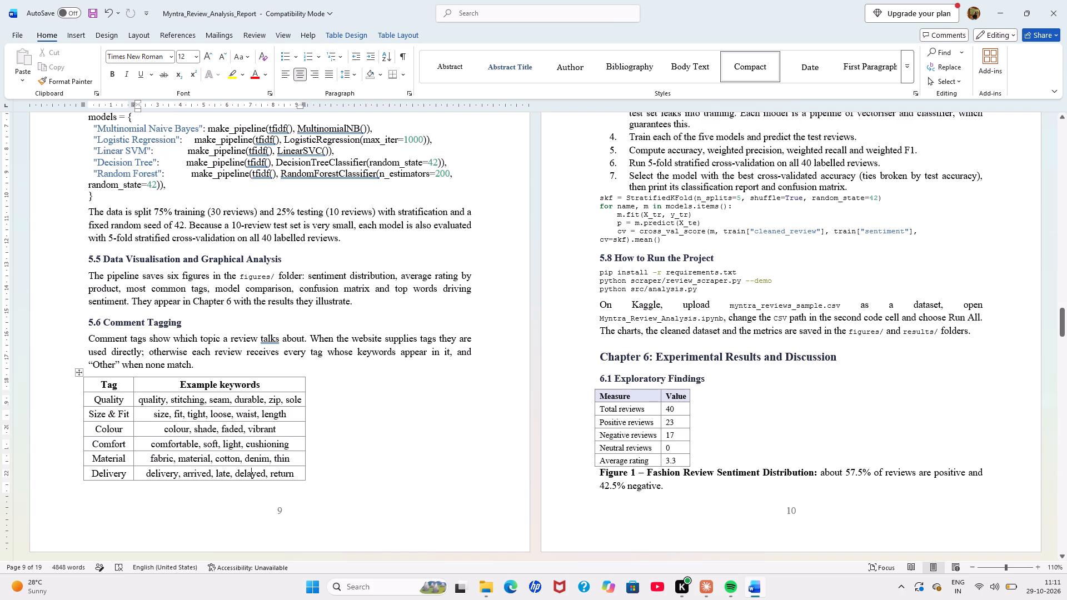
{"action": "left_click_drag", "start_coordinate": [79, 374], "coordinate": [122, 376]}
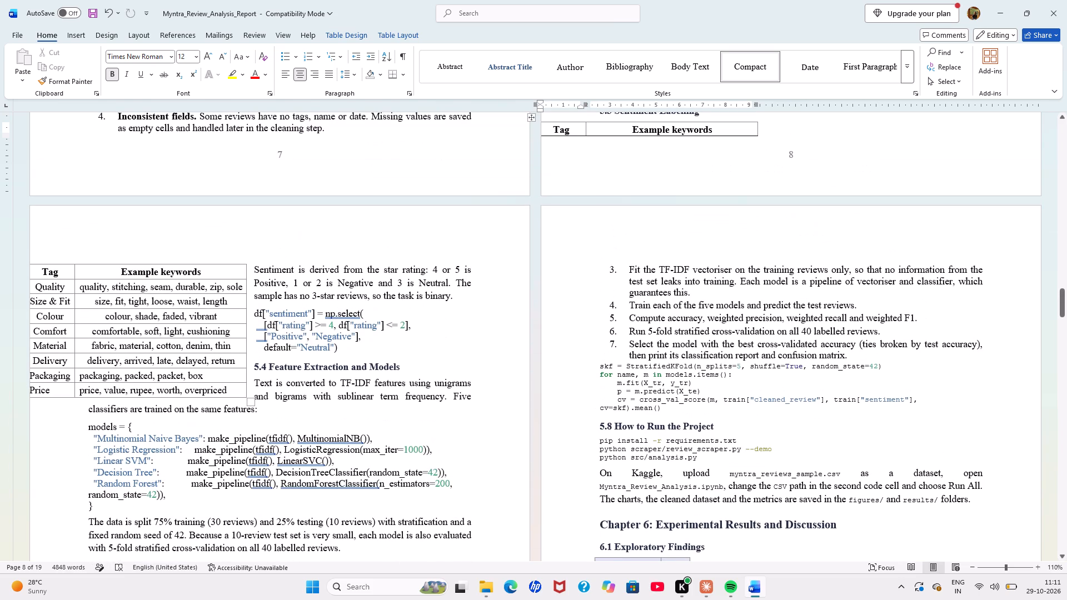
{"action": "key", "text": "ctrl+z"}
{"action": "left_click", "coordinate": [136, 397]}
Set the StratifiedKFold code block under 5.7 Training and Evaluation Procedure to Times New Roman, size 12.
{"action": "scroll", "coordinate": [136, 397], "scroll_direction": "down", "scroll_amount": 1}
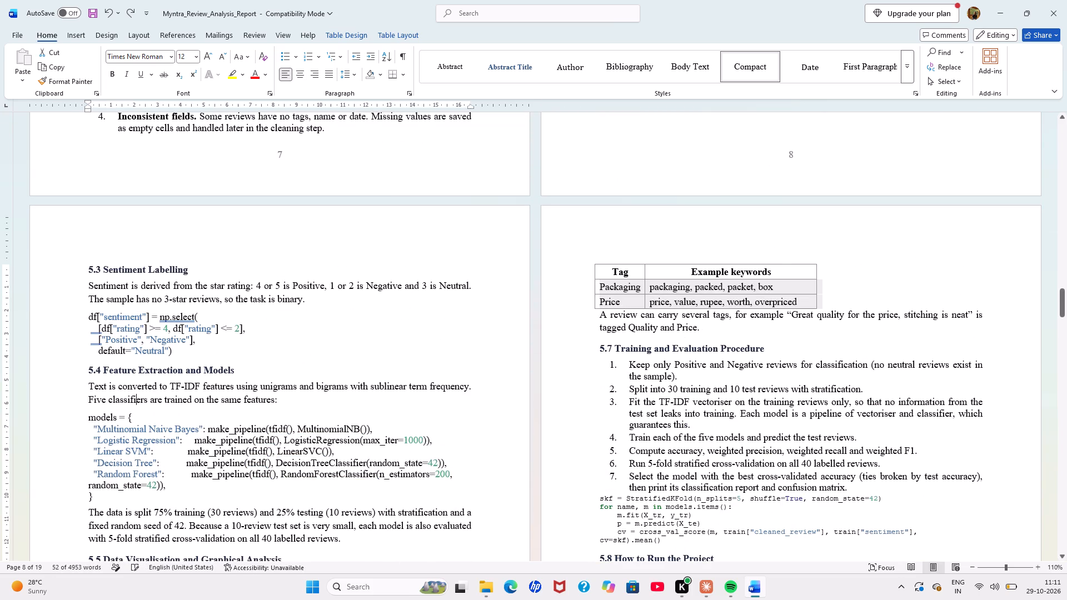
{"action": "scroll", "coordinate": [136, 397], "scroll_direction": "down", "scroll_amount": 2}
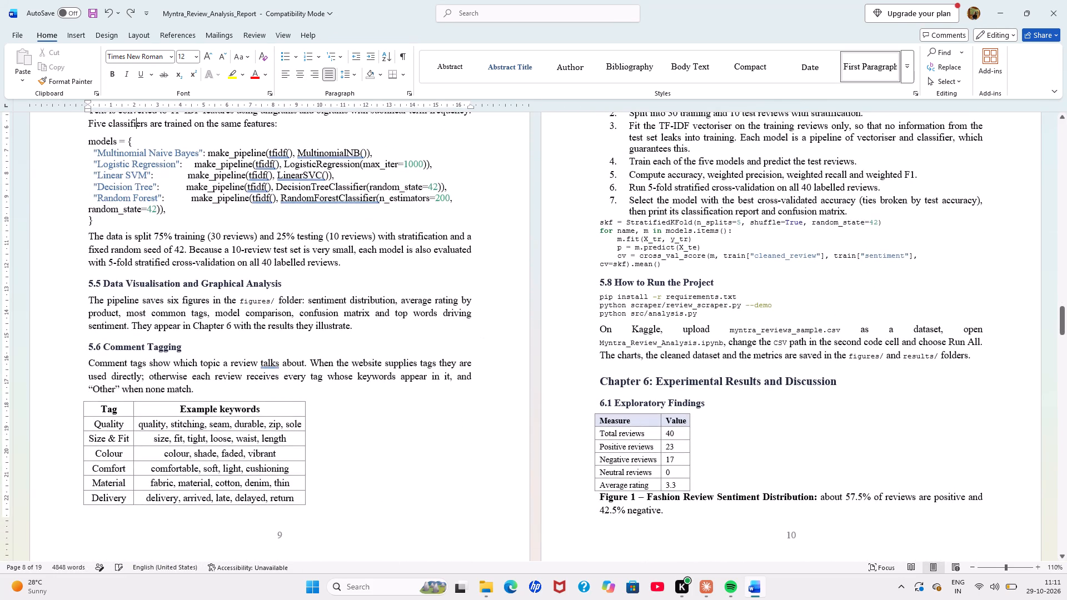
{"action": "left_click_drag", "start_coordinate": [600, 217], "coordinate": [685, 265]}
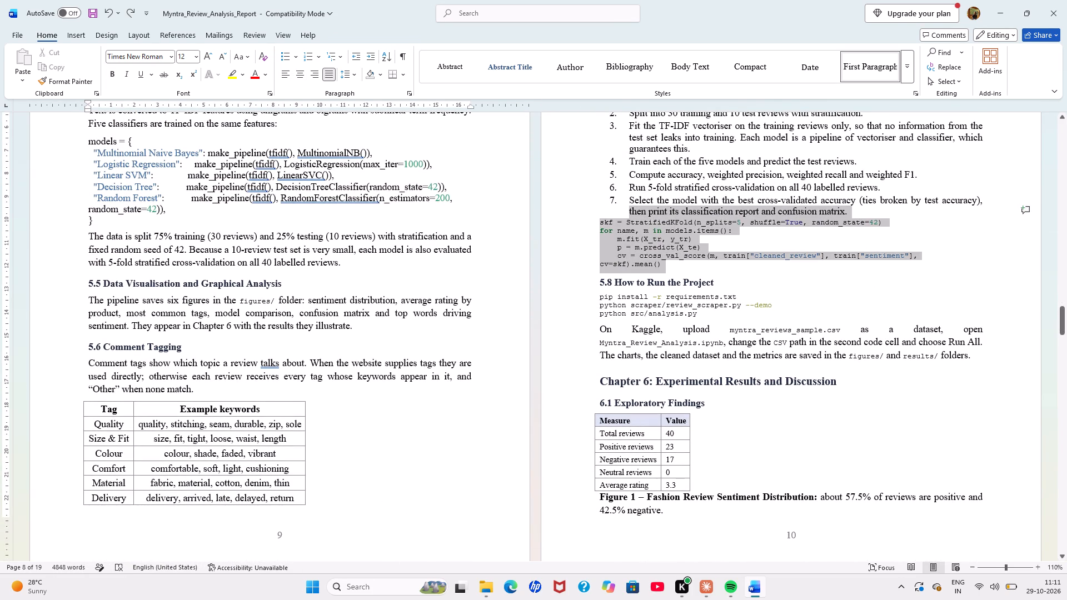
{"action": "left_click_drag", "start_coordinate": [685, 265], "coordinate": [683, 264]}
{"action": "left_click", "coordinate": [683, 264]}
{"action": "left_click_drag", "start_coordinate": [676, 264], "coordinate": [616, 245]}
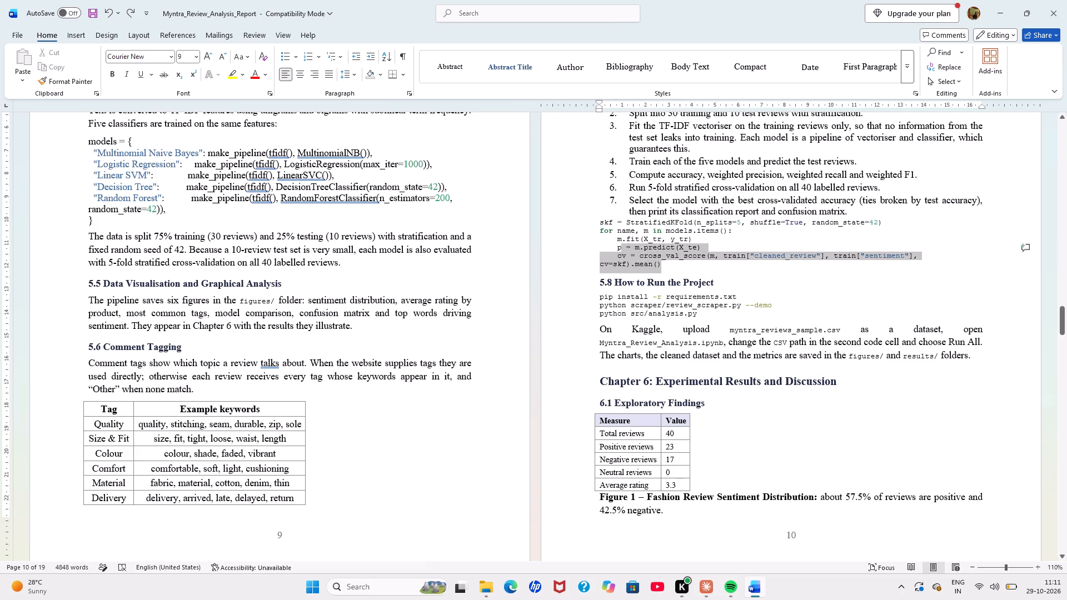
{"action": "left_click_drag", "start_coordinate": [616, 245], "coordinate": [597, 223]}
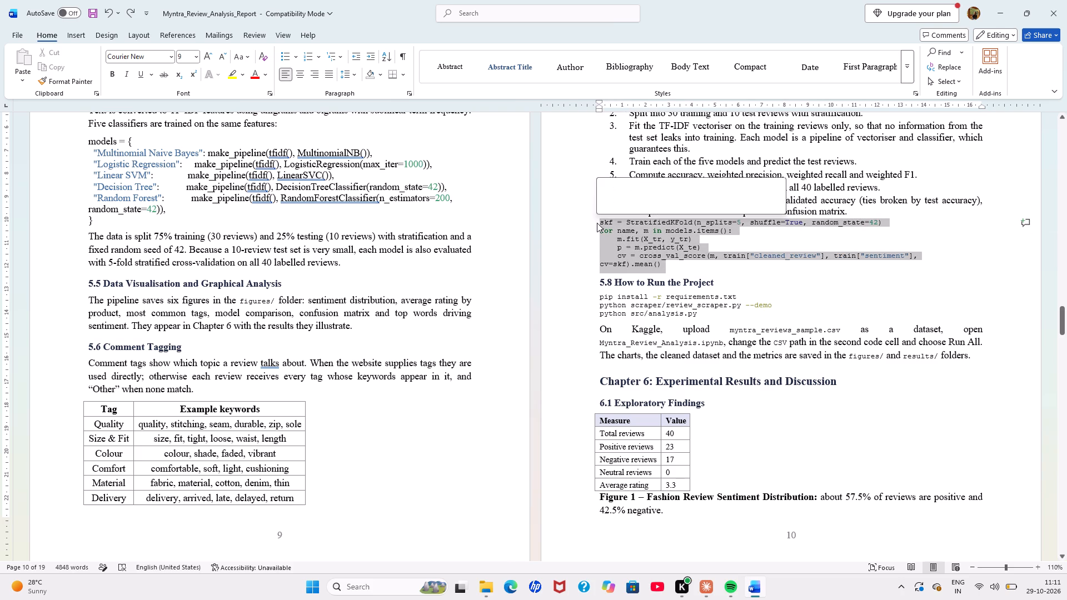
{"action": "left_click", "coordinate": [654, 189]}
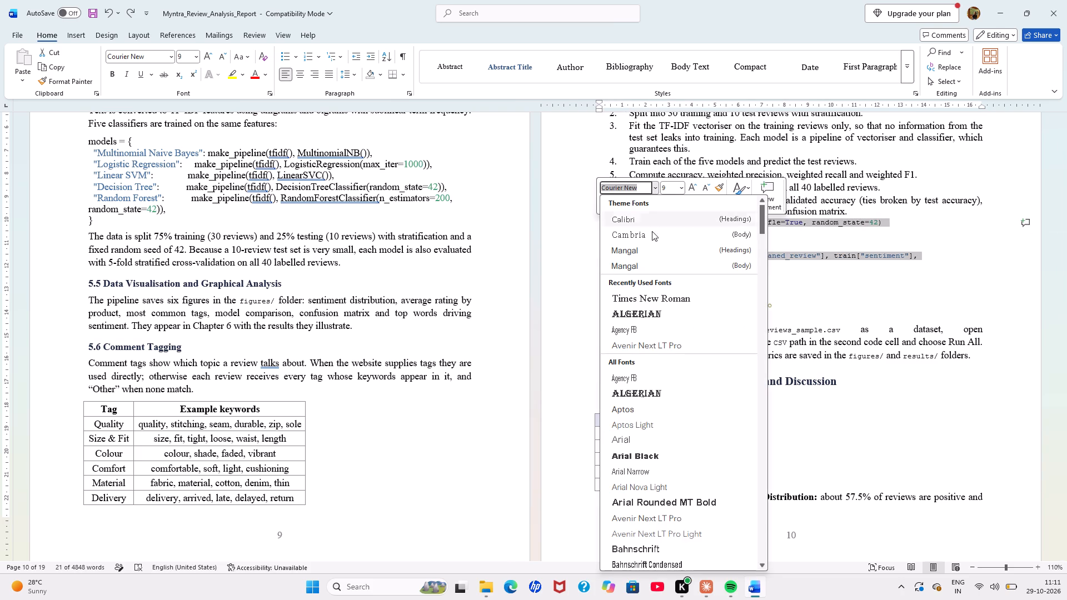
{"action": "left_click", "coordinate": [670, 297]}
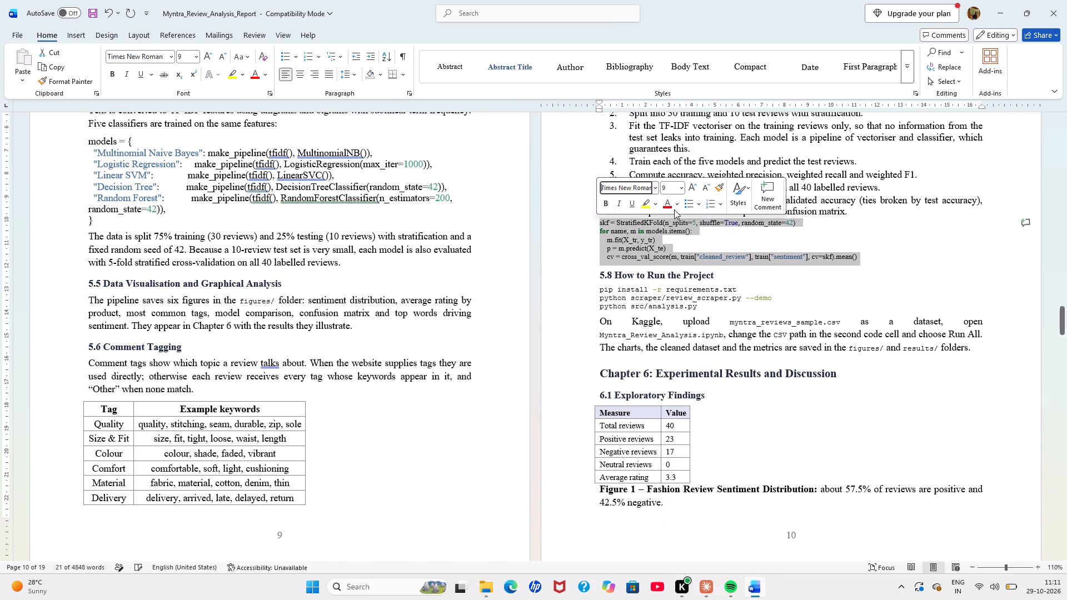
{"action": "left_click", "coordinate": [672, 189]}
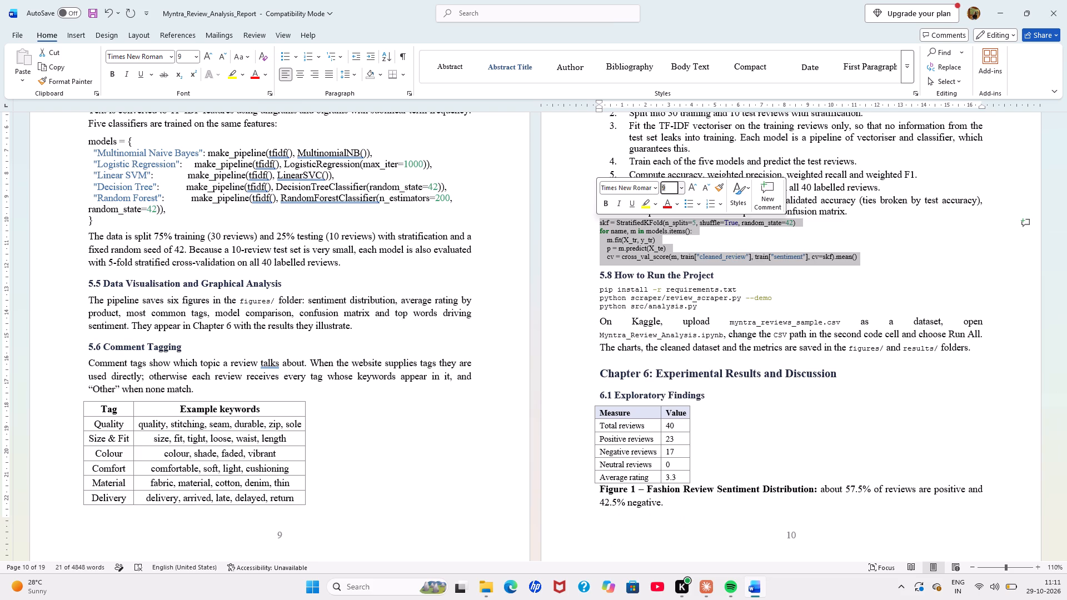
{"action": "type", "text": "12"}
{"action": "key", "text": "Return"}
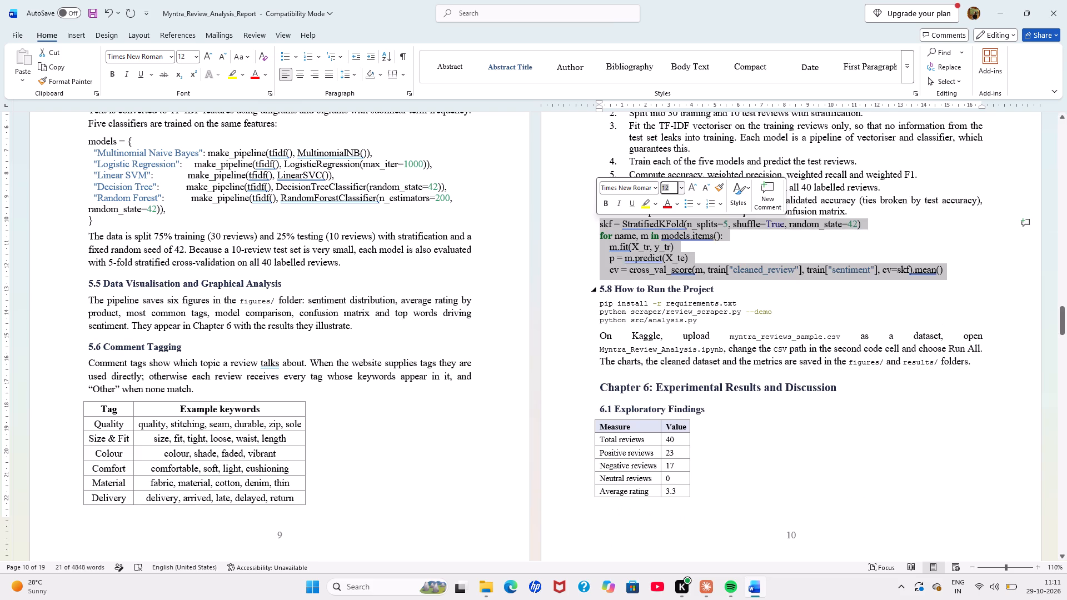
Set the three-line pip and python command block under 5.8 How to Run the Project to Times New Roman, size 12.
{"action": "left_click", "coordinate": [729, 321]}
{"action": "left_click_drag", "start_coordinate": [704, 317], "coordinate": [612, 292]}
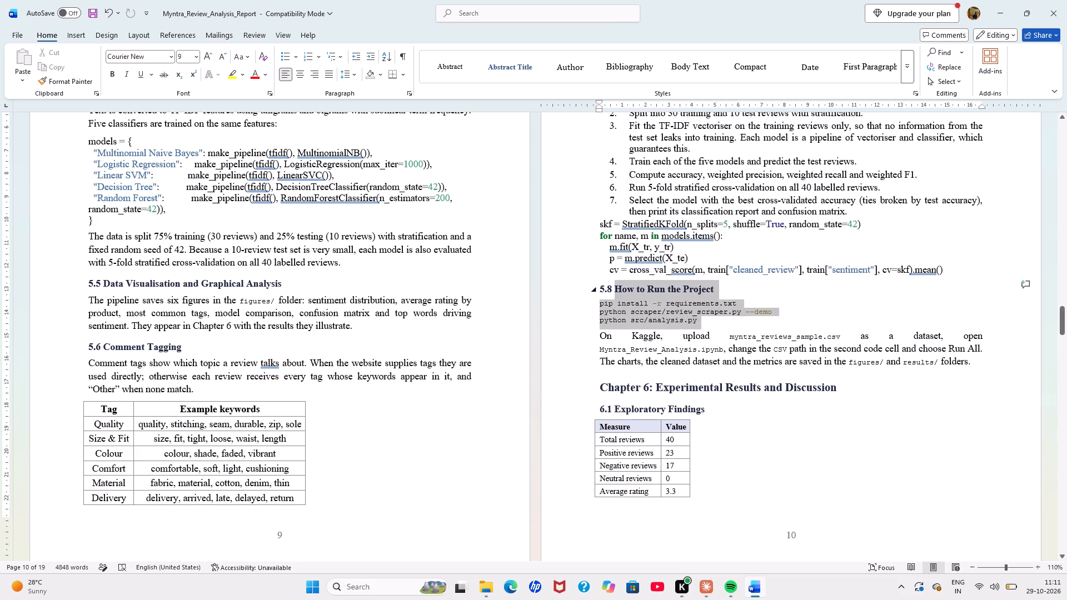
{"action": "left_click_drag", "start_coordinate": [612, 292], "coordinate": [598, 304]}
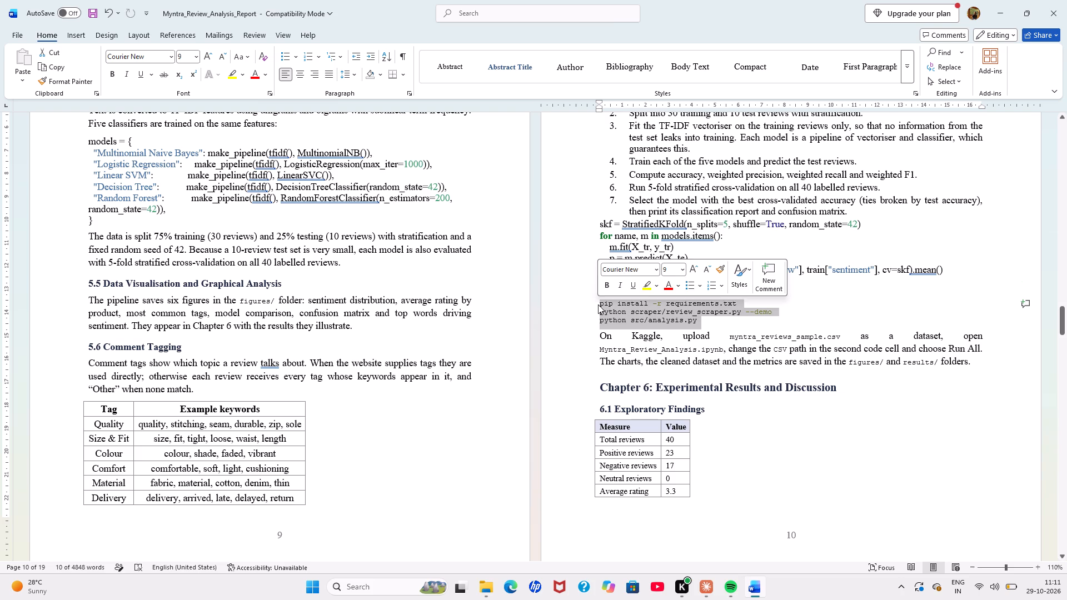
{"action": "left_click", "coordinate": [655, 269]}
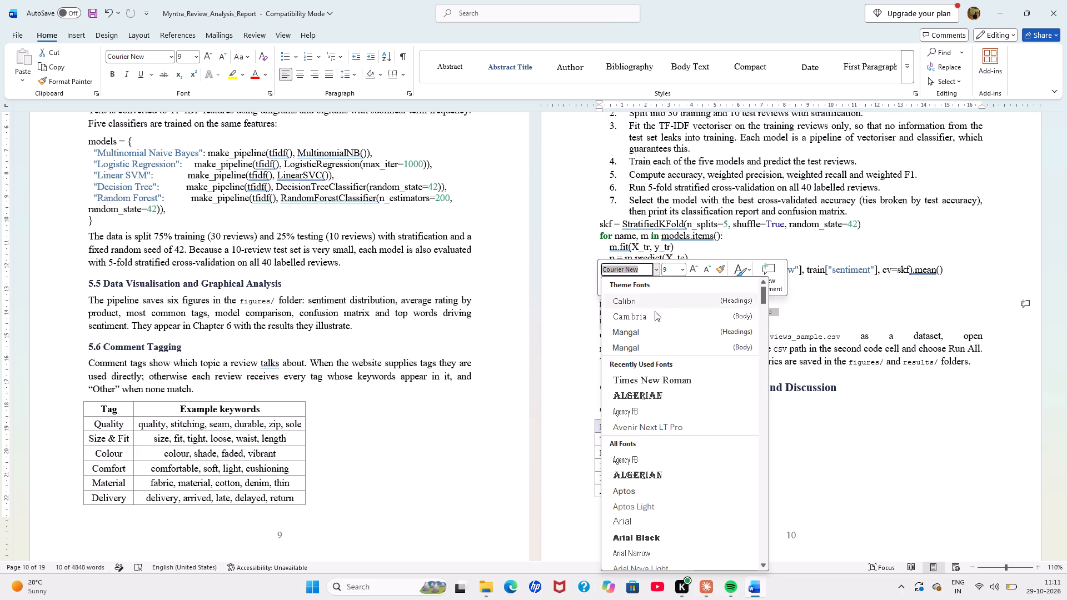
{"action": "left_click", "coordinate": [673, 378]}
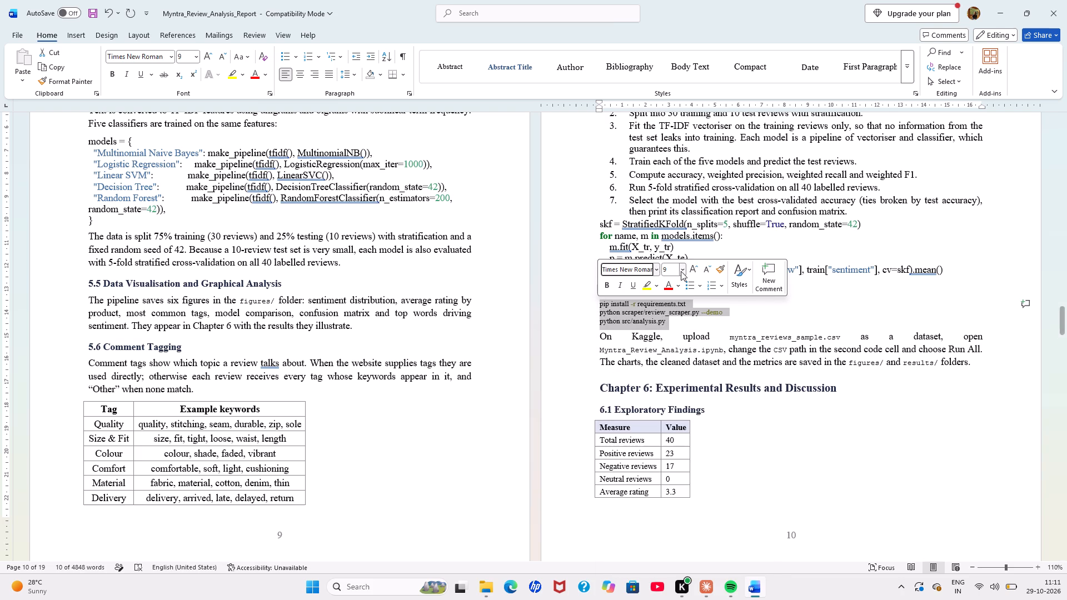
{"action": "left_click", "coordinate": [683, 272]}
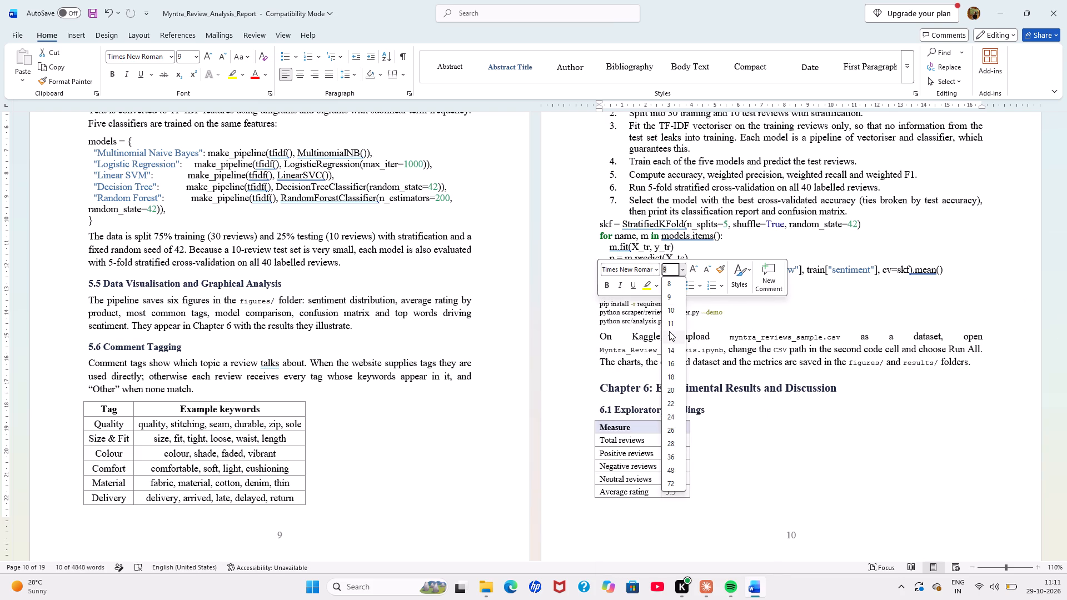
{"action": "left_click", "coordinate": [669, 331]}
{"action": "left_click", "coordinate": [669, 331]}
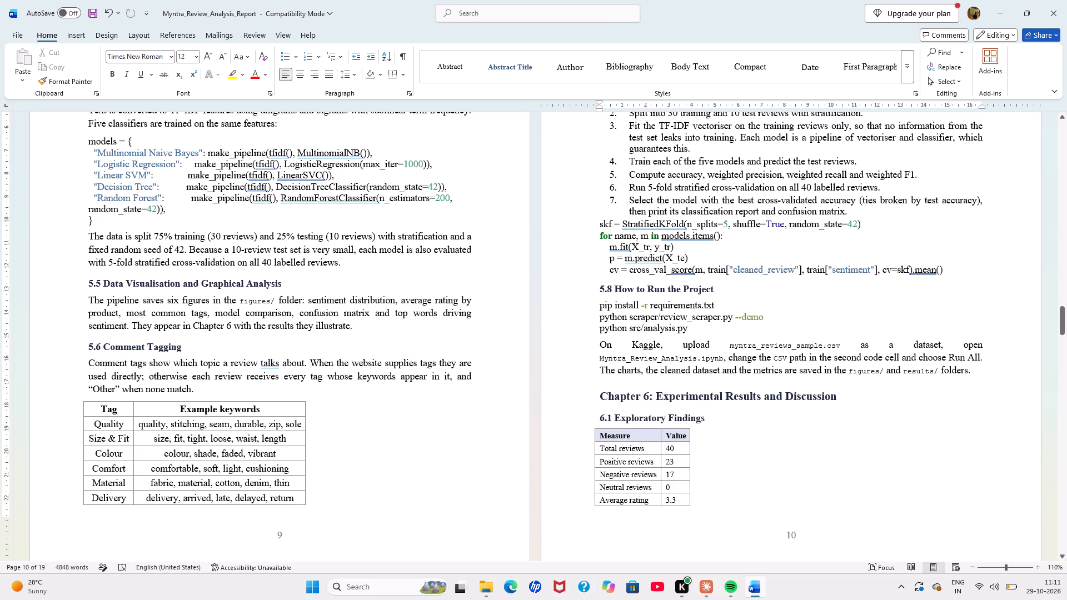
Change the text from myntra_reviews_sample.csv through Myntra_Review_Analysis.ipynb in the Kaggle paragraph under 5.8 to Times New Roman.
{"action": "left_click_drag", "start_coordinate": [730, 340], "coordinate": [809, 357]}
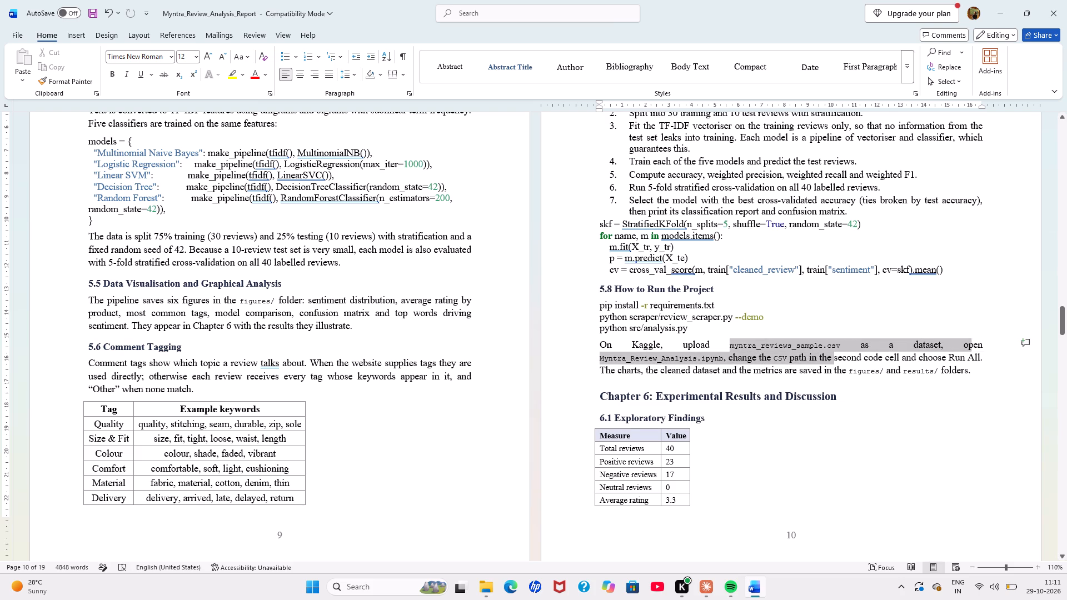
{"action": "left_click_drag", "start_coordinate": [809, 357], "coordinate": [724, 359]}
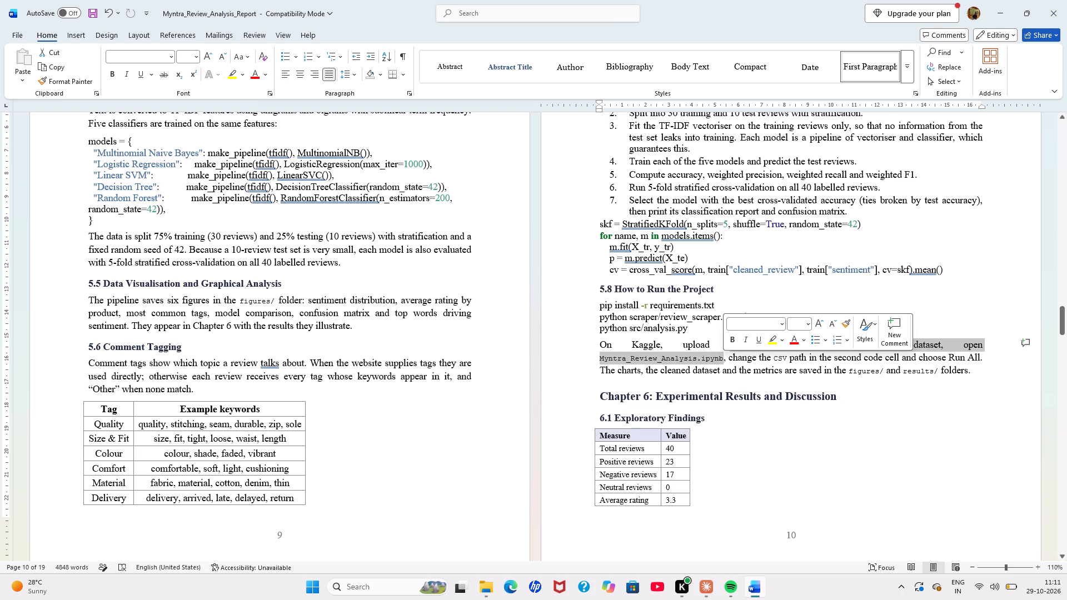
{"action": "left_click", "coordinate": [781, 326]}
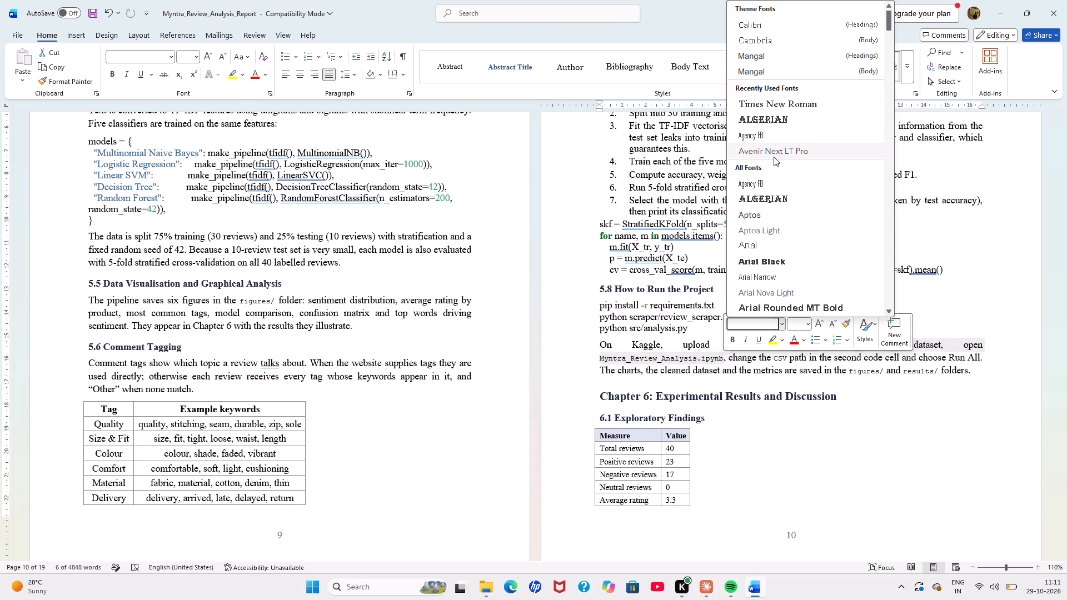
{"action": "left_click", "coordinate": [773, 107]}
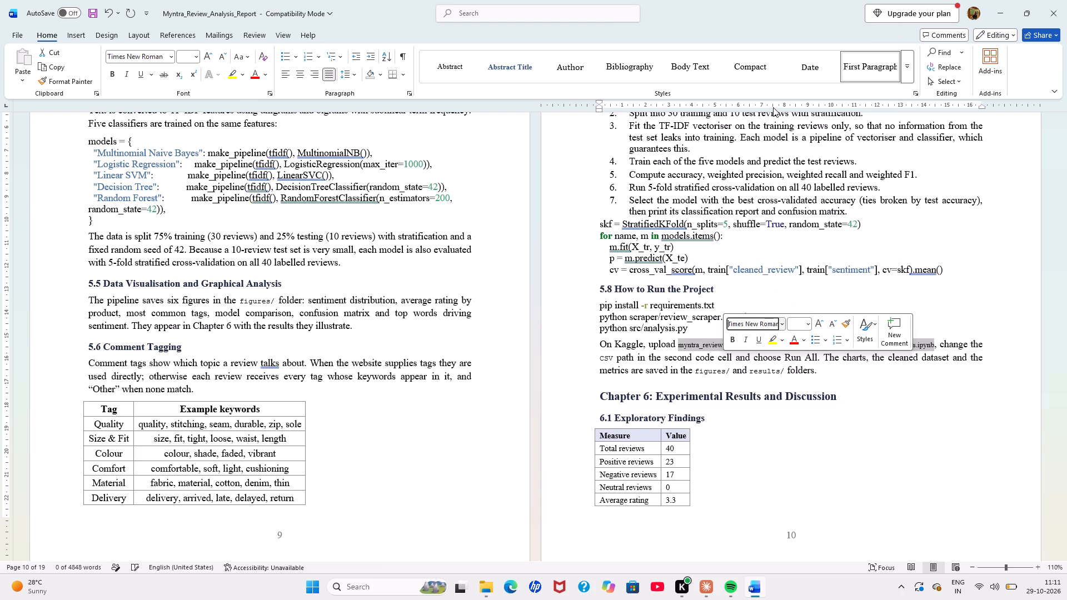
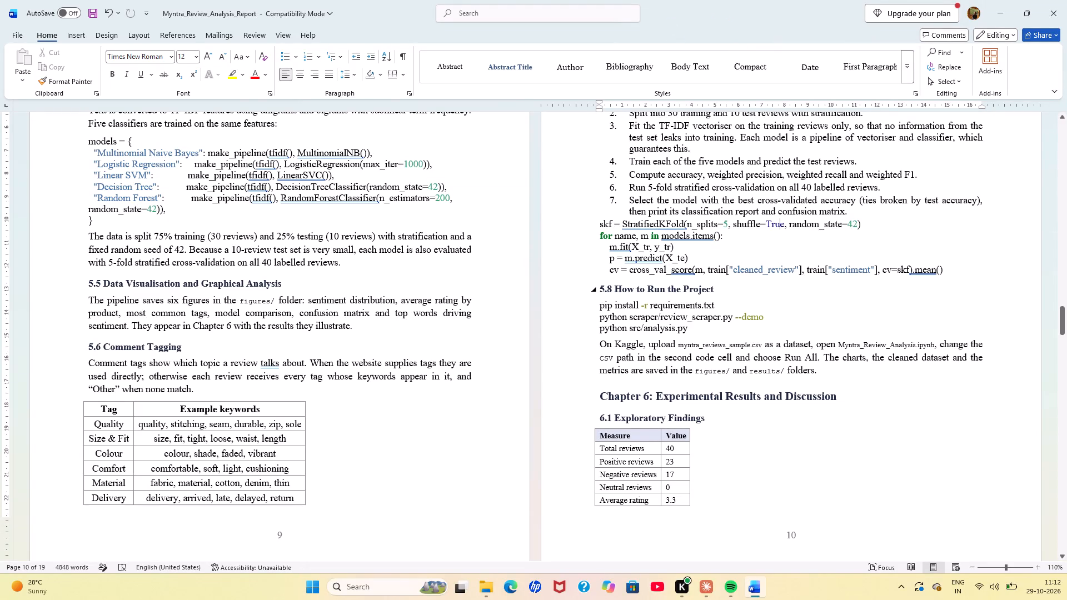
Set the file name myntra_reviews_sample.csv in the Kaggle paragraph under 5.8 to size 12.
{"action": "left_click_drag", "start_coordinate": [679, 344], "coordinate": [719, 352]}
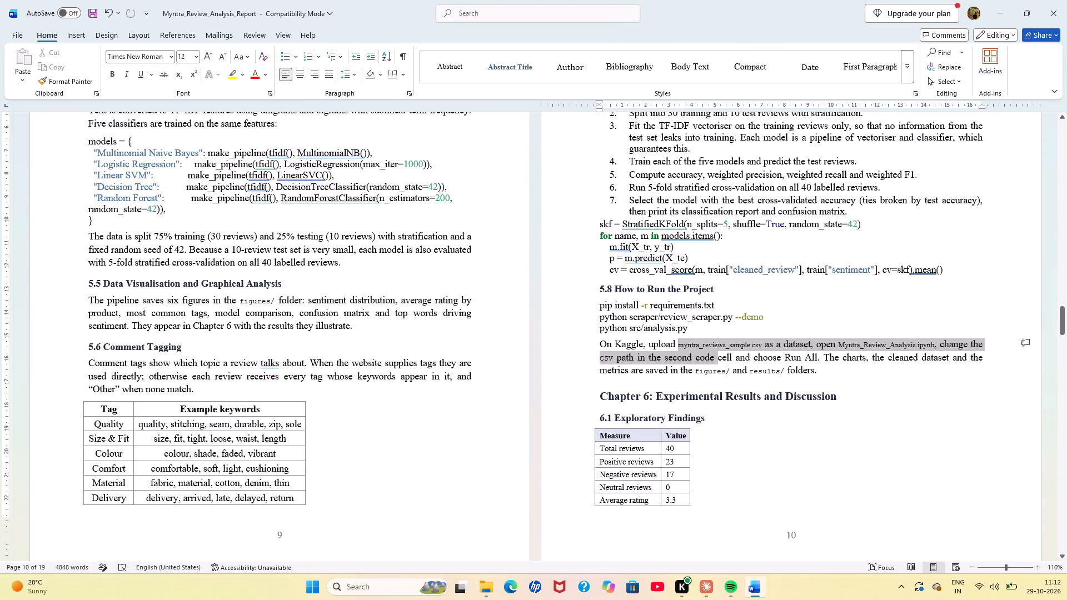
{"action": "left_click_drag", "start_coordinate": [719, 352], "coordinate": [761, 345]}
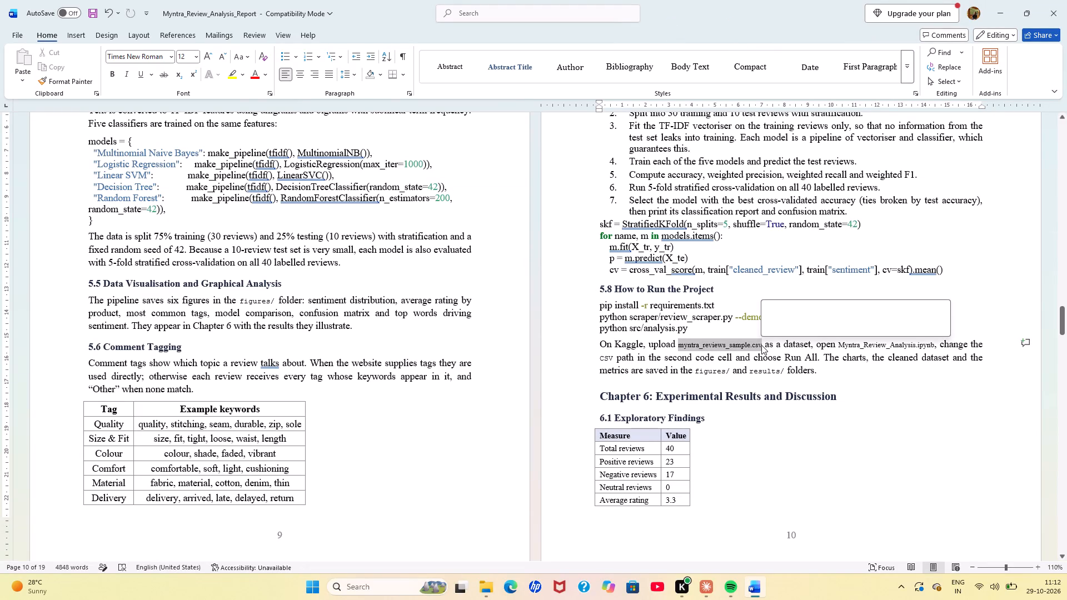
{"action": "left_click", "coordinate": [843, 312]}
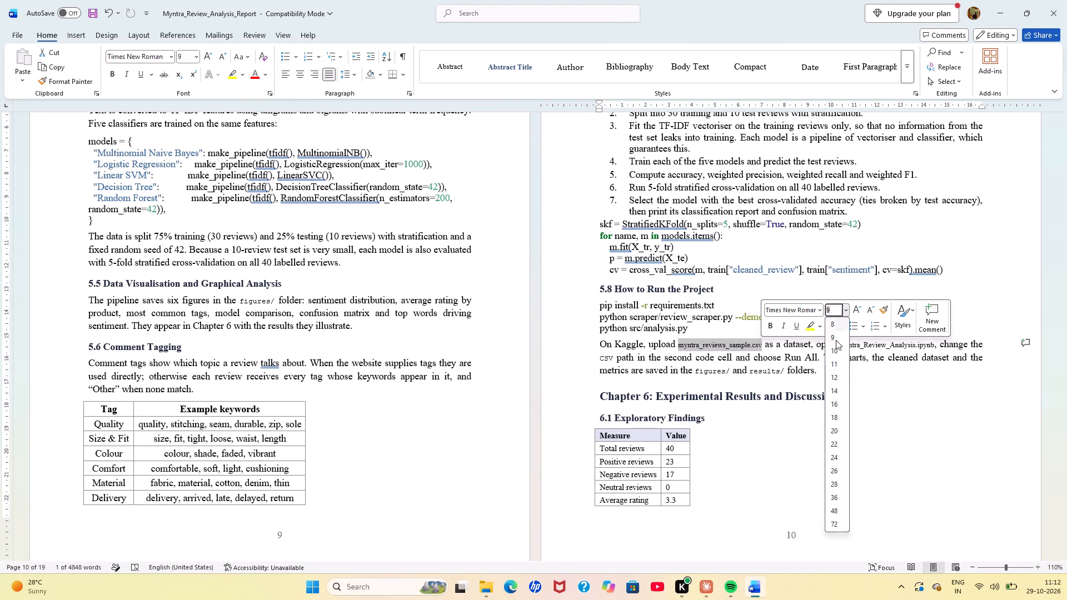
{"action": "left_click", "coordinate": [836, 376]}
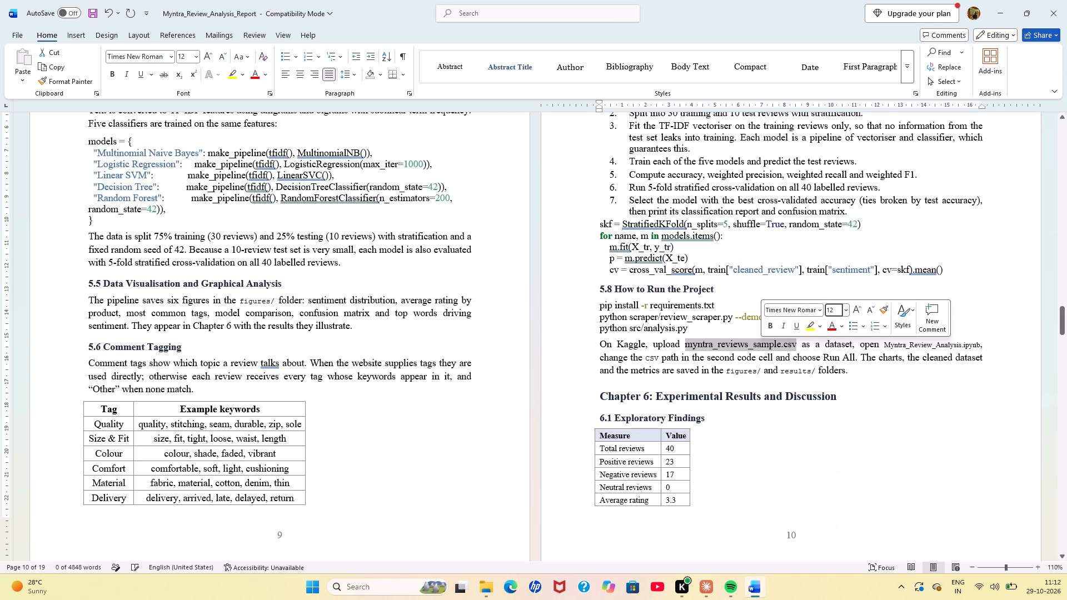
{"action": "left_click", "coordinate": [834, 378]}
Set the file name Myntra_Review_Analysis.ipynb in the Kaggle paragraph under 5.8 to size 12.
{"action": "left_click_drag", "start_coordinate": [886, 341], "coordinate": [895, 348]}
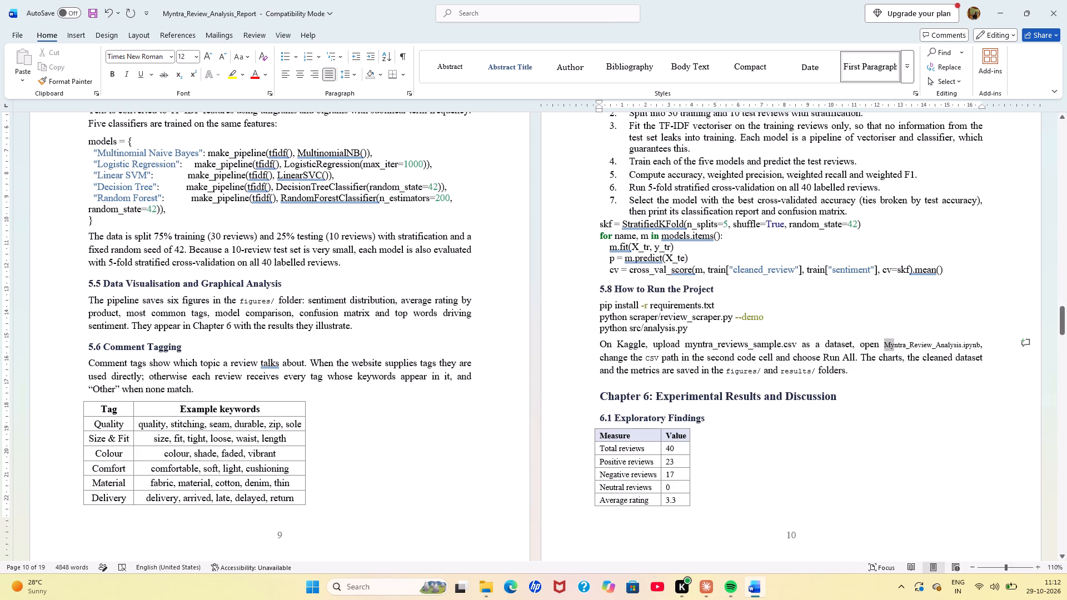
{"action": "left_click_drag", "start_coordinate": [895, 348], "coordinate": [978, 344]}
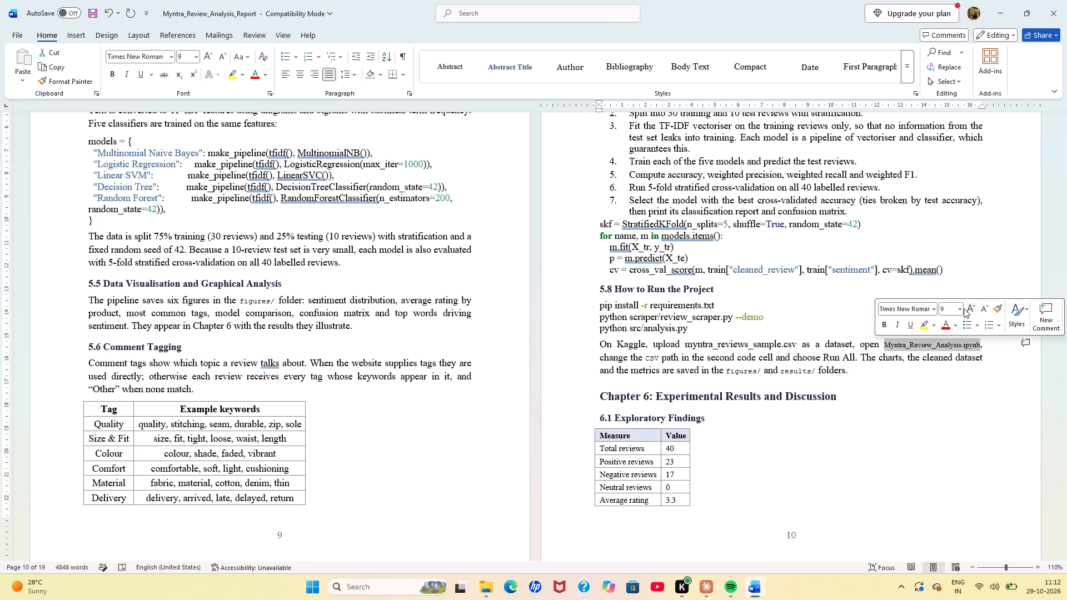
{"action": "left_click", "coordinate": [961, 308]}
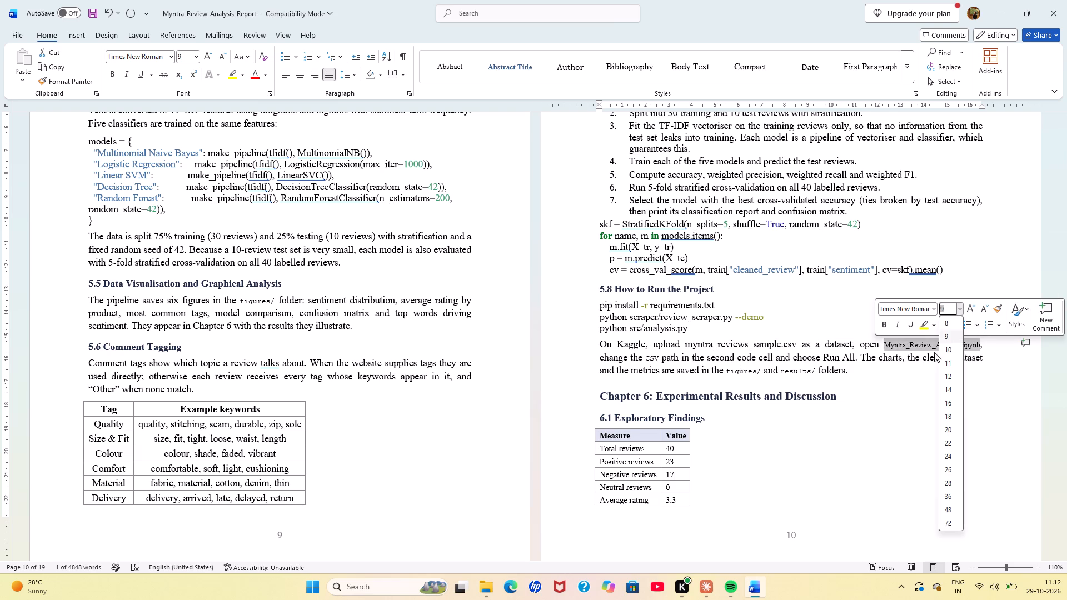
{"action": "left_click", "coordinate": [950, 381]}
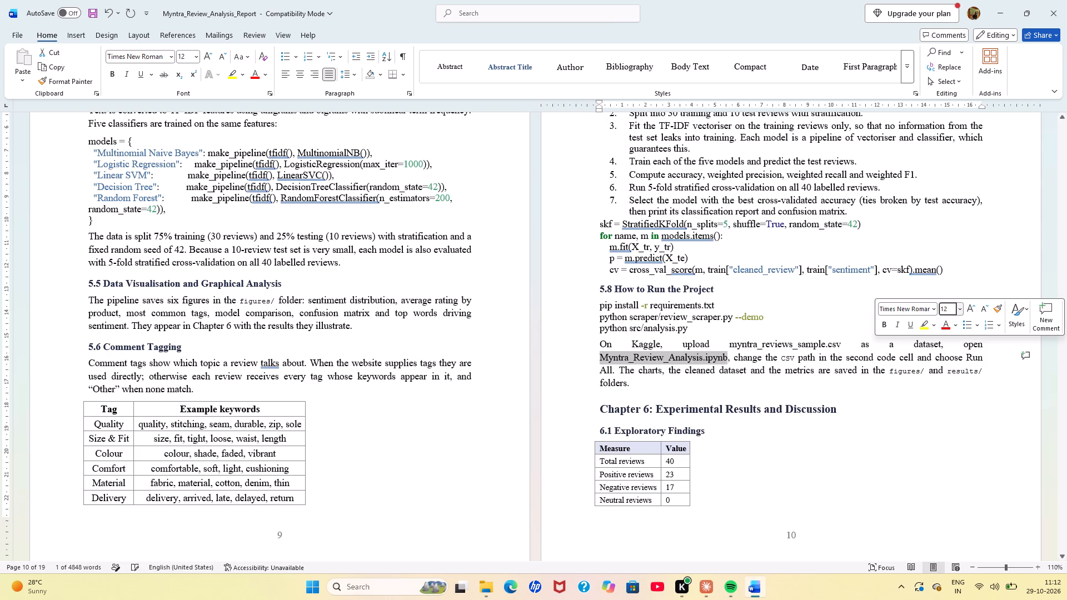
{"action": "left_click", "coordinate": [950, 381]}
Set the text "figures/ and results/" in the Kaggle paragraph under 5.8 to Times New Roman, size 12.
{"action": "left_click_drag", "start_coordinate": [890, 371], "coordinate": [986, 369]}
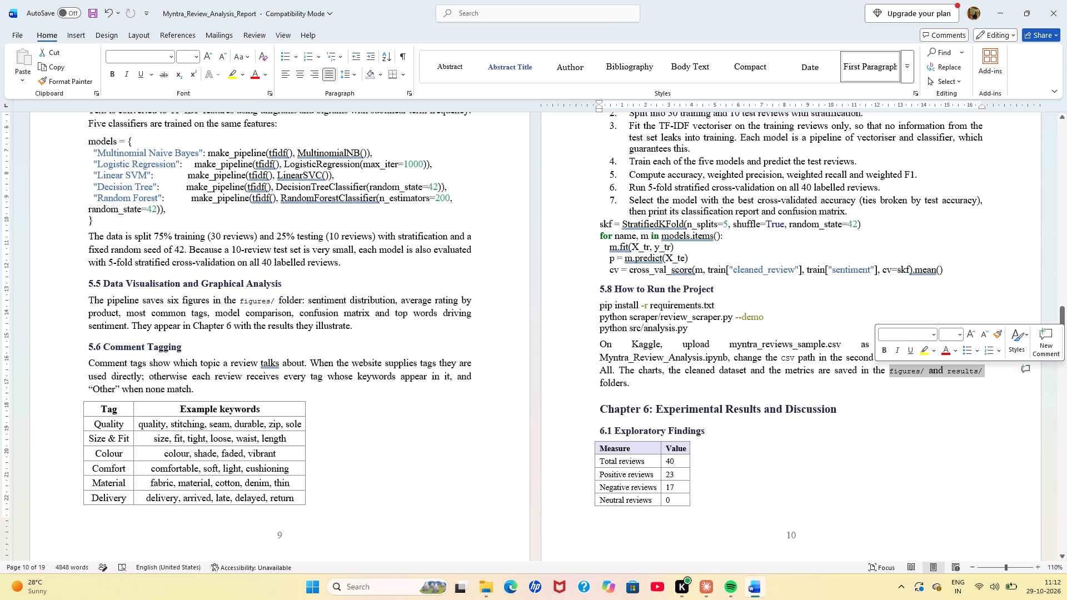
{"action": "left_click", "coordinate": [933, 337]}
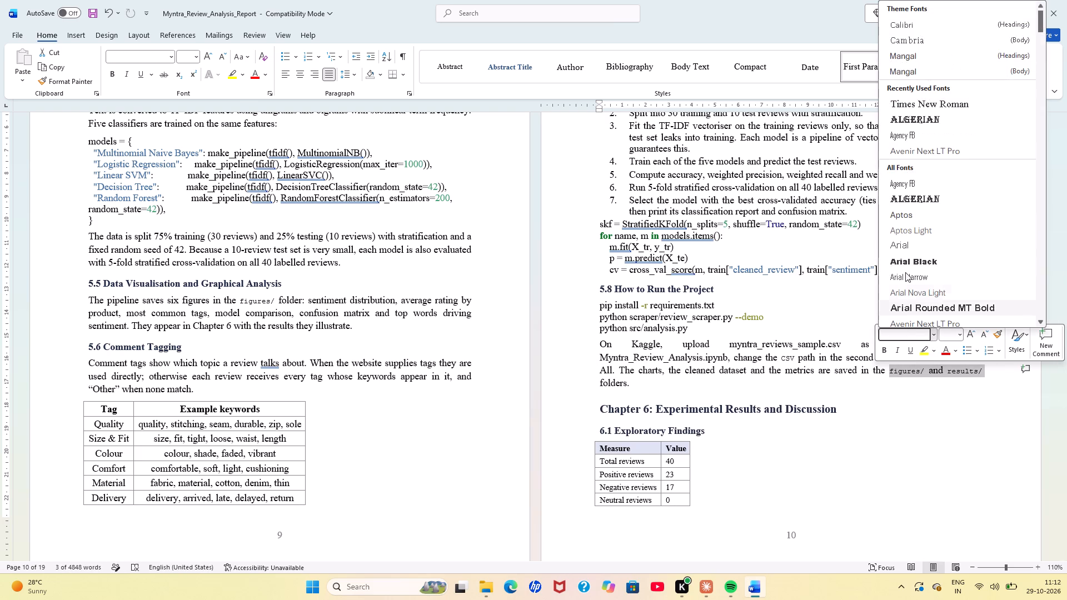
{"action": "left_click", "coordinate": [926, 103]}
{"action": "left_click", "coordinate": [949, 337]}
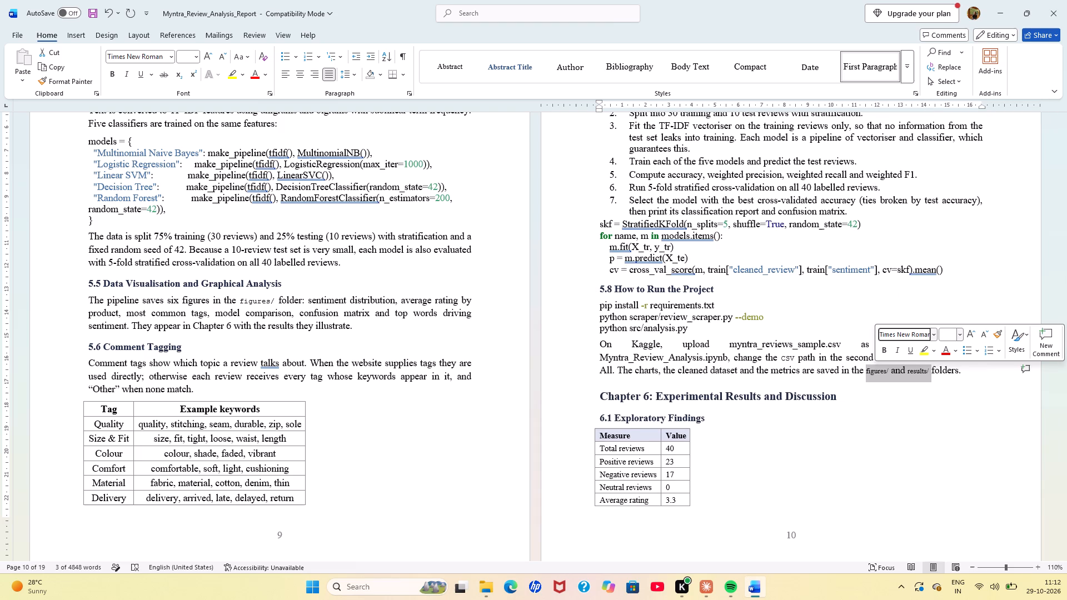
{"action": "type", "text": "12"}
{"action": "key", "text": "Return"}
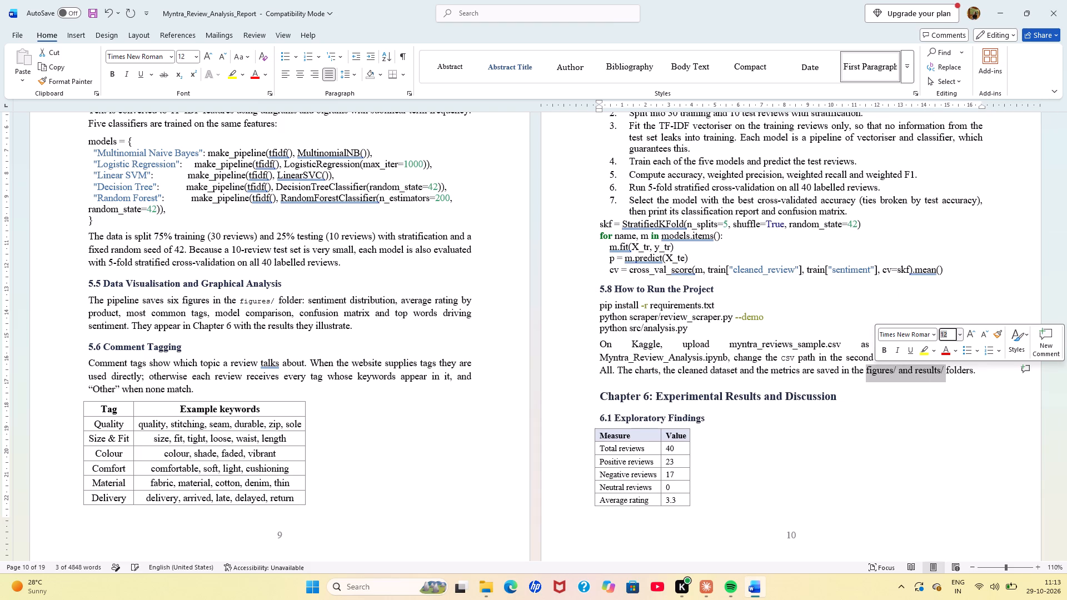
{"action": "left_click", "coordinate": [909, 504]}
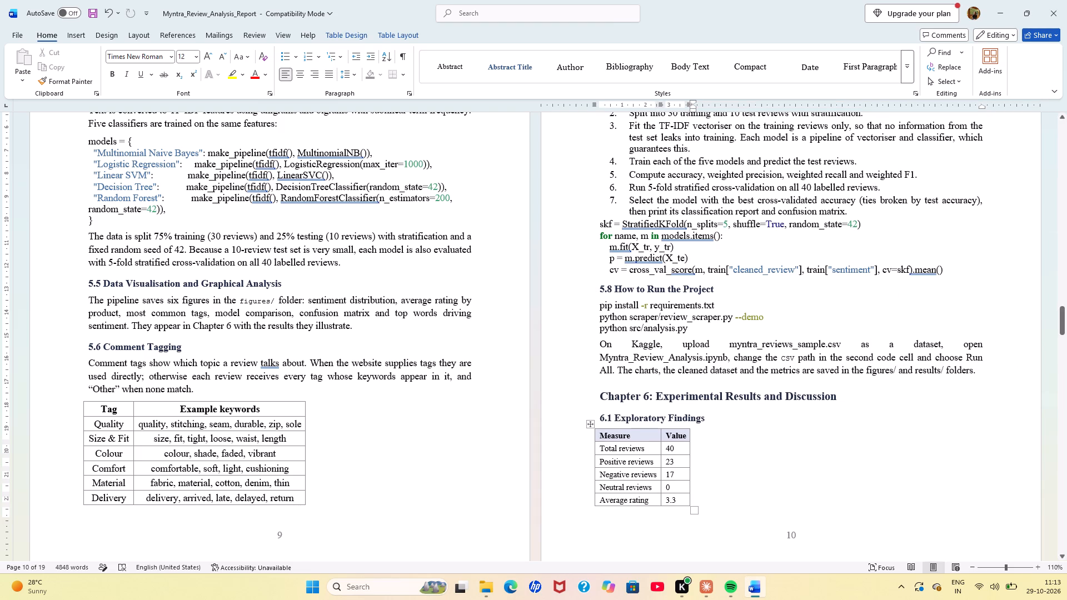
Remove the header shading from the Measure and Value table under 6.1 Exploratory Findings and set its text to size 12.
{"action": "left_click_drag", "start_coordinate": [600, 434], "coordinate": [682, 494]}
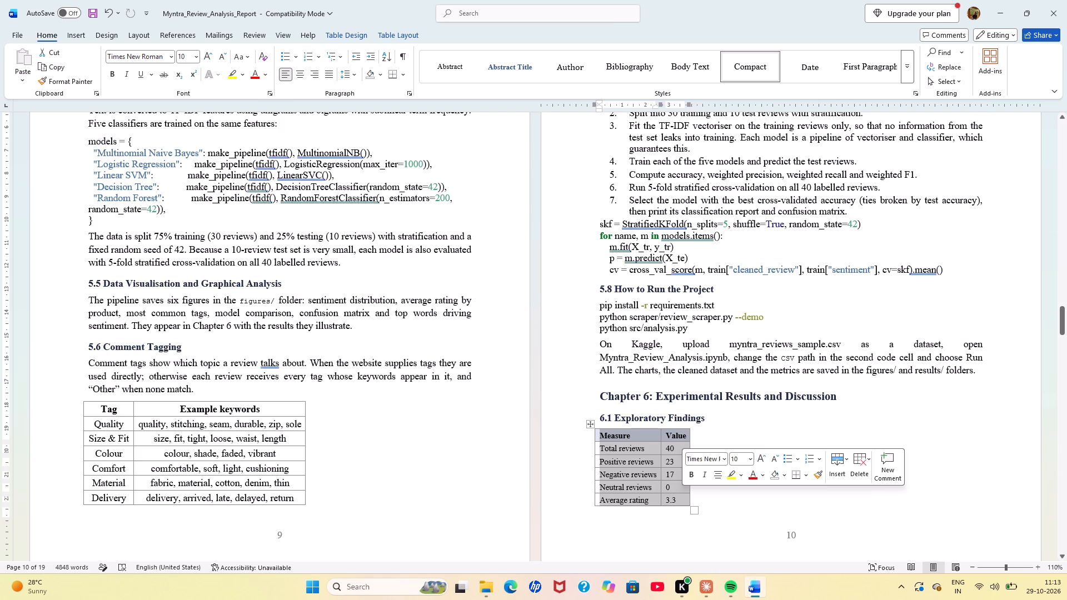
{"action": "left_click", "coordinate": [370, 76]}
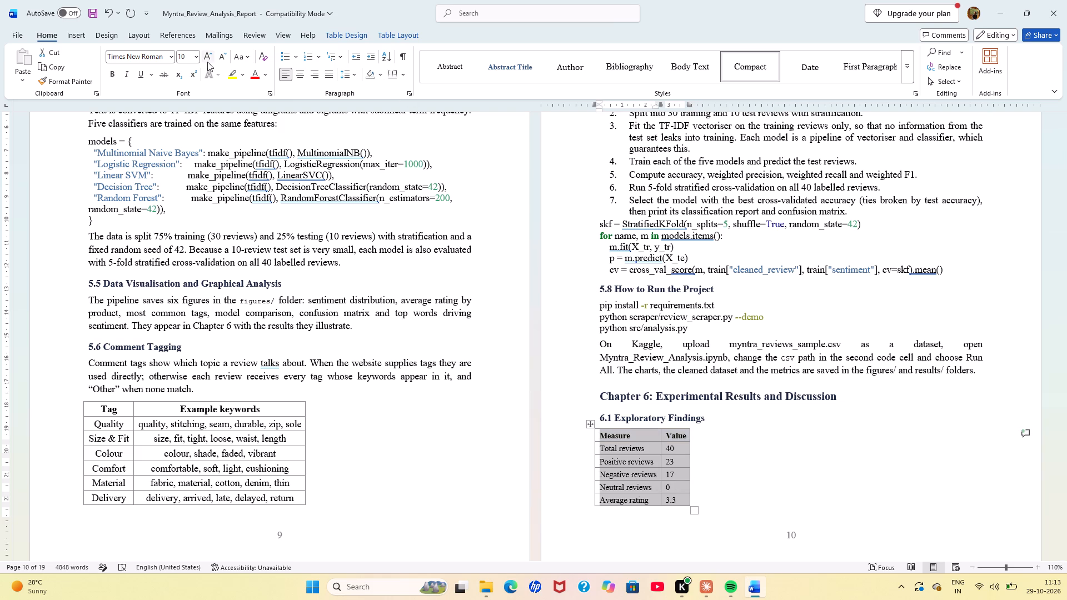
{"action": "left_click", "coordinate": [202, 58]}
{"action": "left_click", "coordinate": [203, 58]}
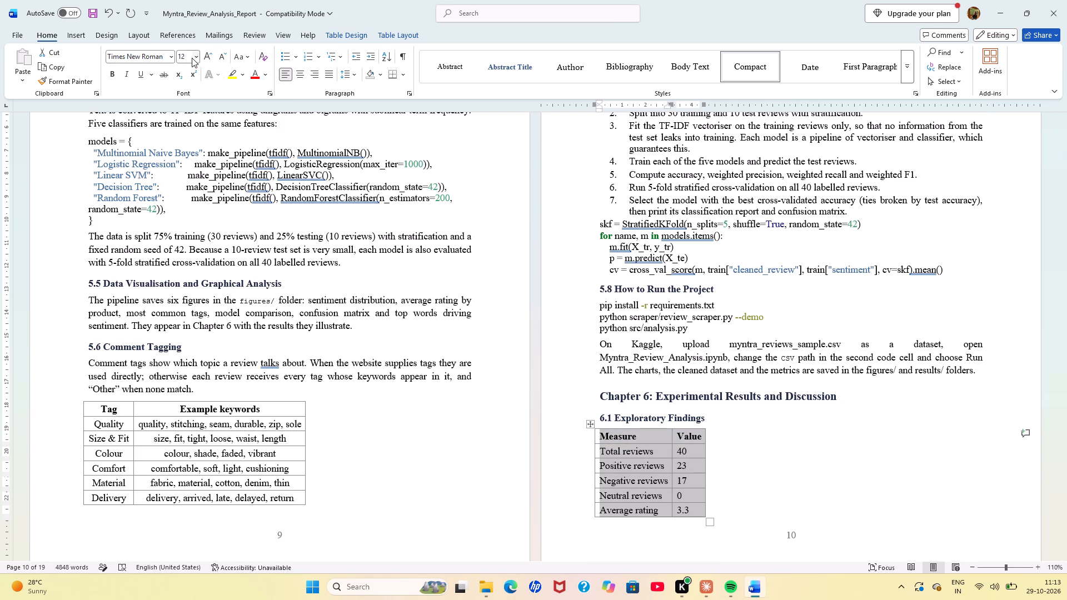
{"action": "left_click", "coordinate": [192, 58]}
{"action": "left_click", "coordinate": [193, 57]}
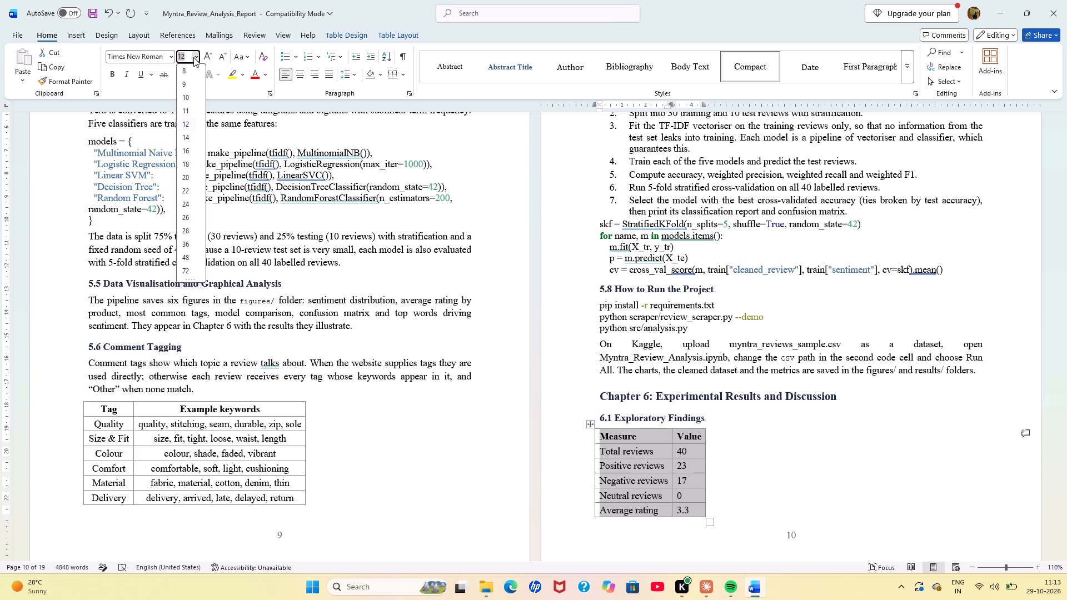
{"action": "left_click", "coordinate": [192, 120]}
{"action": "left_click", "coordinate": [550, 244]}
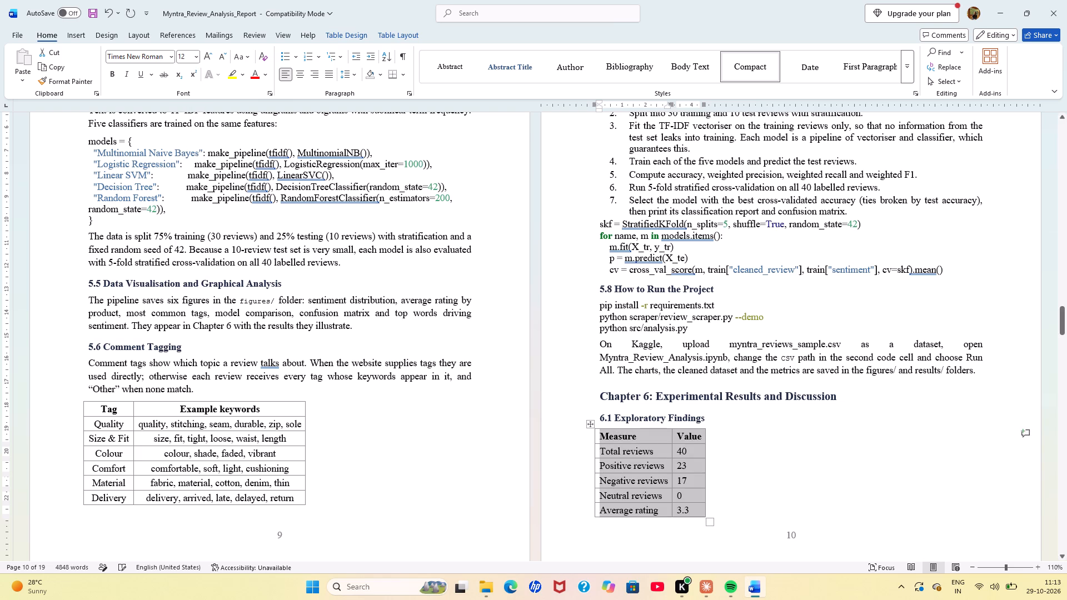
Set the Average rating by product table on page 11 to size 12 and remove its header shading.
{"action": "scroll", "coordinate": [550, 244], "scroll_direction": "down", "scroll_amount": 4}
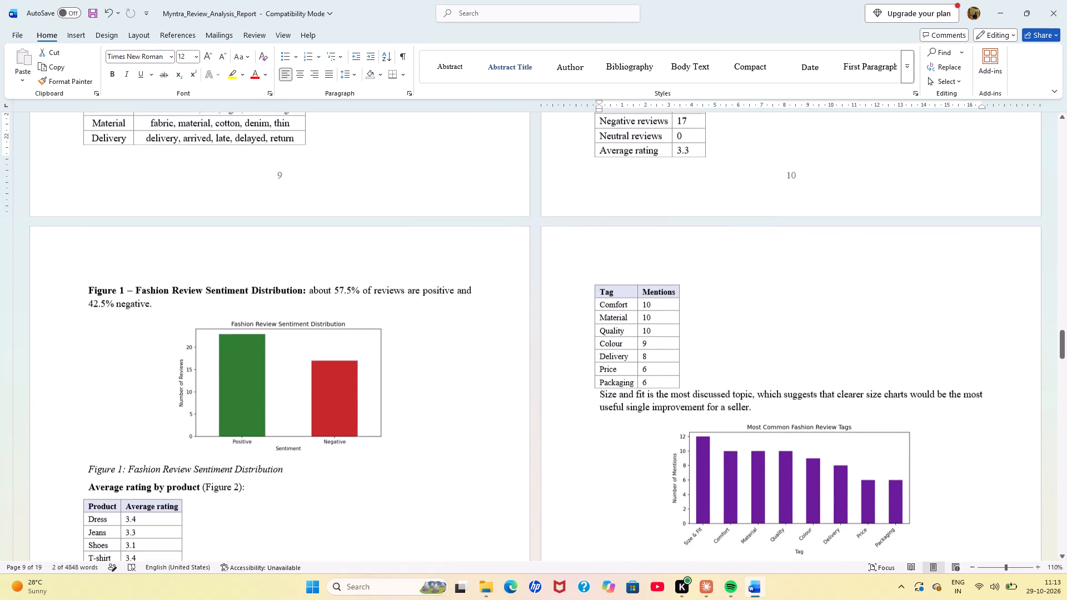
{"action": "left_click", "coordinate": [352, 373]}
{"action": "left_click", "coordinate": [363, 508]}
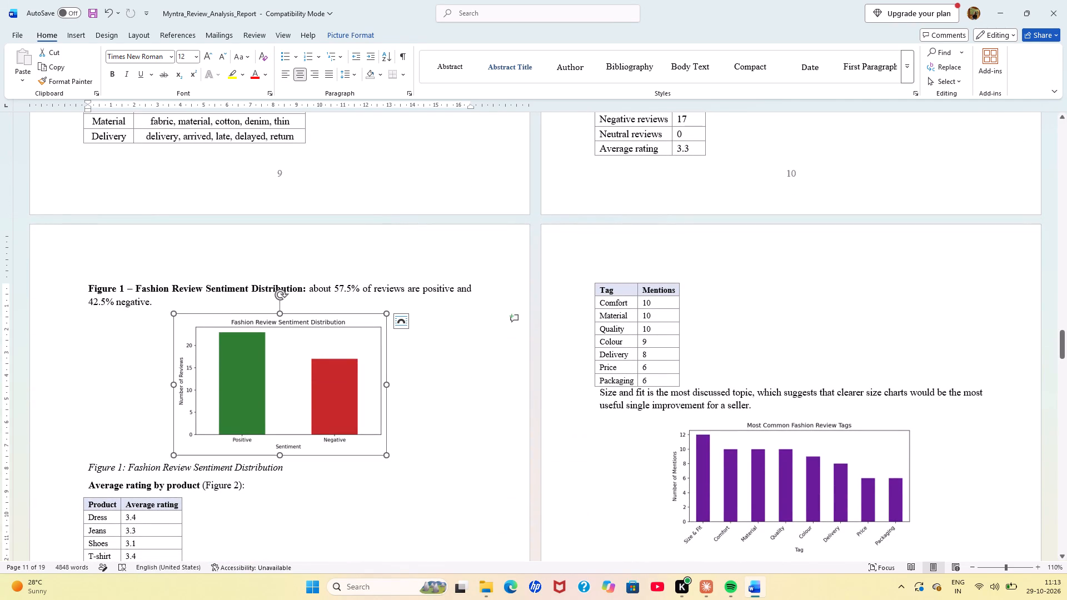
{"action": "scroll", "coordinate": [363, 508], "scroll_direction": "down", "scroll_amount": 1}
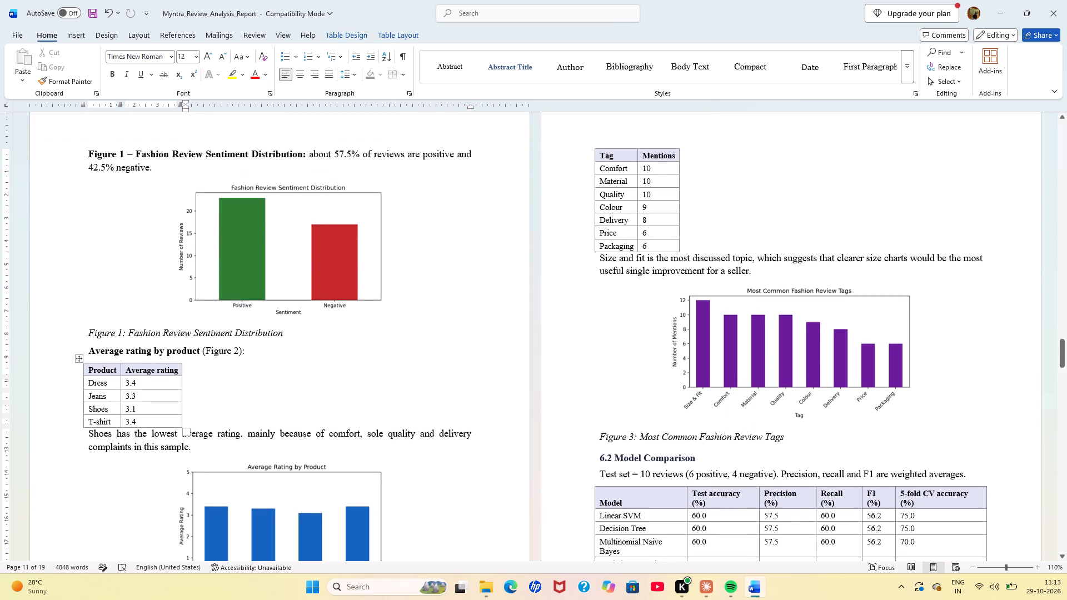
{"action": "left_click_drag", "start_coordinate": [91, 367], "coordinate": [159, 413]}
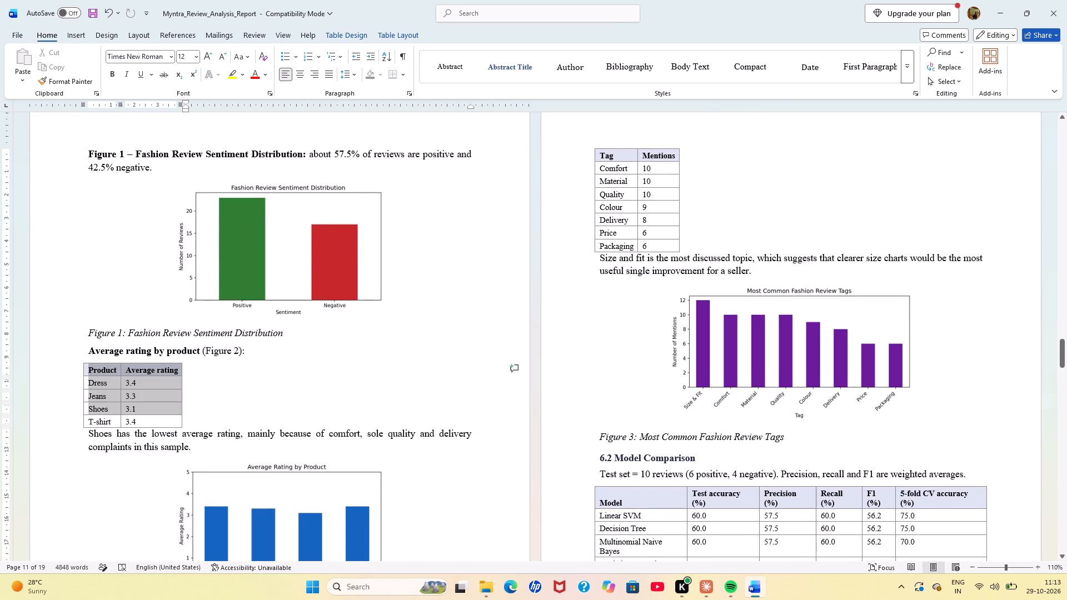
{"action": "left_click_drag", "start_coordinate": [159, 413], "coordinate": [162, 419]}
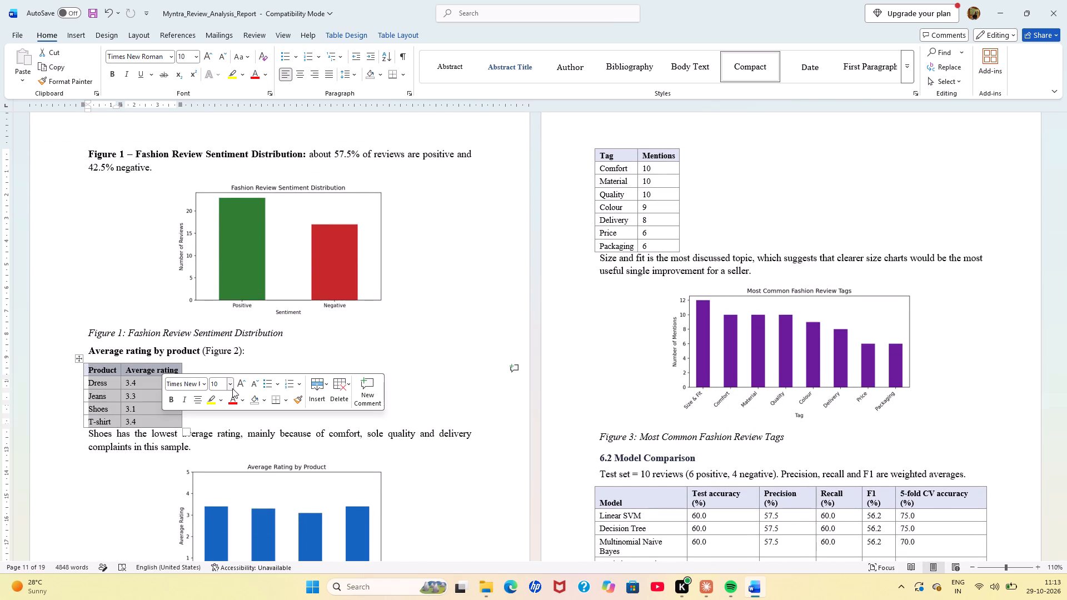
{"action": "left_click", "coordinate": [232, 388]}
{"action": "left_click", "coordinate": [223, 222]}
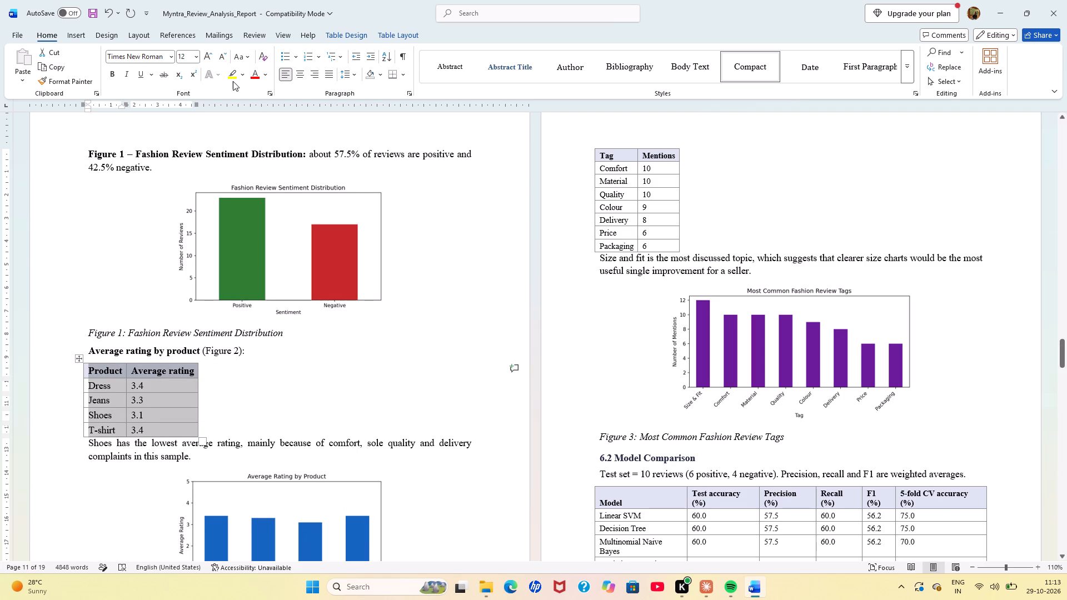
{"action": "left_click", "coordinate": [373, 78]}
{"action": "left_click", "coordinate": [315, 296]}
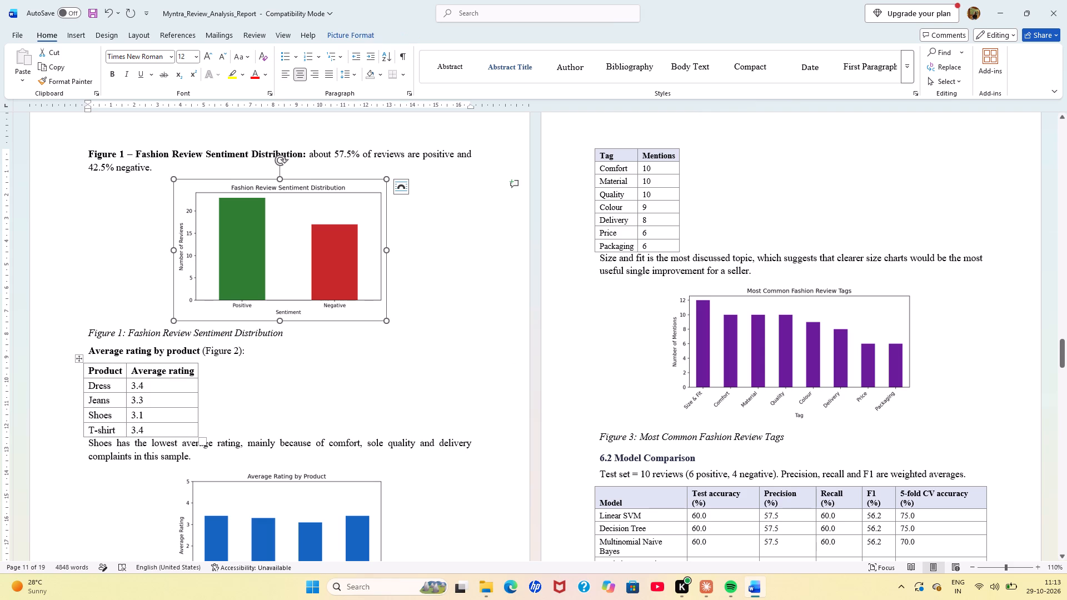
{"action": "left_click", "coordinate": [295, 352]}
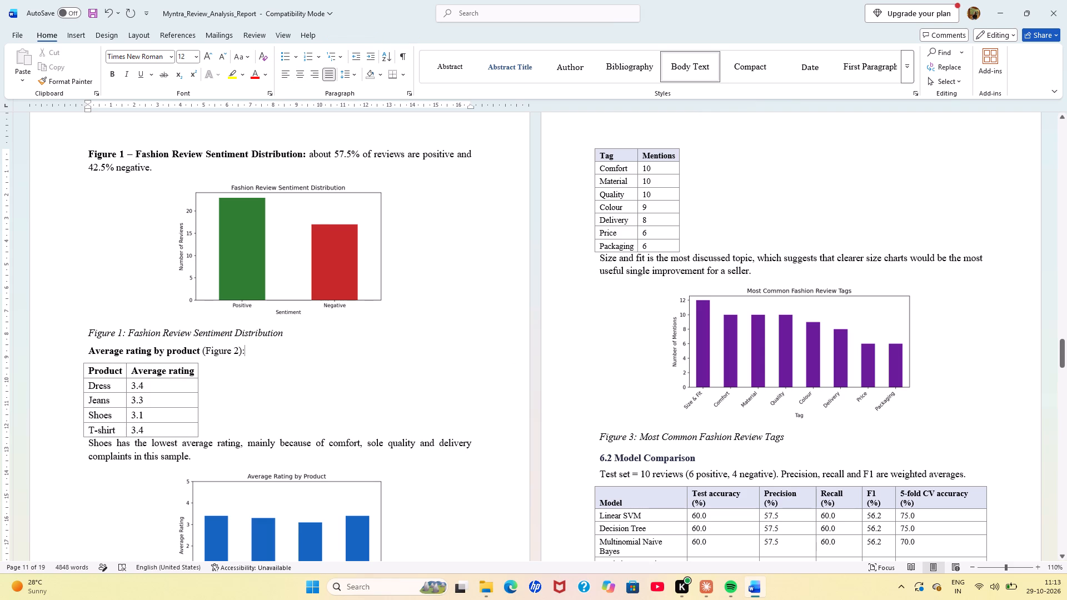
Set the header and Size & Fit rows of the Most common tags table to size 12 and remove the header shading.
{"action": "scroll", "coordinate": [295, 352], "scroll_direction": "down", "scroll_amount": 2}
{"action": "scroll", "coordinate": [173, 446], "scroll_direction": "down", "scroll_amount": 1}
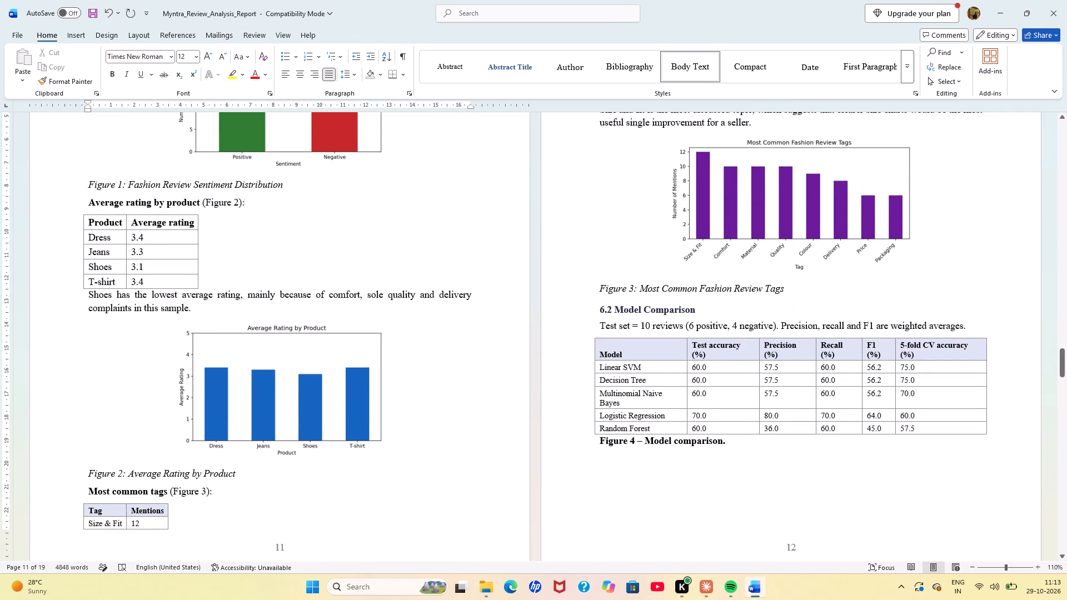
{"action": "scroll", "coordinate": [173, 446], "scroll_direction": "down", "scroll_amount": 1}
{"action": "left_click", "coordinate": [127, 451]}
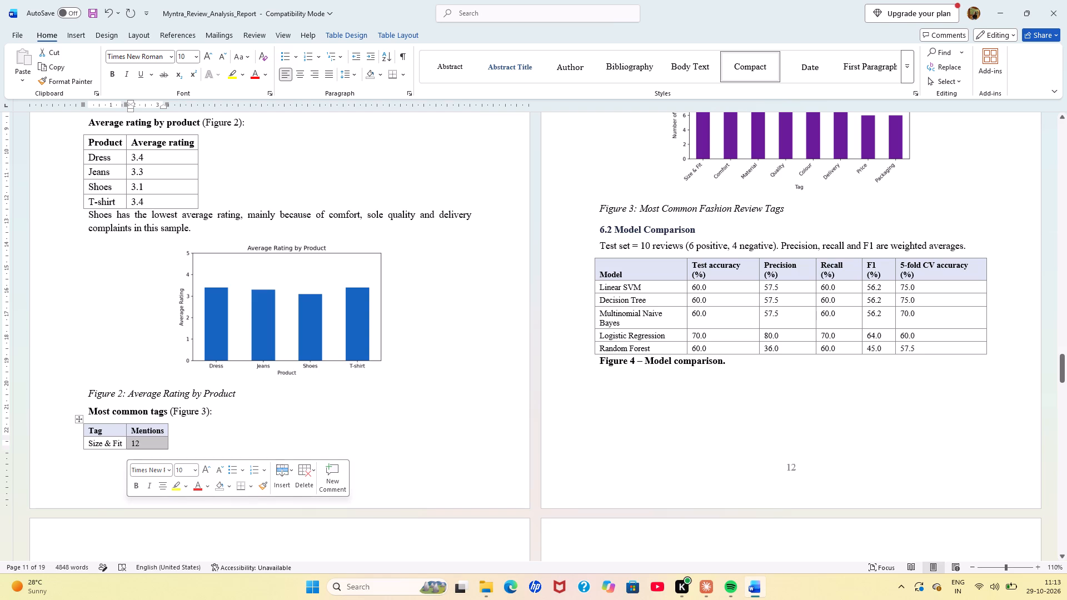
{"action": "left_click", "coordinate": [127, 442]}
{"action": "left_click", "coordinate": [145, 439]}
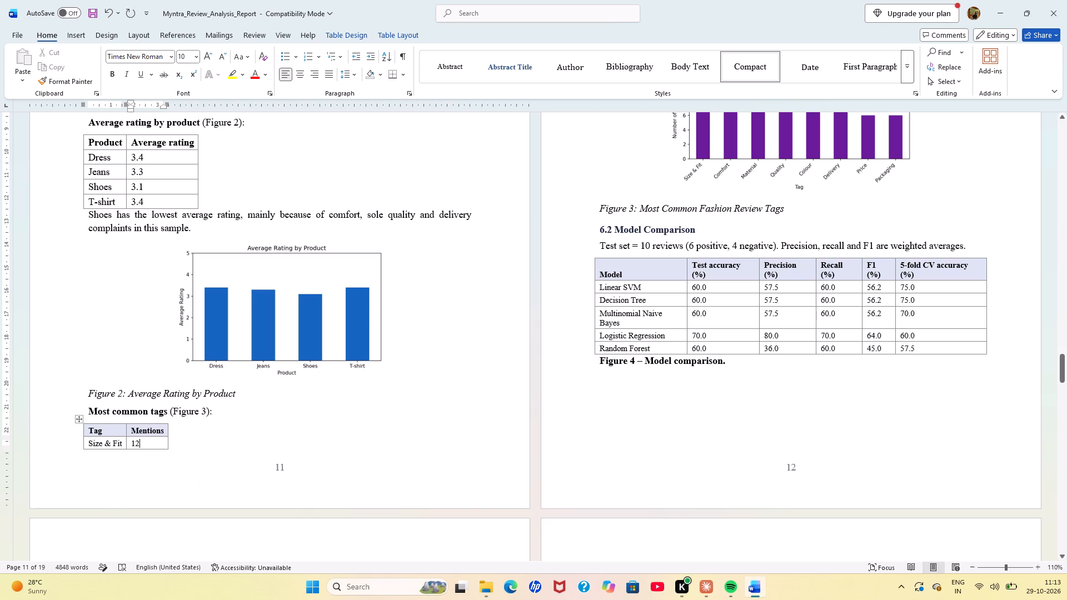
{"action": "left_click_drag", "start_coordinate": [146, 438], "coordinate": [89, 434]}
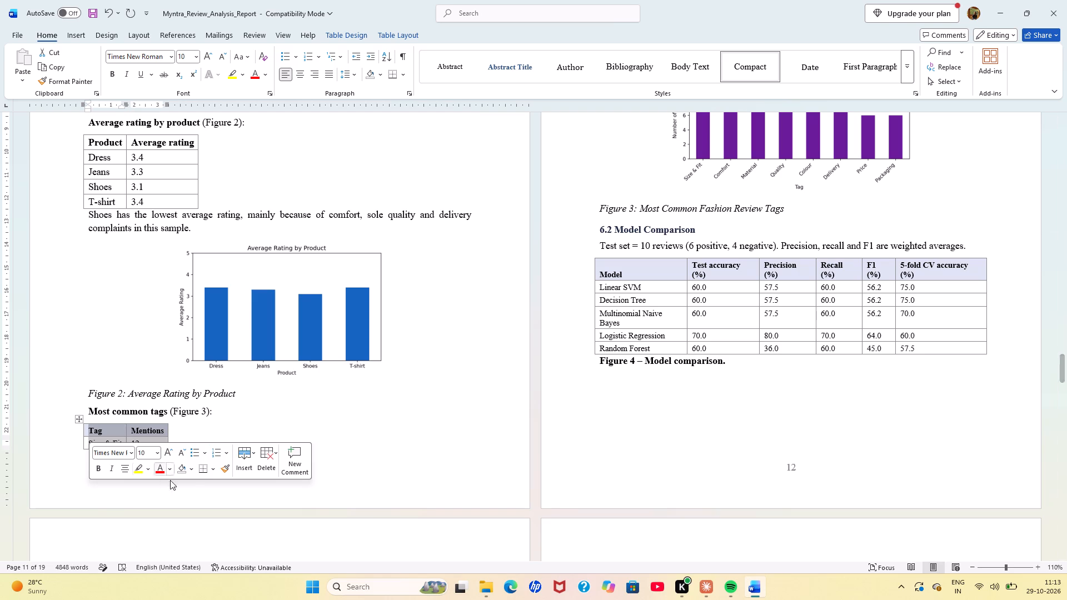
{"action": "left_click", "coordinate": [158, 453]}
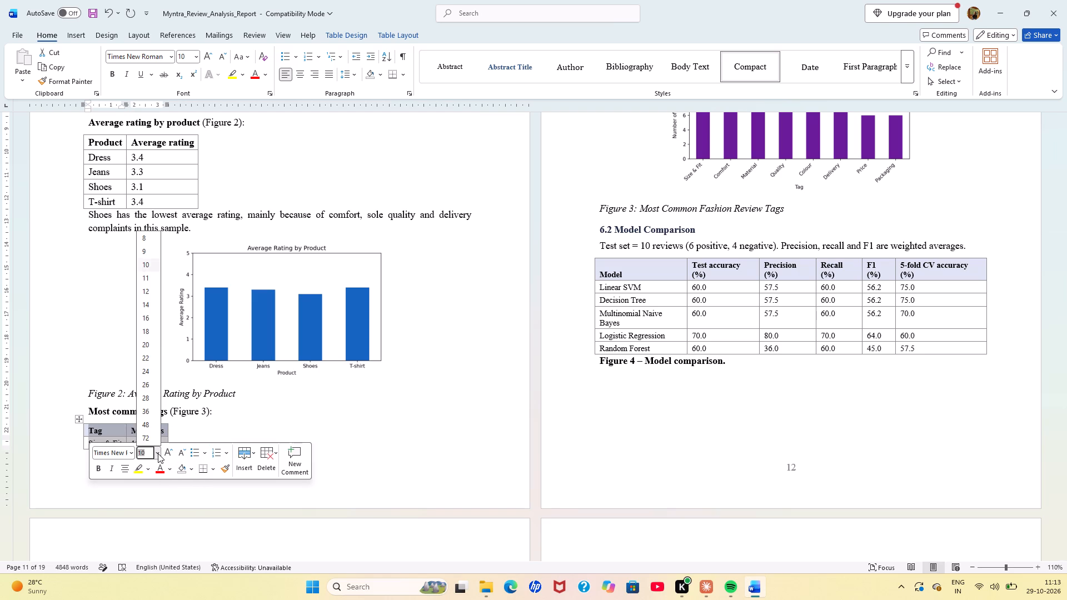
{"action": "left_click", "coordinate": [144, 294]}
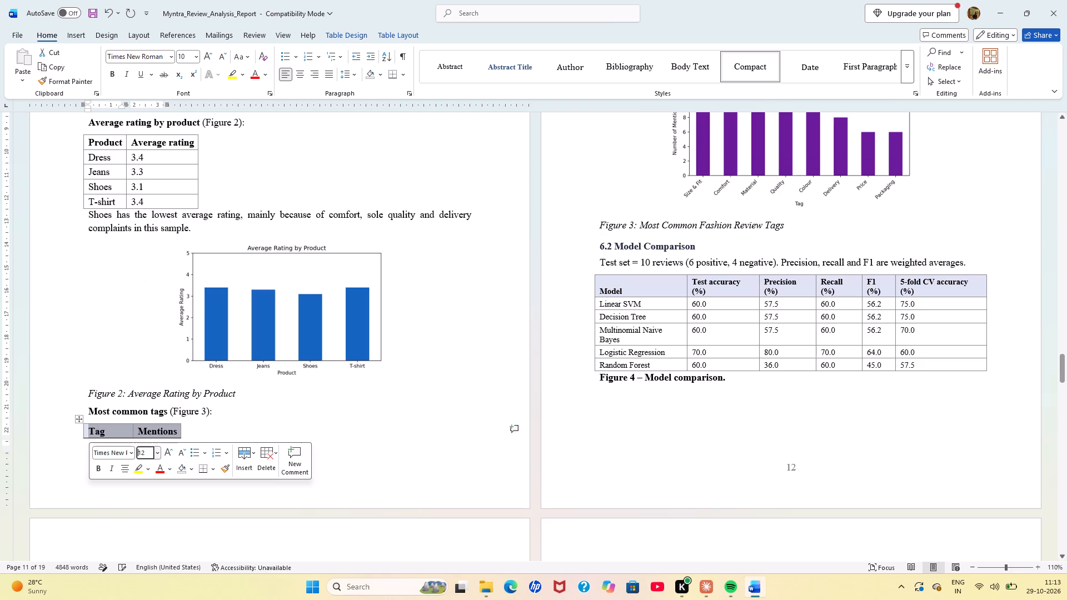
{"action": "left_click", "coordinate": [182, 469]}
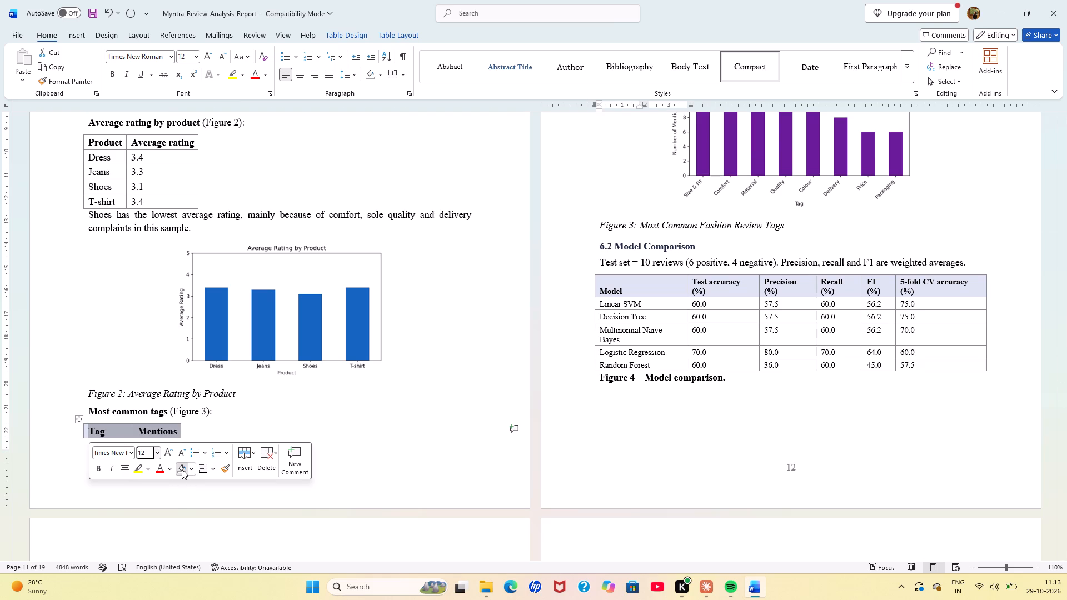
{"action": "left_click", "coordinate": [357, 416]}
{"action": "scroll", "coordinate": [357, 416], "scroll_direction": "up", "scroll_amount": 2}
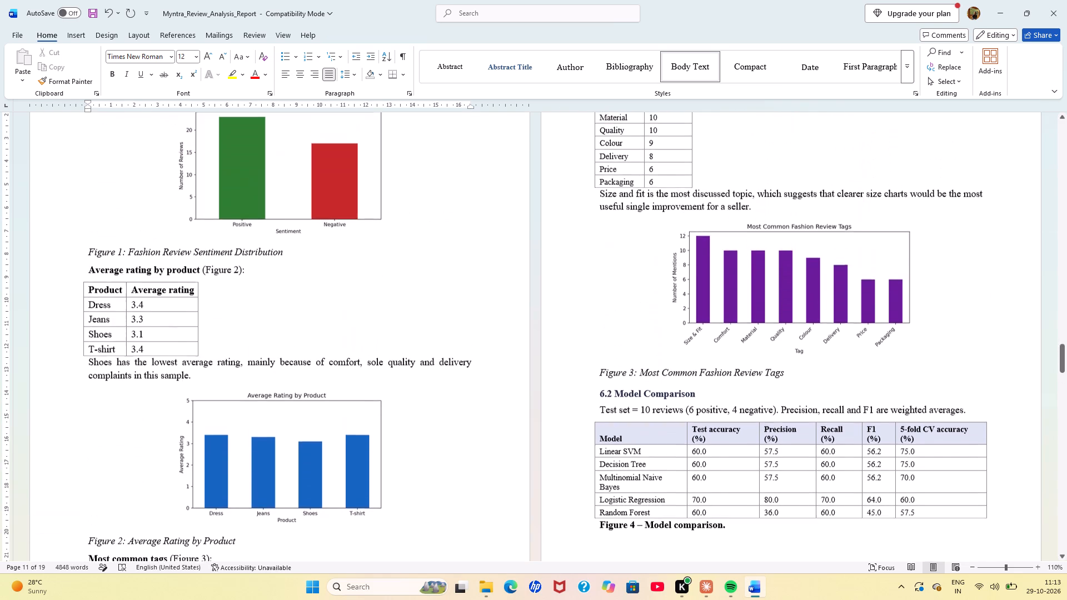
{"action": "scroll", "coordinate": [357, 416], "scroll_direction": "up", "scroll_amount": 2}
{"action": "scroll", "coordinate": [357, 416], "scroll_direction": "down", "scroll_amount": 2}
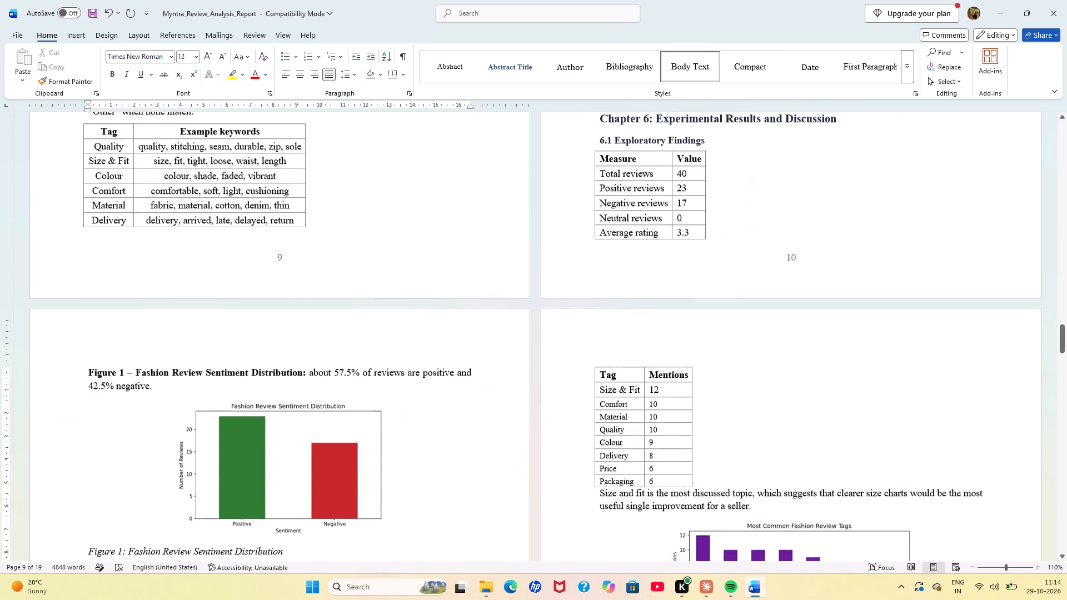
Insert two blank lines before the "Most common tags (Figure 3)" line so it moves onto page 12 with its table.
{"action": "scroll", "coordinate": [357, 416], "scroll_direction": "down", "scroll_amount": 1}
{"action": "scroll", "coordinate": [348, 503], "scroll_direction": "down", "scroll_amount": 3}
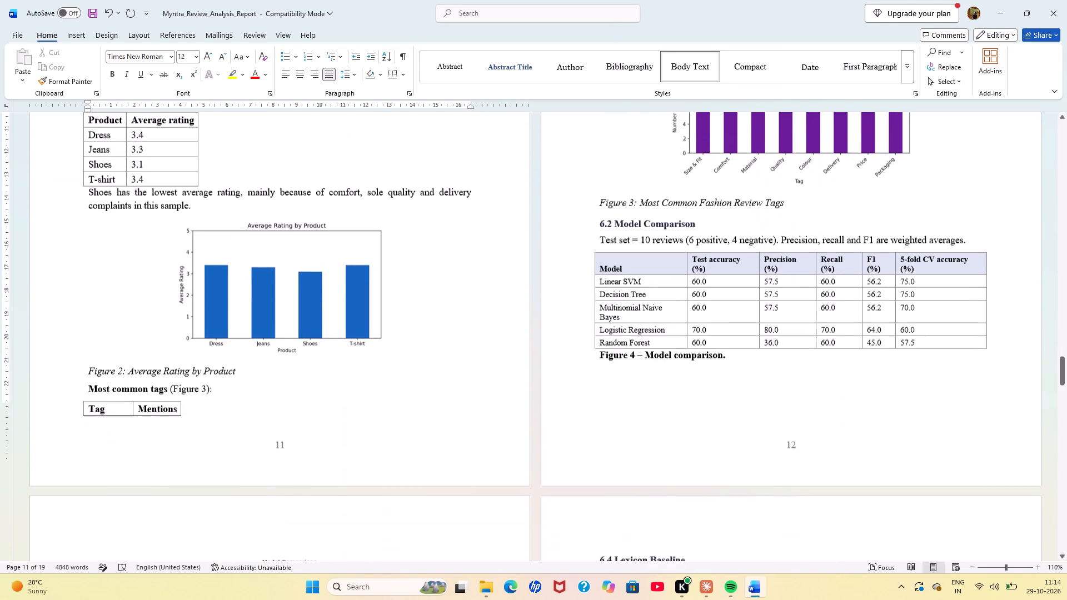
{"action": "left_click", "coordinate": [86, 367]}
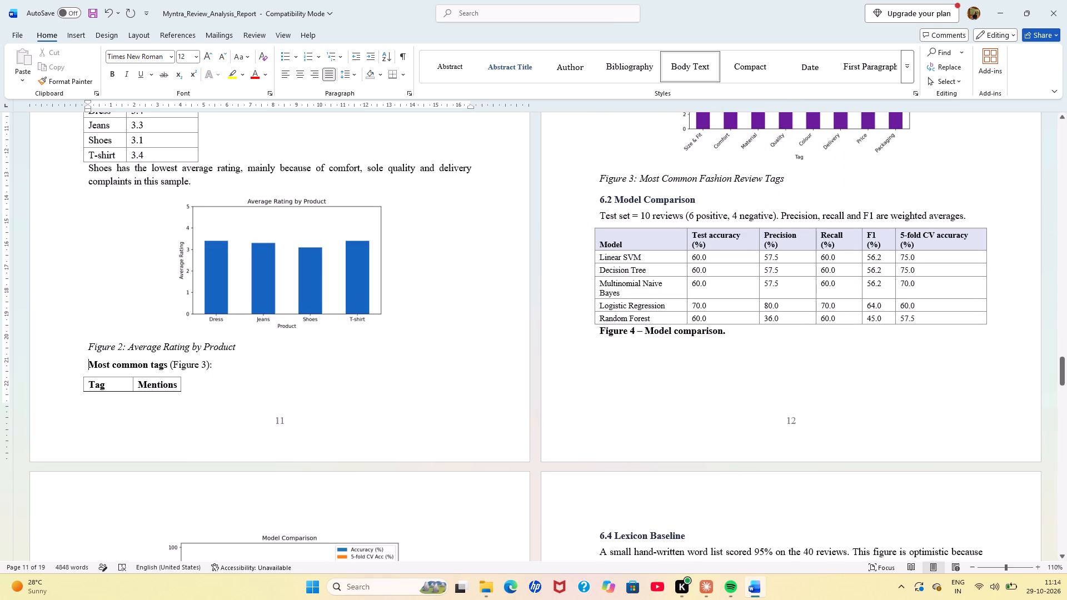
{"action": "key", "text": "Return"}
{"action": "key", "text": "Return"}
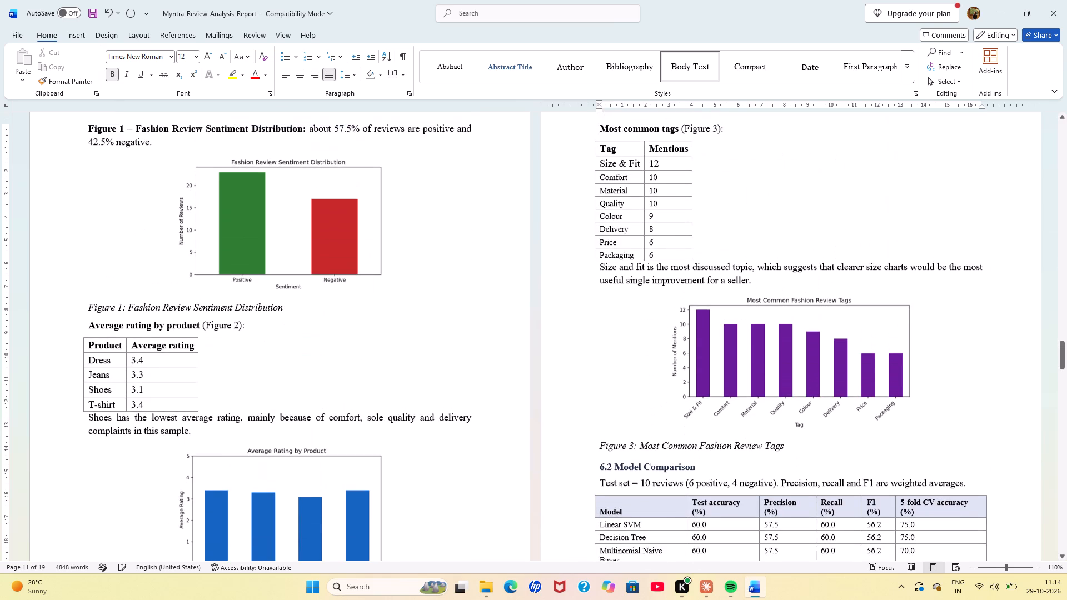
Remove the header shading from the model accuracy table under 6.2 Model Comparison.
{"action": "scroll", "coordinate": [86, 367], "scroll_direction": "up", "scroll_amount": 1}
{"action": "scroll", "coordinate": [86, 367], "scroll_direction": "down", "scroll_amount": 3}
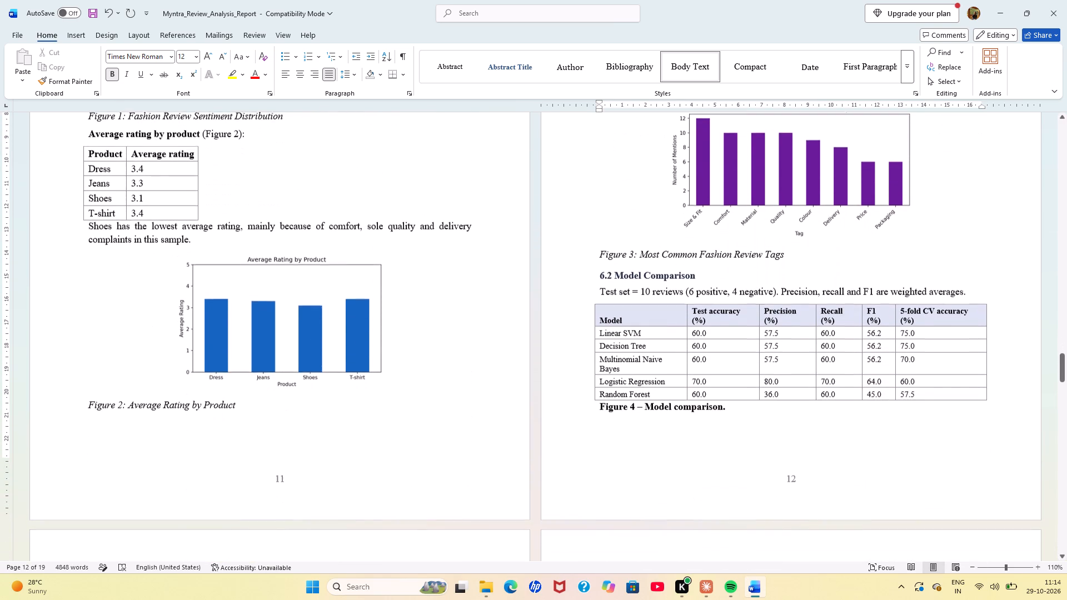
{"action": "left_click_drag", "start_coordinate": [601, 304], "coordinate": [670, 346]}
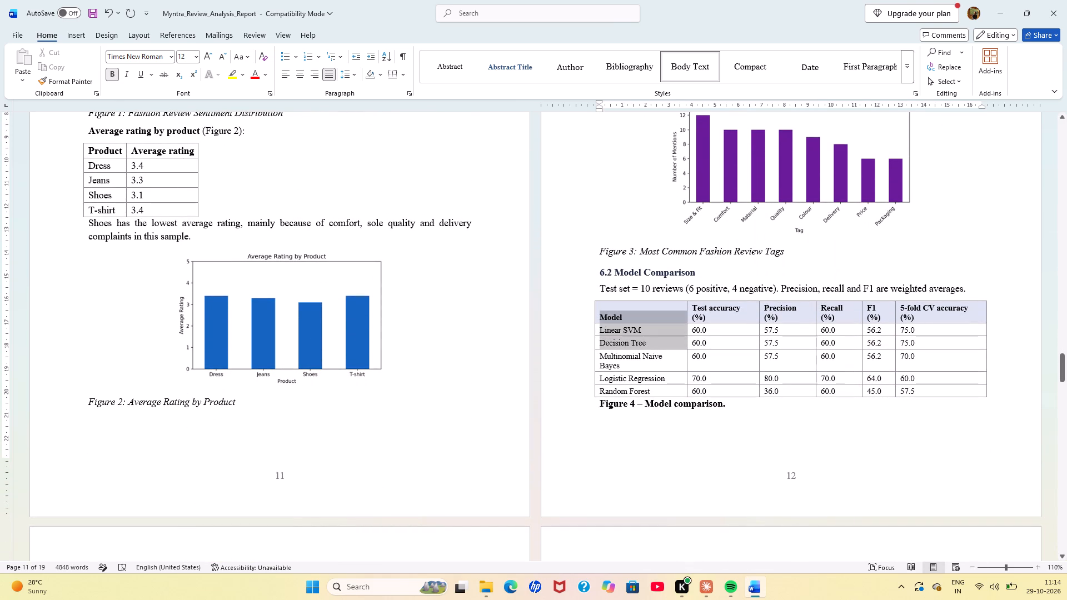
{"action": "left_click_drag", "start_coordinate": [670, 346], "coordinate": [946, 377]}
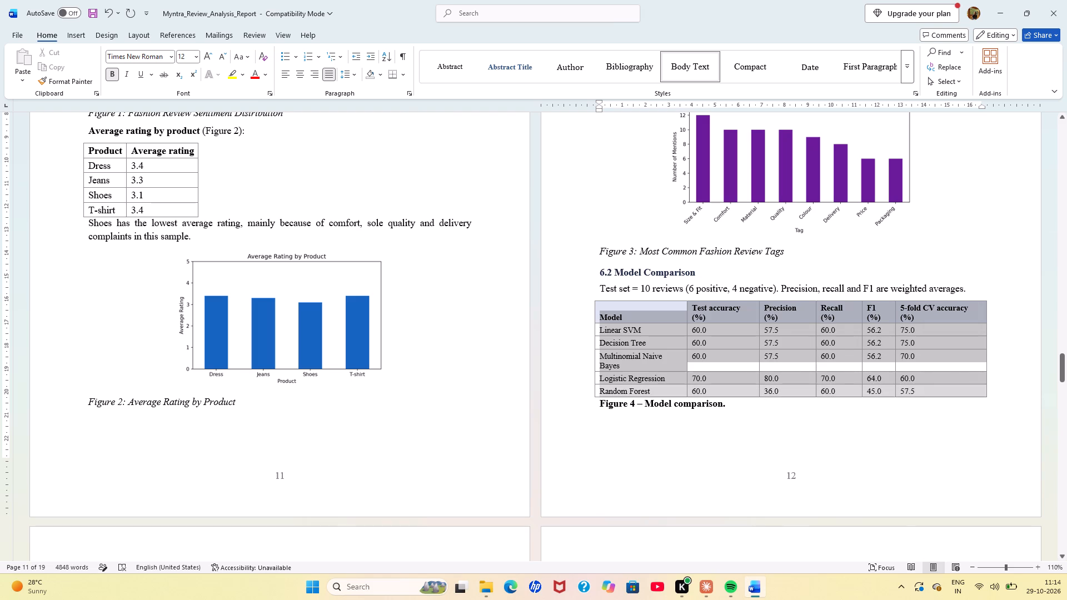
{"action": "left_click_drag", "start_coordinate": [946, 377], "coordinate": [944, 388]}
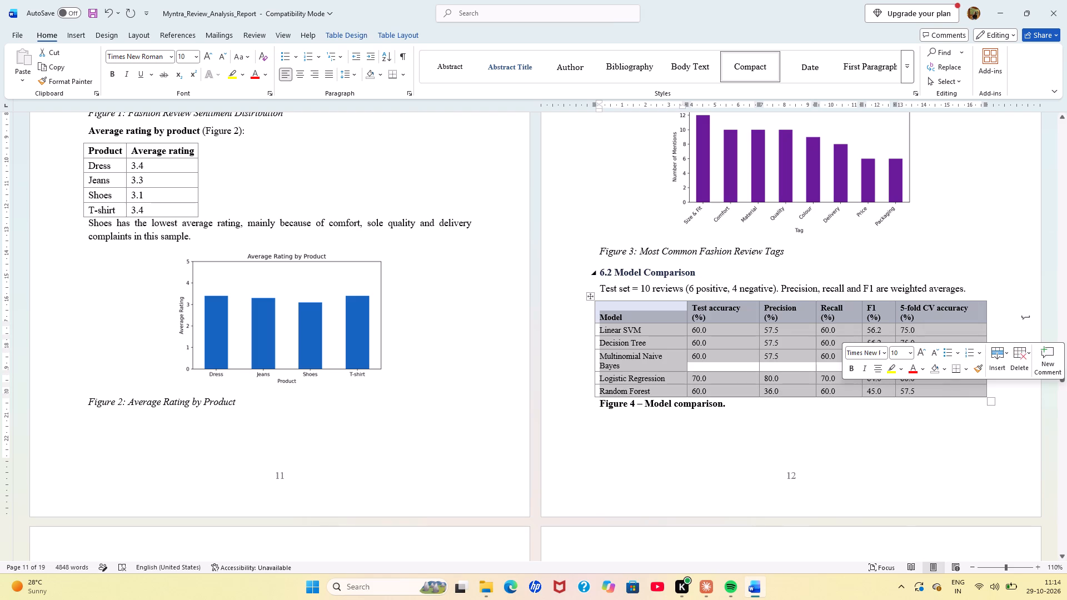
{"action": "left_click", "coordinate": [365, 79]}
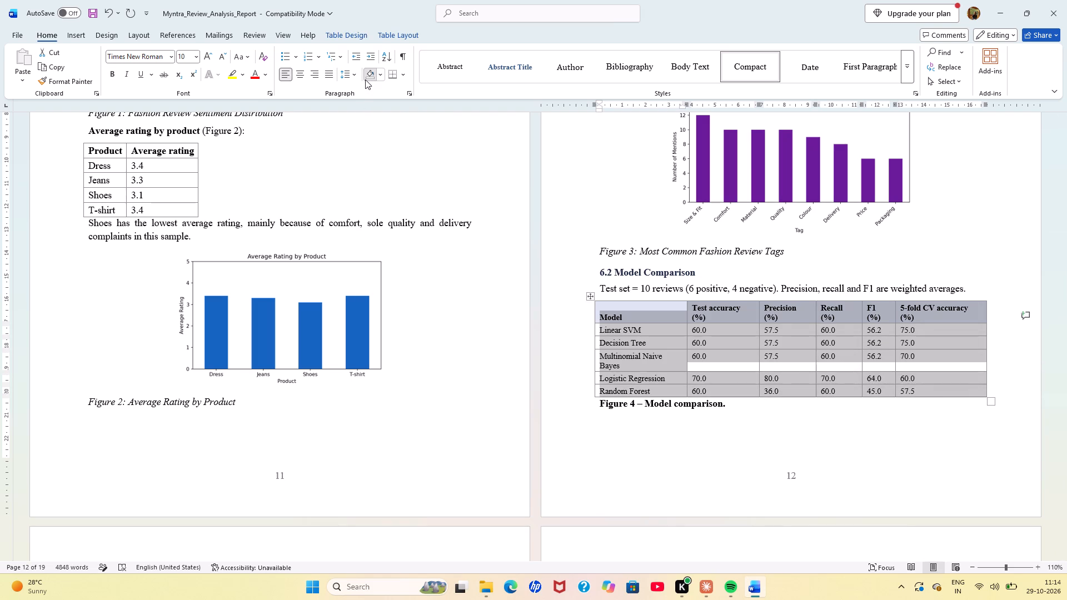
{"action": "left_click", "coordinate": [425, 210]}
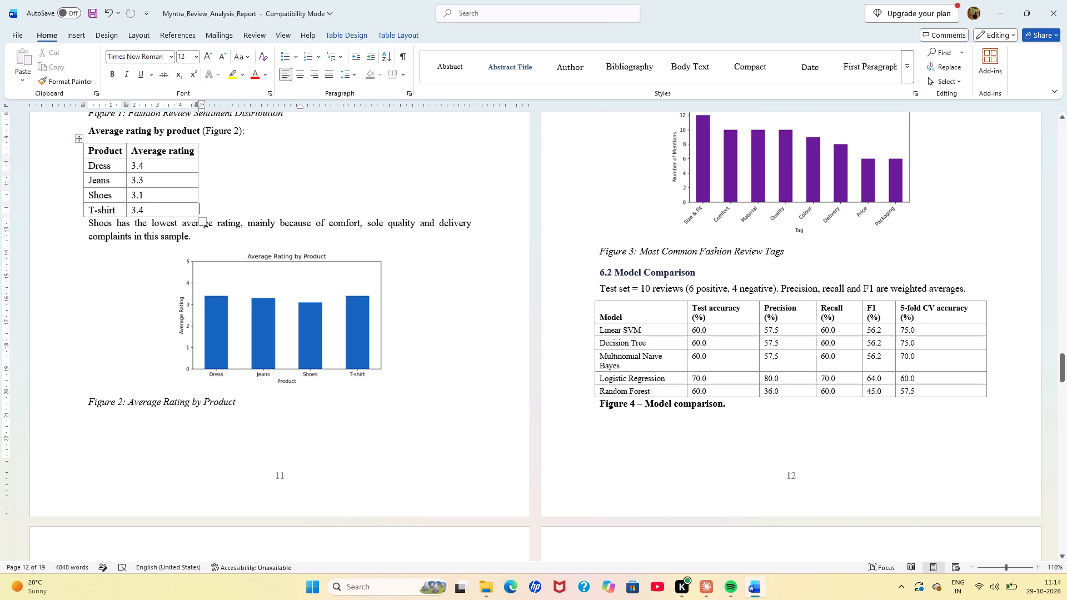
Set the classification report table under 6.3 to size 12 and remove its header shading.
{"action": "scroll", "coordinate": [425, 210], "scroll_direction": "down", "scroll_amount": 3}
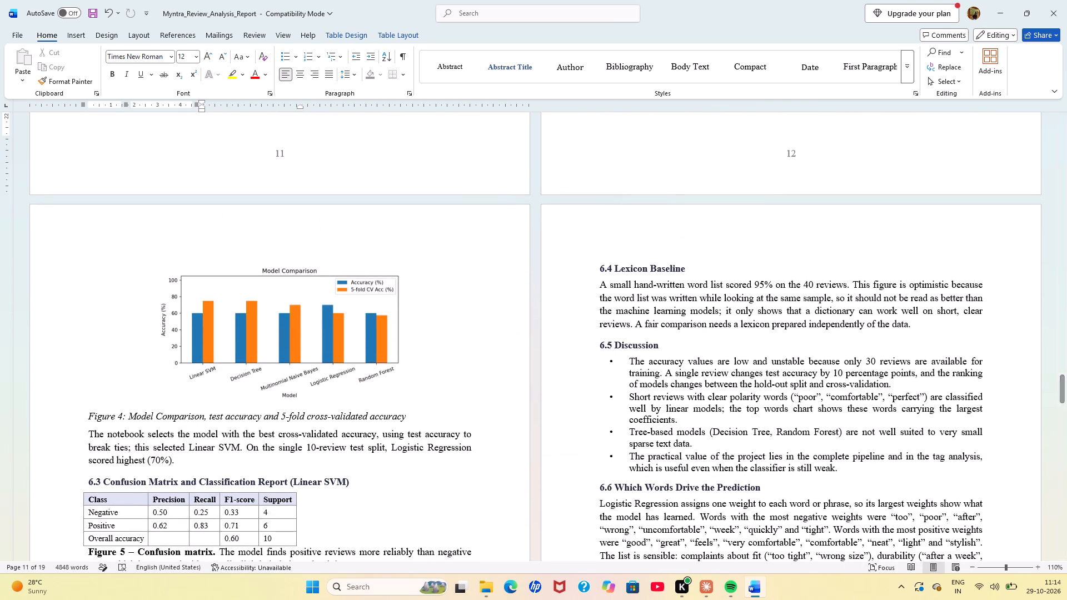
{"action": "scroll", "coordinate": [425, 210], "scroll_direction": "down", "scroll_amount": 2}
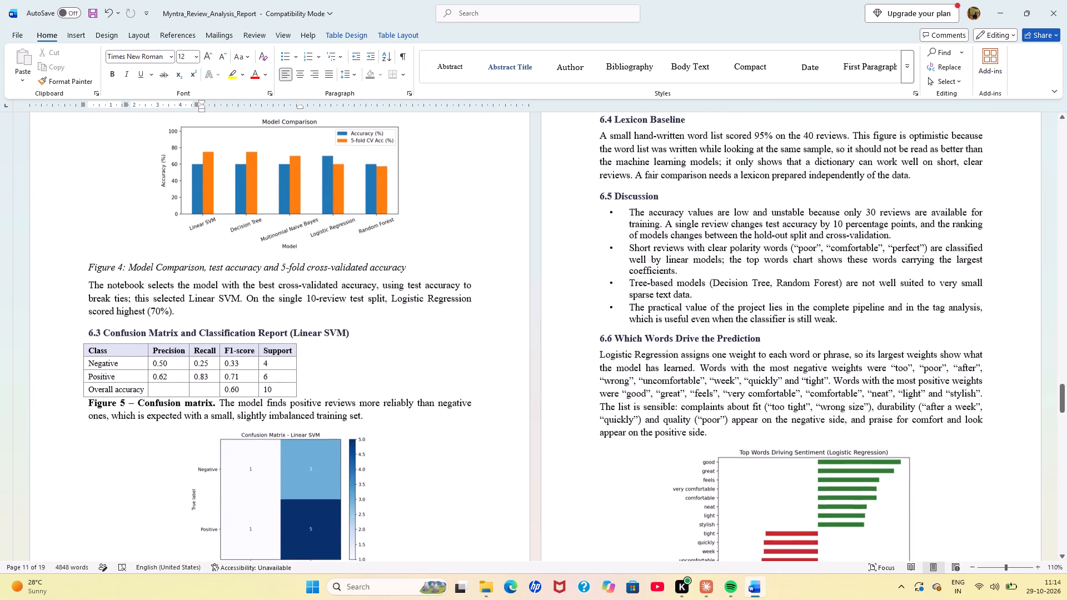
{"action": "scroll", "coordinate": [310, 219], "scroll_direction": "down", "scroll_amount": 1}
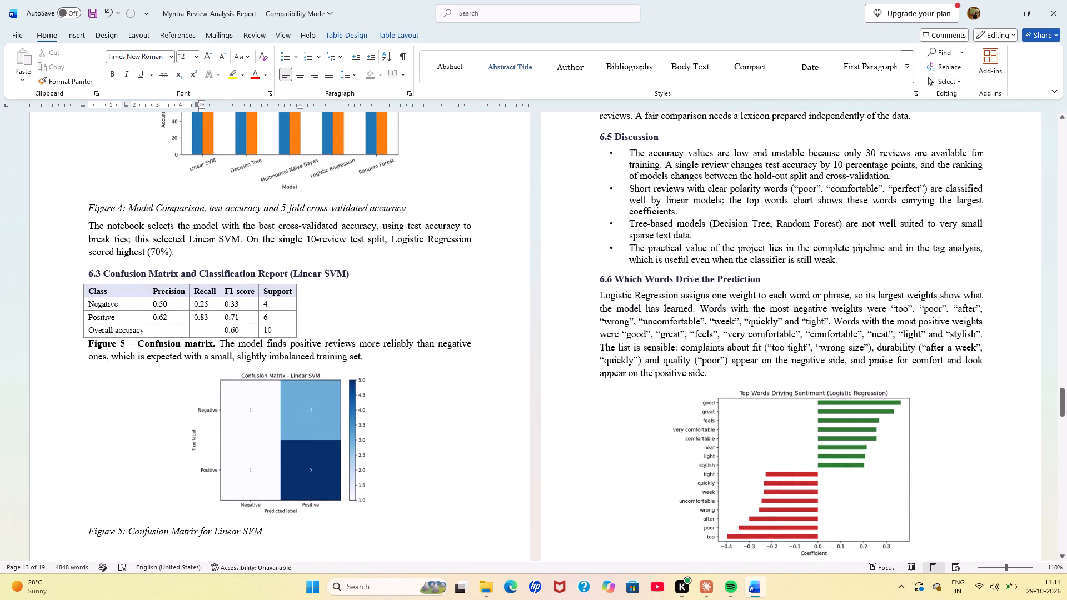
{"action": "left_click_drag", "start_coordinate": [287, 327], "coordinate": [174, 299]}
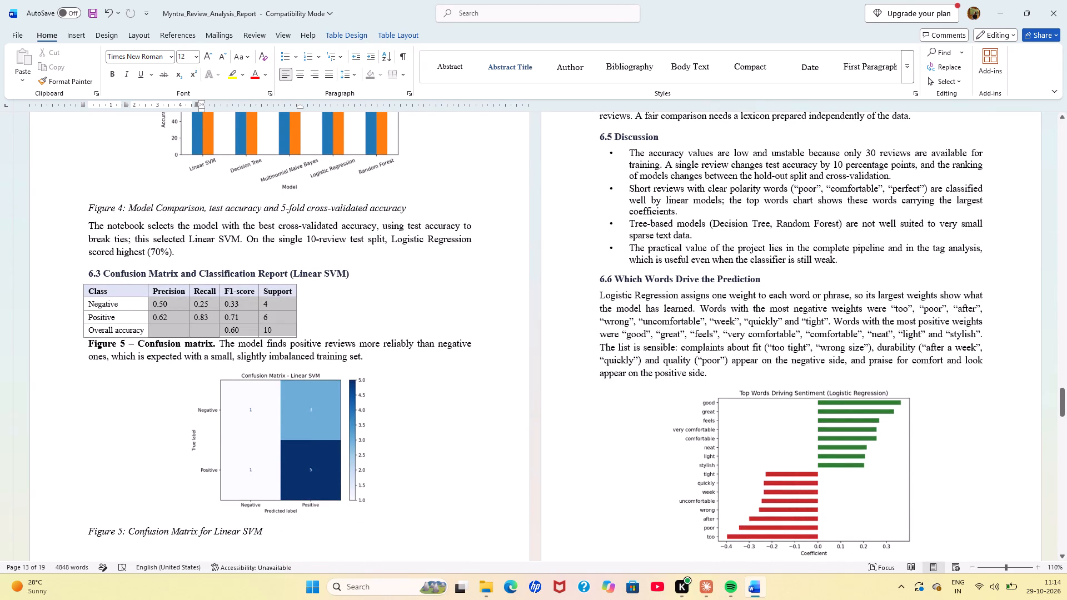
{"action": "left_click_drag", "start_coordinate": [174, 299], "coordinate": [126, 296]}
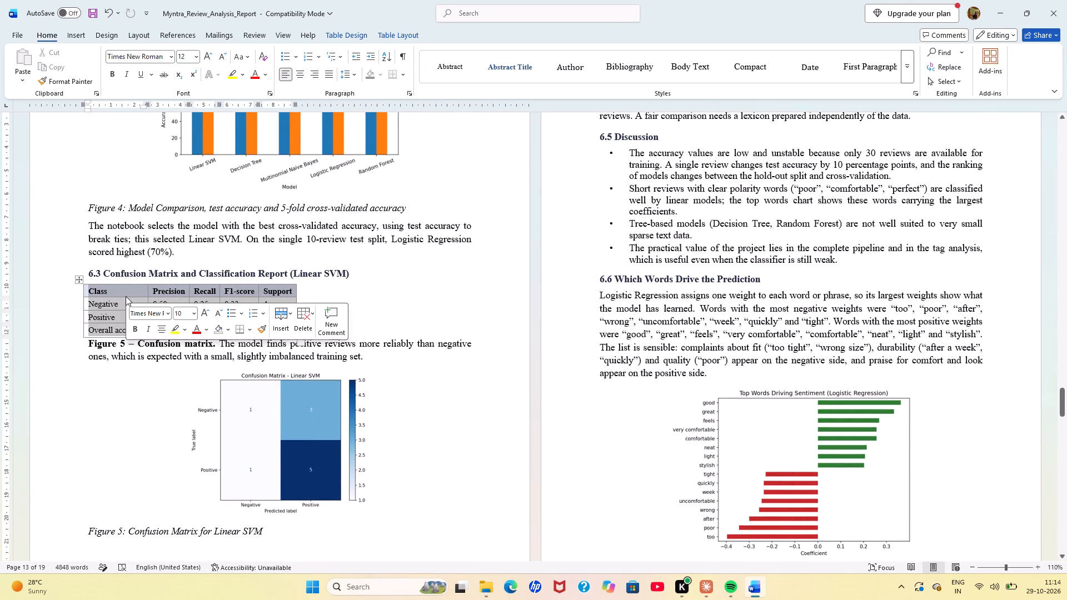
{"action": "left_click", "coordinate": [191, 309]}
{"action": "left_click", "coordinate": [181, 379]}
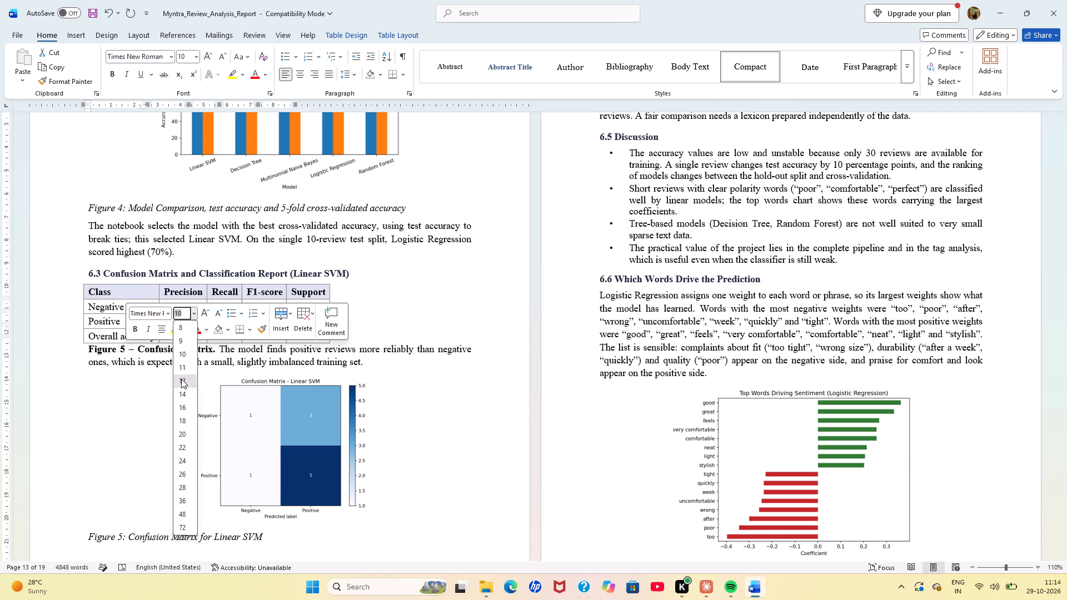
{"action": "left_click", "coordinate": [372, 74]}
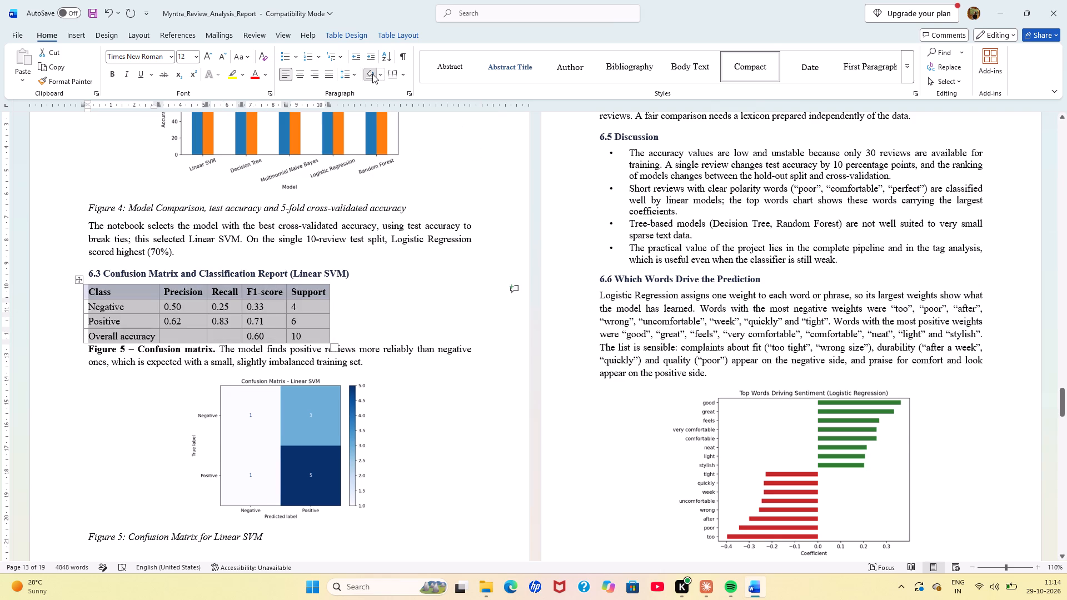
{"action": "left_click", "coordinate": [373, 372]}
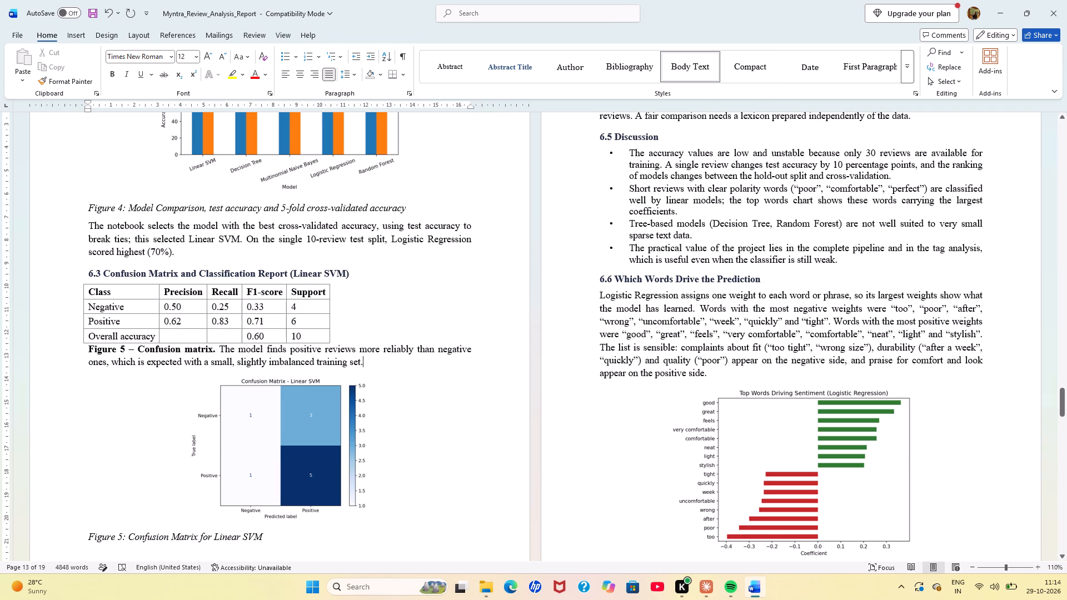
Remove the header shading from the misclassified reviews table under 6.7 Error Analysis.
{"action": "scroll", "coordinate": [373, 372], "scroll_direction": "down", "scroll_amount": 5}
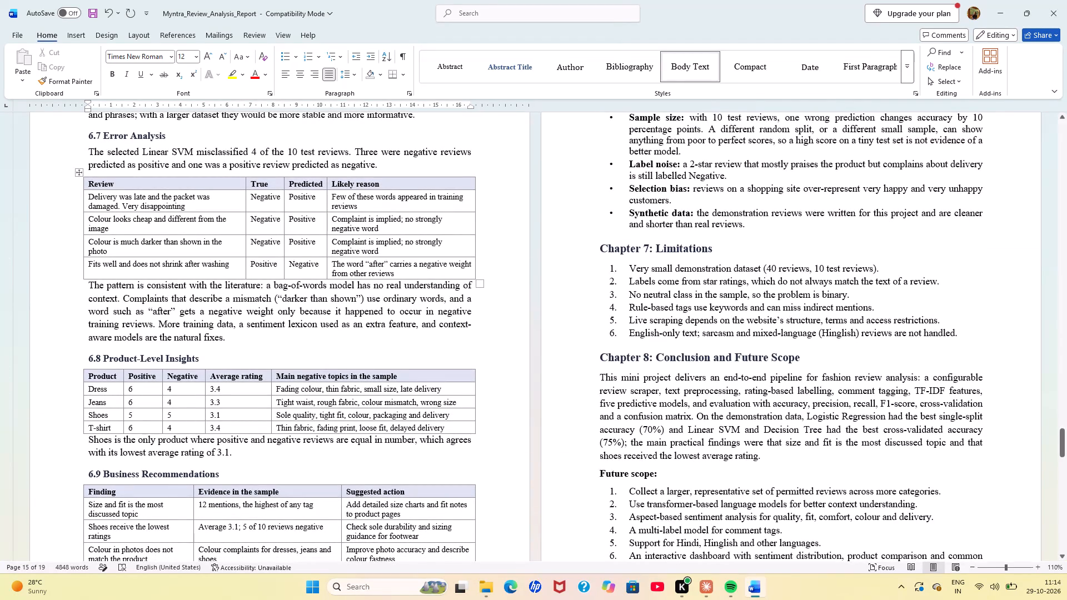
{"action": "left_click_drag", "start_coordinate": [404, 279], "coordinate": [248, 208]}
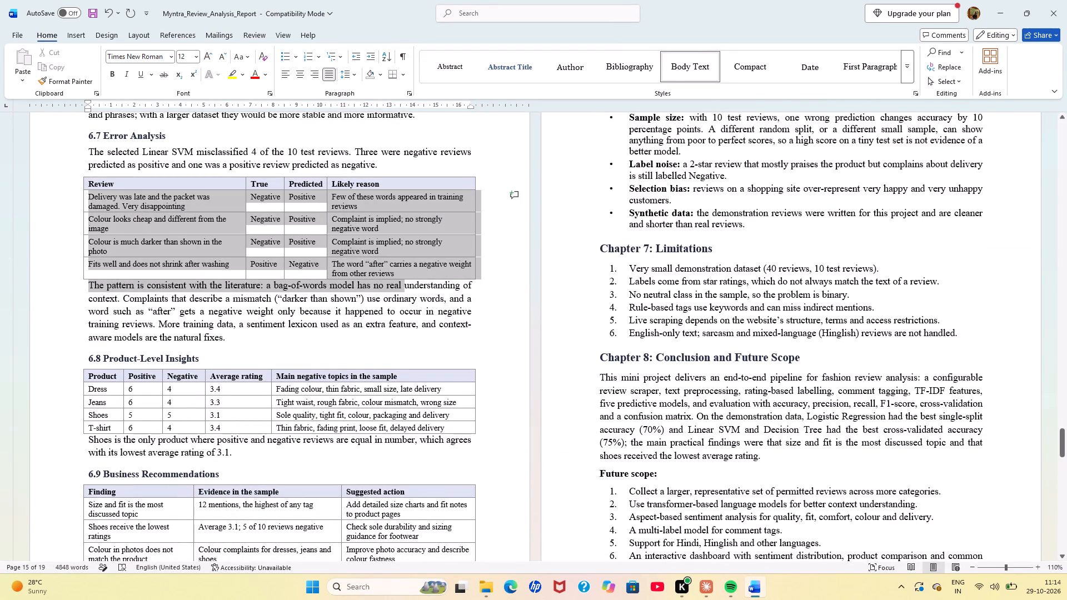
{"action": "left_click_drag", "start_coordinate": [248, 208], "coordinate": [200, 189]}
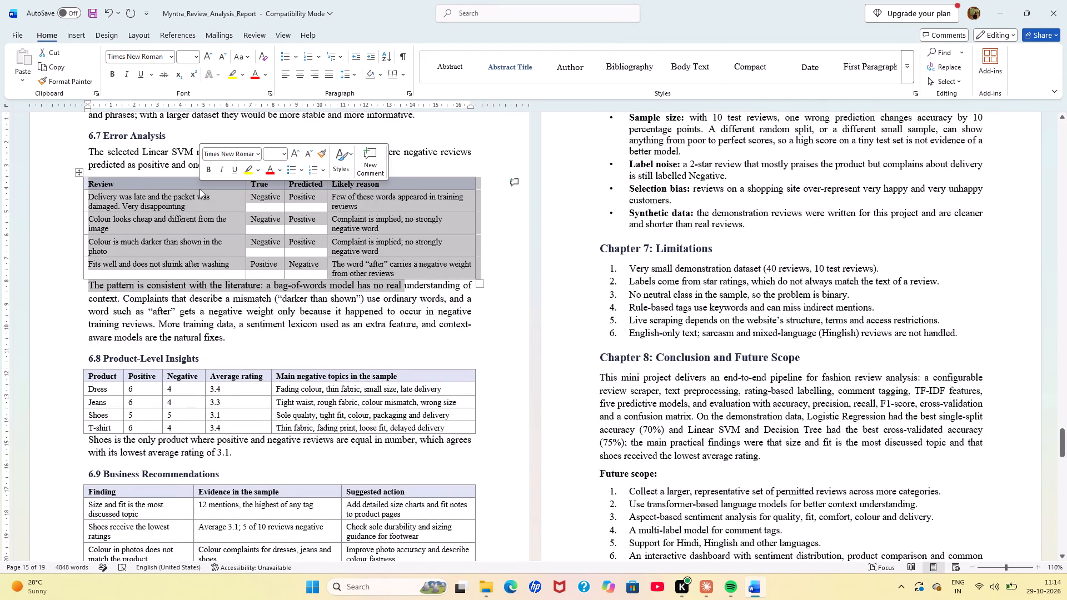
{"action": "left_click", "coordinate": [373, 78]}
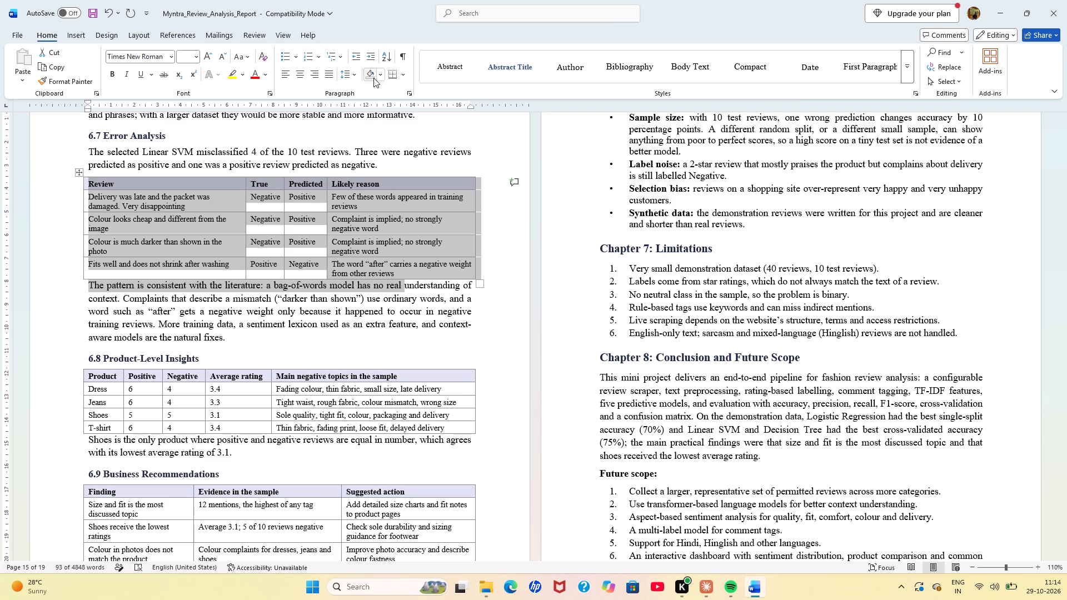
{"action": "left_click", "coordinate": [358, 186]}
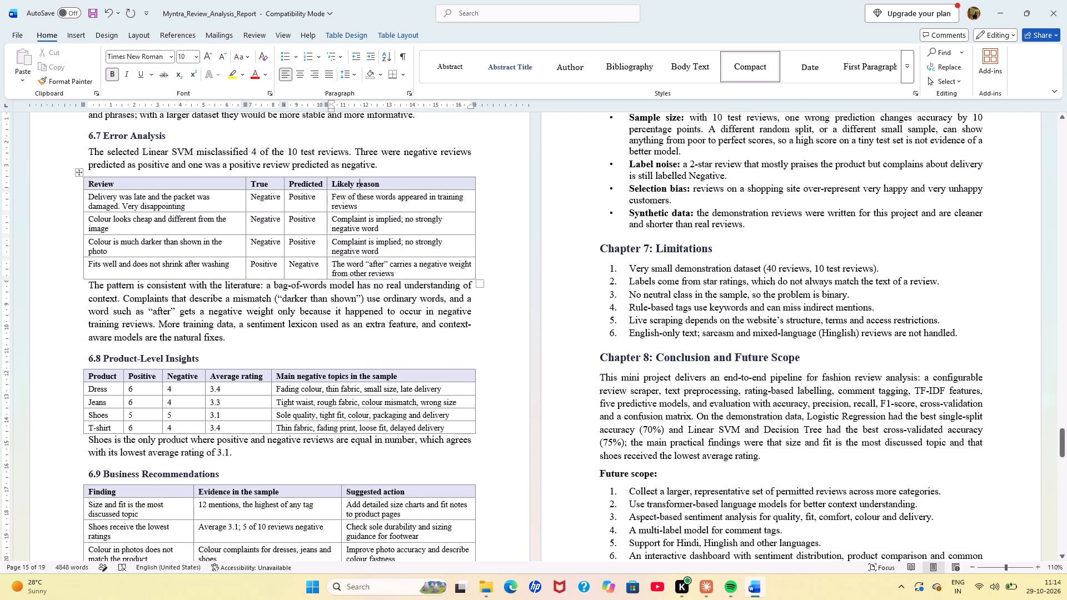
{"action": "left_click_drag", "start_coordinate": [421, 183], "coordinate": [225, 182]}
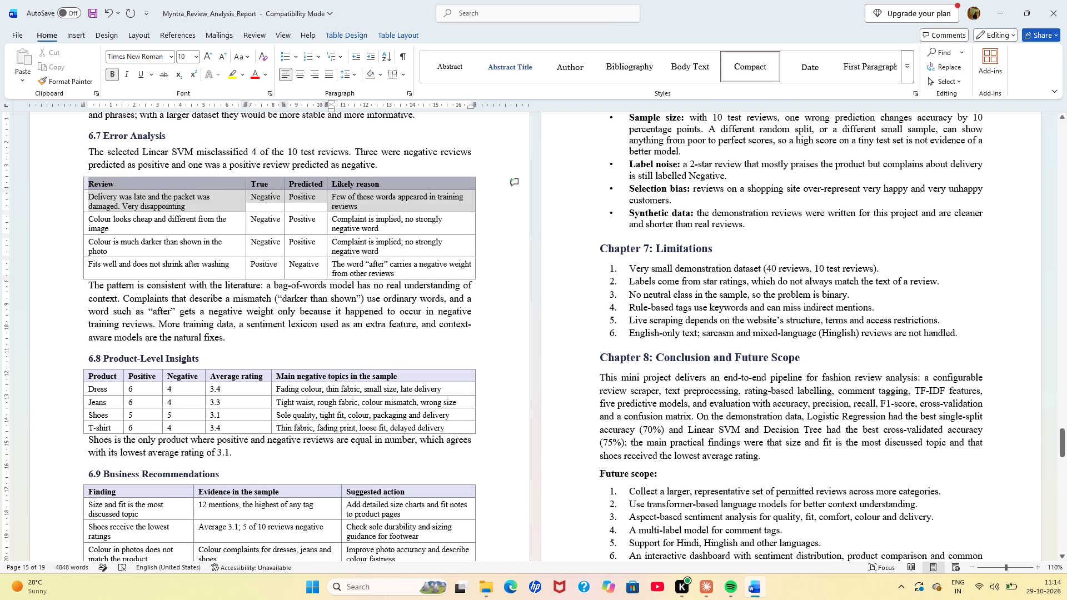
{"action": "left_click_drag", "start_coordinate": [225, 182], "coordinate": [224, 184]}
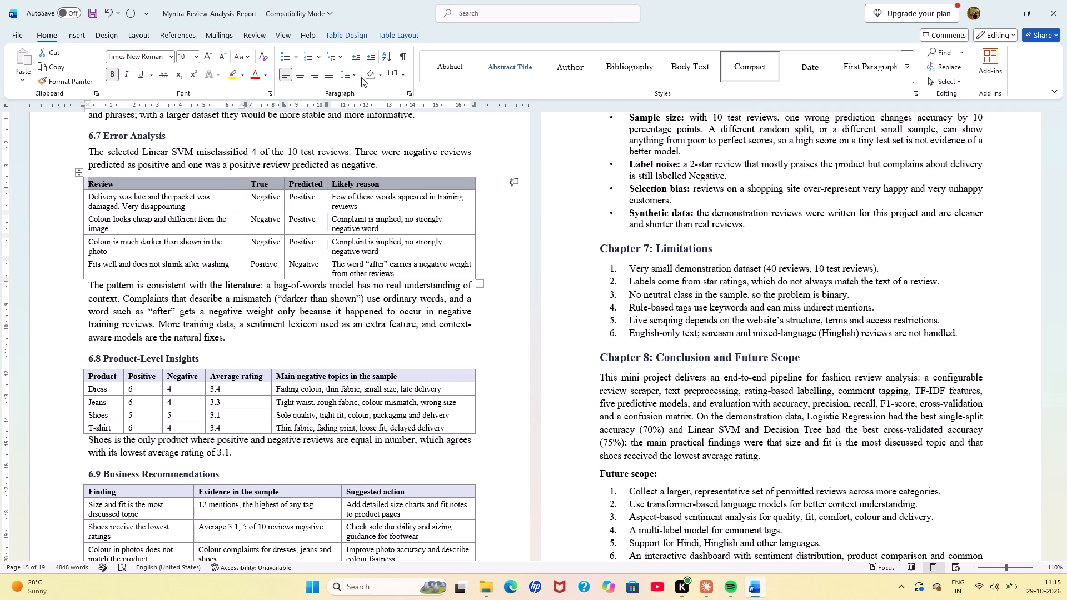
{"action": "left_click", "coordinate": [365, 78]}
{"action": "left_click", "coordinate": [396, 338]}
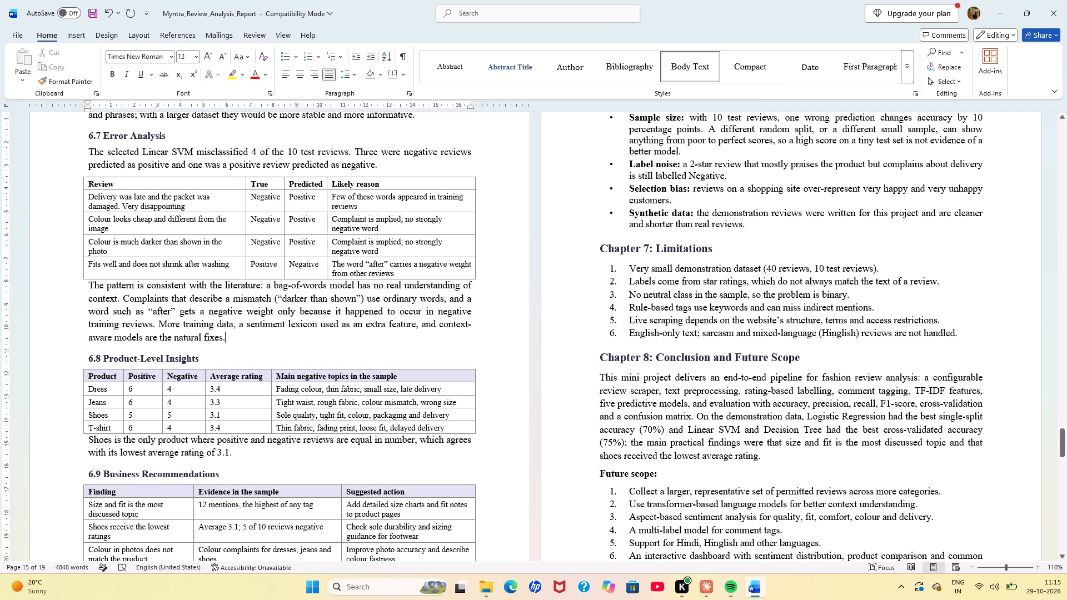
Remove the header shading from the product table under 6.8 Product-Level Insights.
{"action": "left_click_drag", "start_coordinate": [410, 374], "coordinate": [230, 362]}
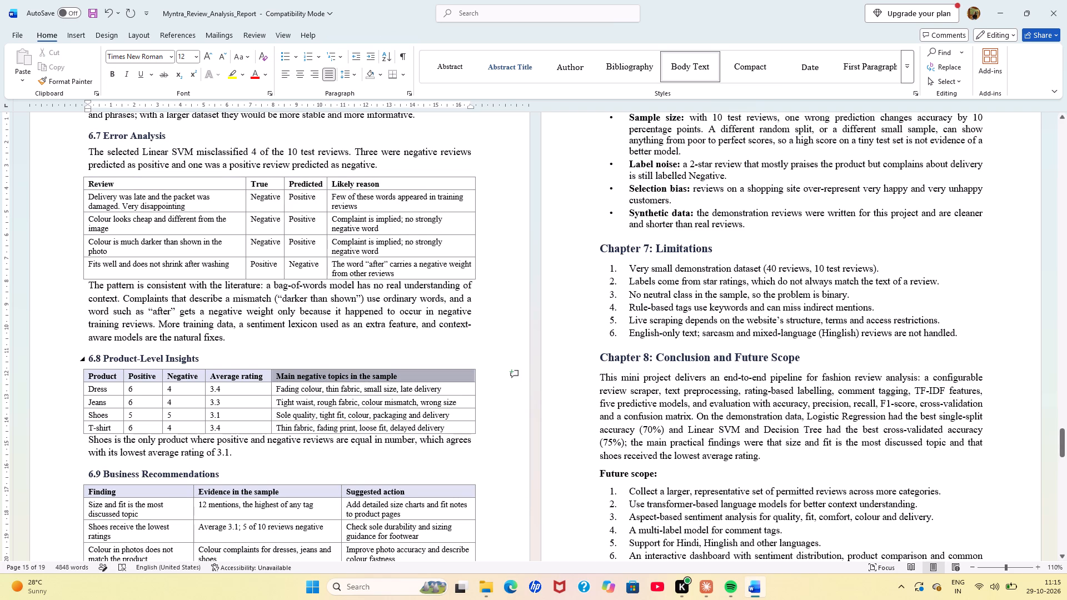
{"action": "left_click_drag", "start_coordinate": [230, 362], "coordinate": [83, 372]}
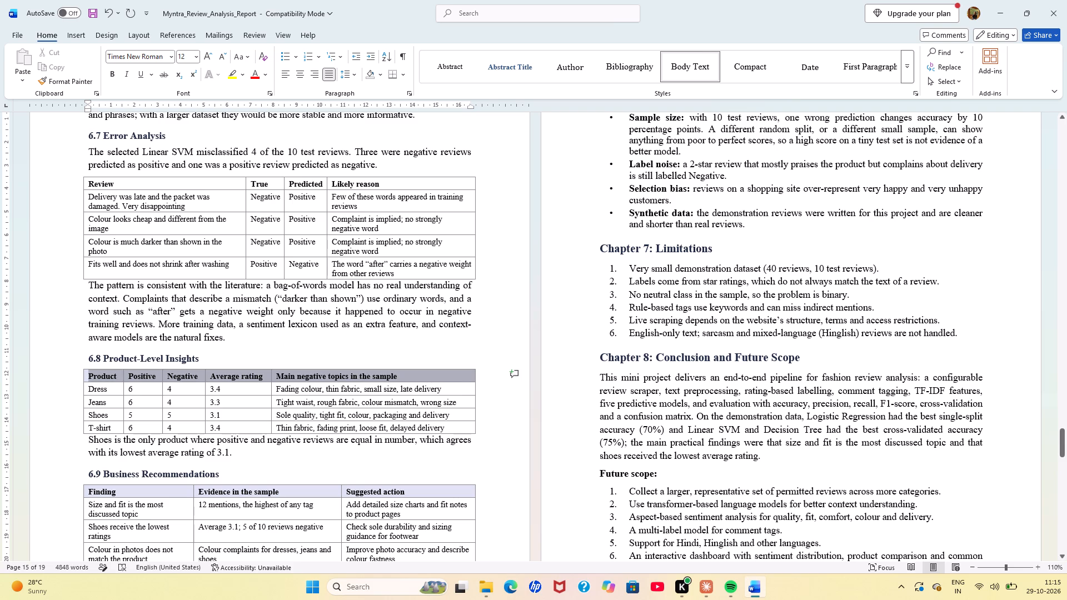
{"action": "left_click_drag", "start_coordinate": [83, 372], "coordinate": [74, 373]}
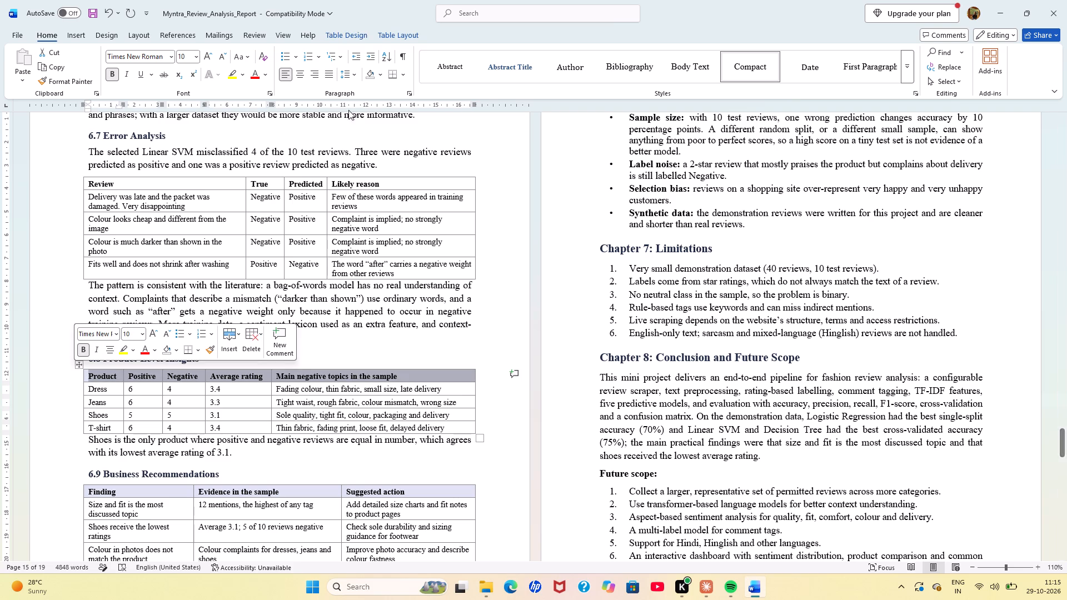
{"action": "left_click", "coordinate": [368, 75]}
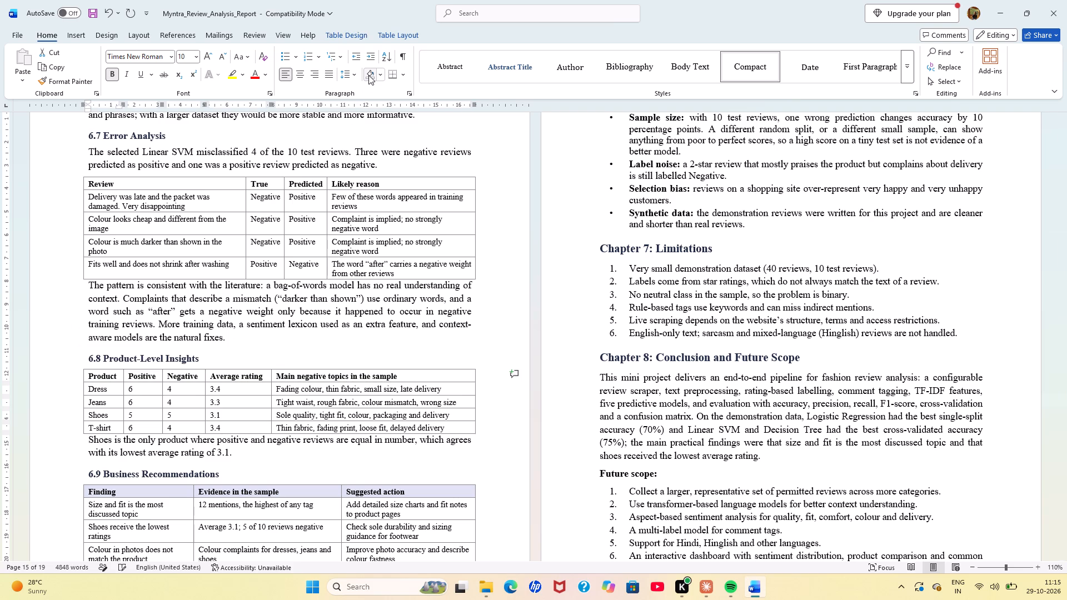
{"action": "left_click", "coordinate": [348, 277]}
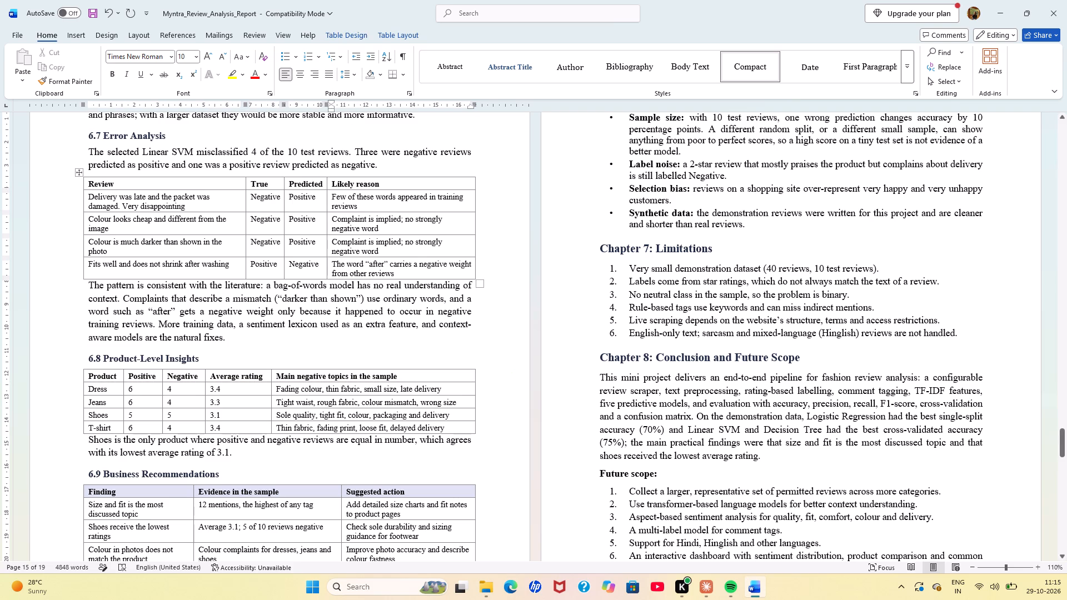
Remove the header shading from the Finding, Evidence and Suggested action table under 6.9 Business Recommendations.
{"action": "scroll", "coordinate": [348, 277], "scroll_direction": "down", "scroll_amount": 1}
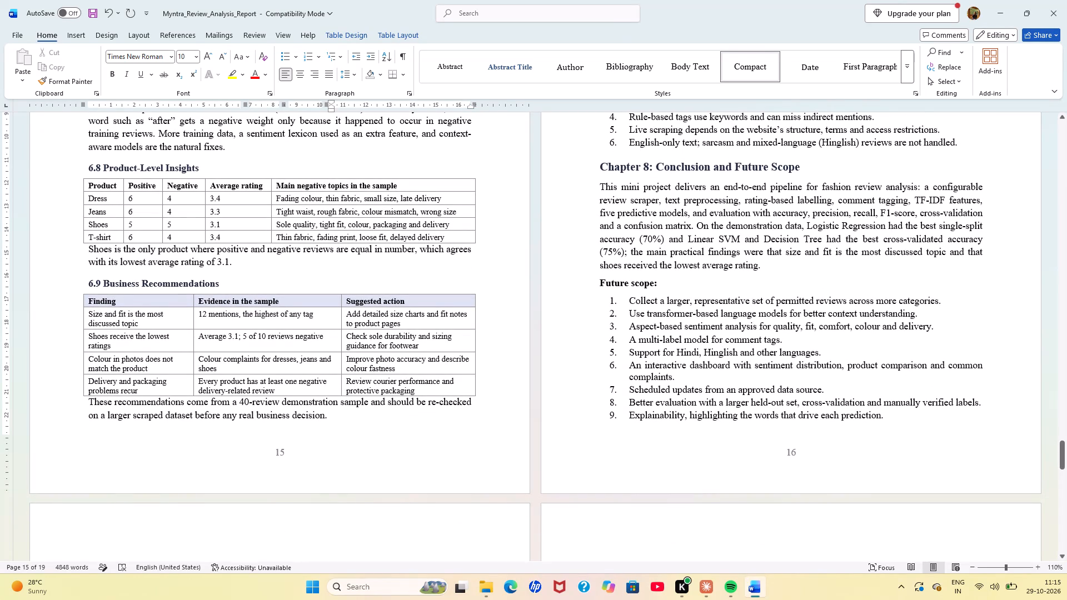
{"action": "left_click_drag", "start_coordinate": [413, 301], "coordinate": [179, 301]}
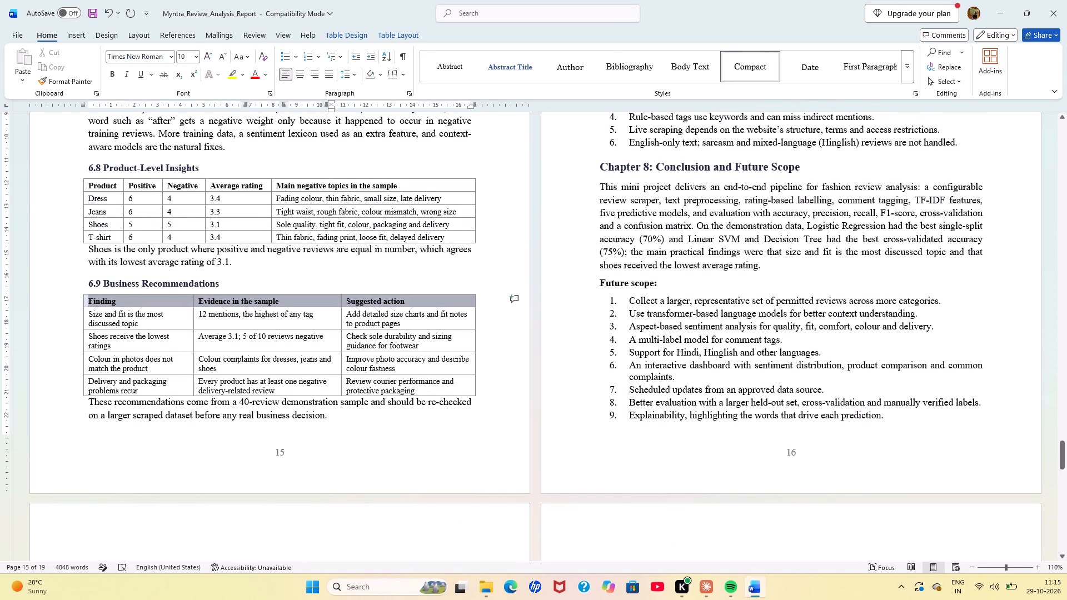
{"action": "left_click_drag", "start_coordinate": [179, 301], "coordinate": [179, 299]}
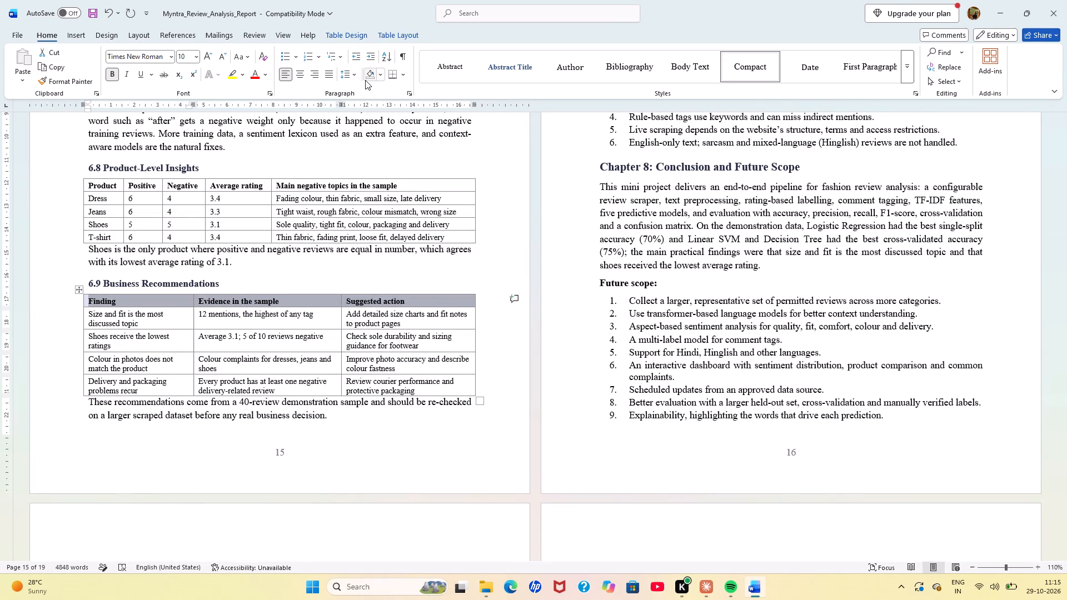
{"action": "left_click", "coordinate": [365, 80]}
{"action": "left_click", "coordinate": [343, 268]}
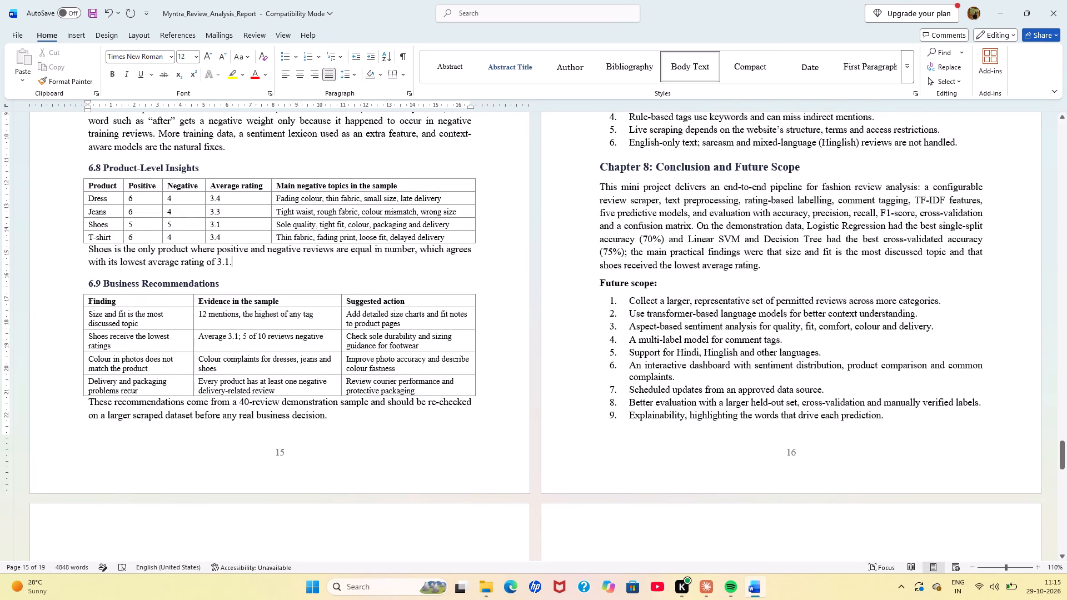
Remove the header shading from the Member, Roll number and Contribution table under 8.2 Group Contribution.
{"action": "scroll", "coordinate": [343, 268], "scroll_direction": "down", "scroll_amount": 1}
{"action": "scroll", "coordinate": [376, 216], "scroll_direction": "down", "scroll_amount": 1}
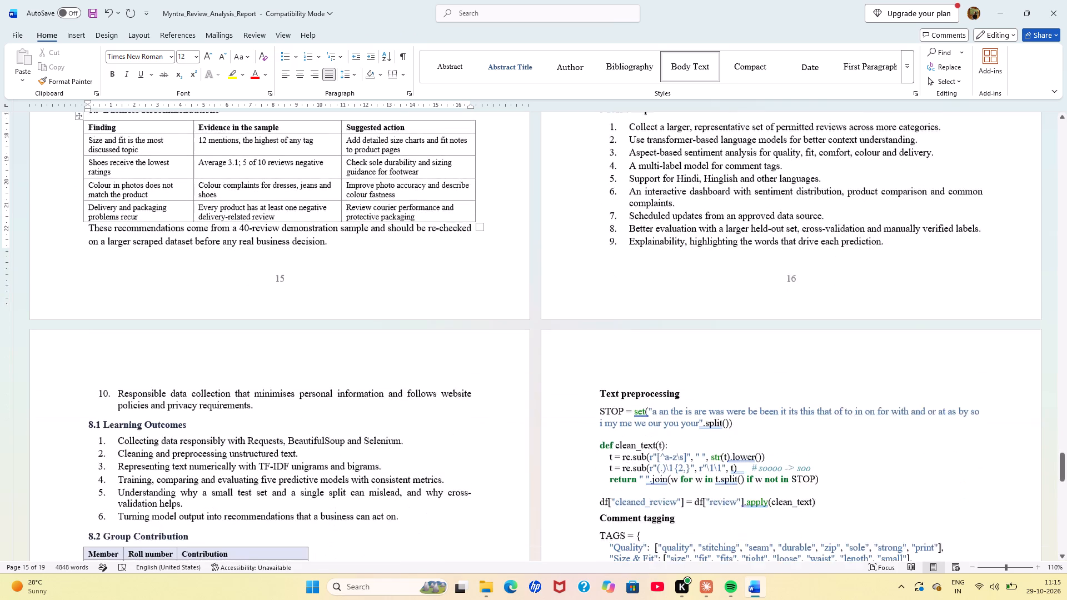
{"action": "scroll", "coordinate": [376, 216], "scroll_direction": "down", "scroll_amount": 1}
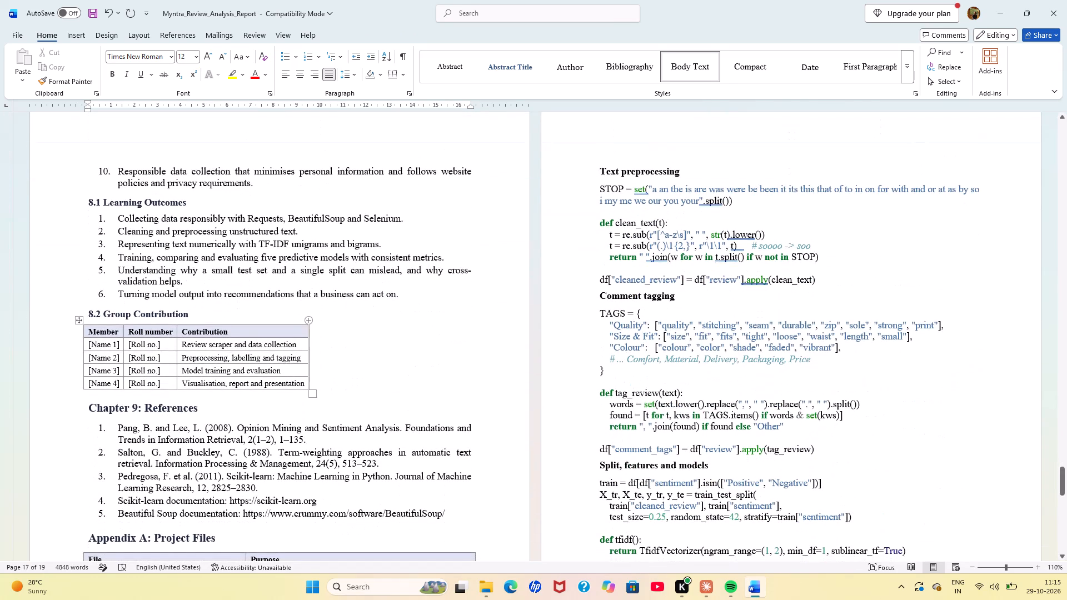
{"action": "left_click_drag", "start_coordinate": [277, 332], "coordinate": [215, 343]}
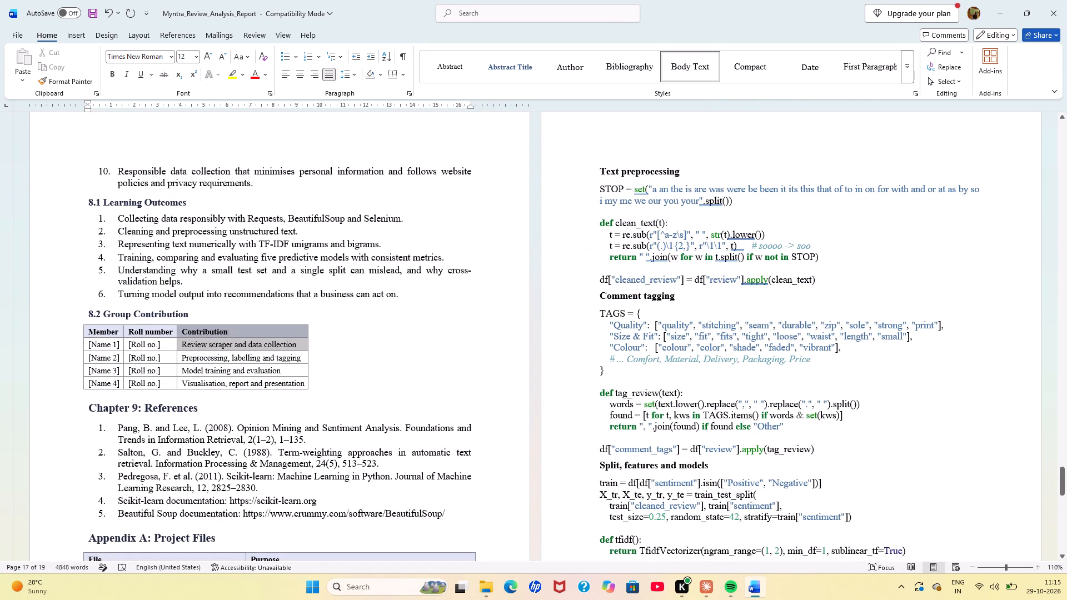
{"action": "left_click_drag", "start_coordinate": [215, 343], "coordinate": [110, 336]}
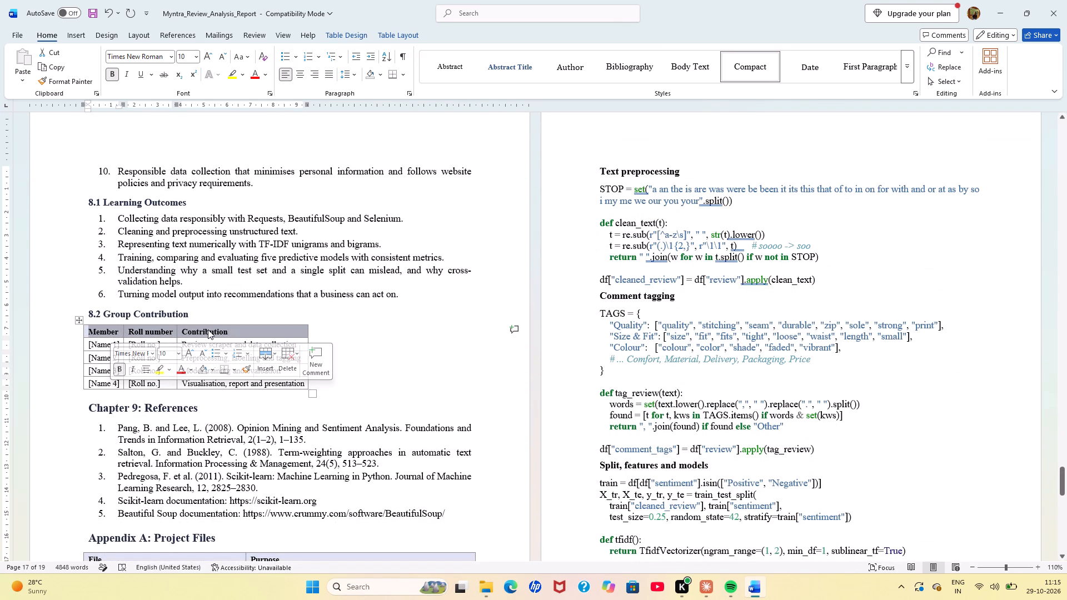
{"action": "left_click", "coordinate": [370, 74]}
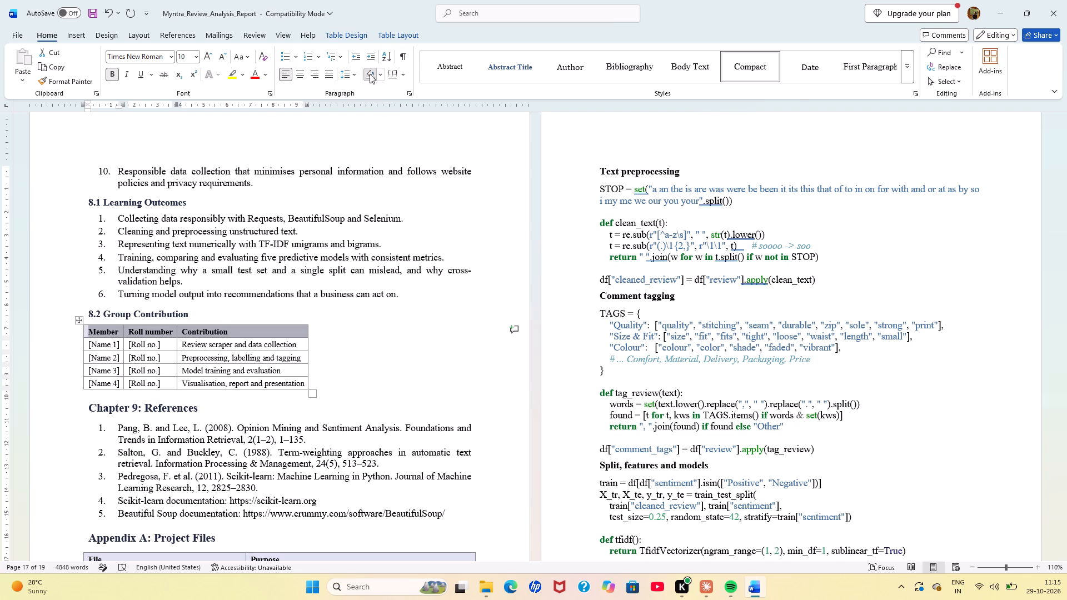
{"action": "left_click", "coordinate": [372, 238]}
Remove the header shading from the File and Purpose table under Appendix A: Project Files.
{"action": "scroll", "coordinate": [372, 238], "scroll_direction": "down", "scroll_amount": 1}
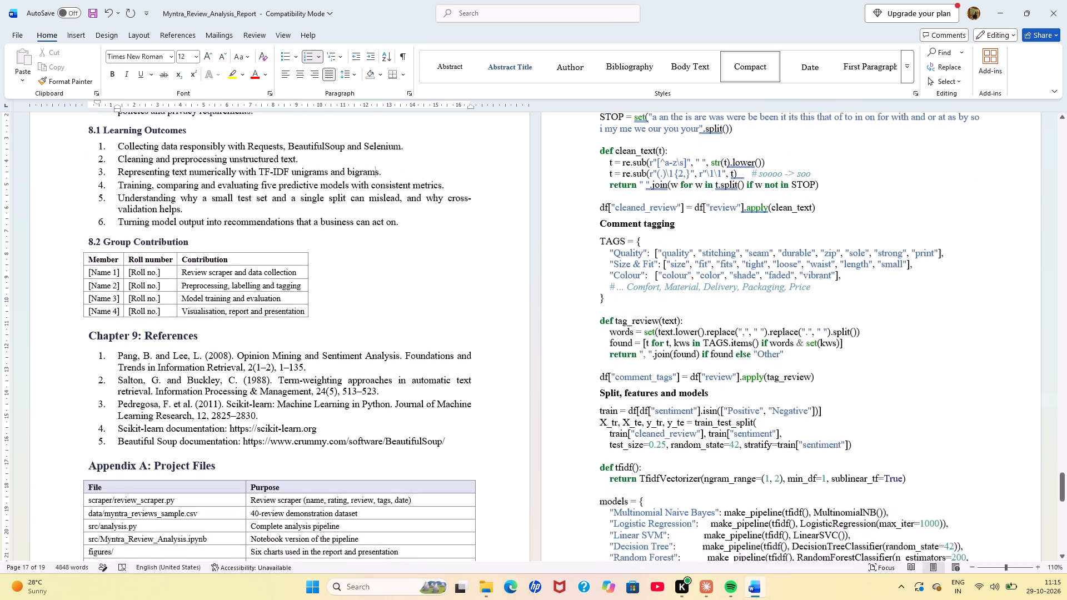
{"action": "scroll", "coordinate": [372, 238], "scroll_direction": "down", "scroll_amount": 1}
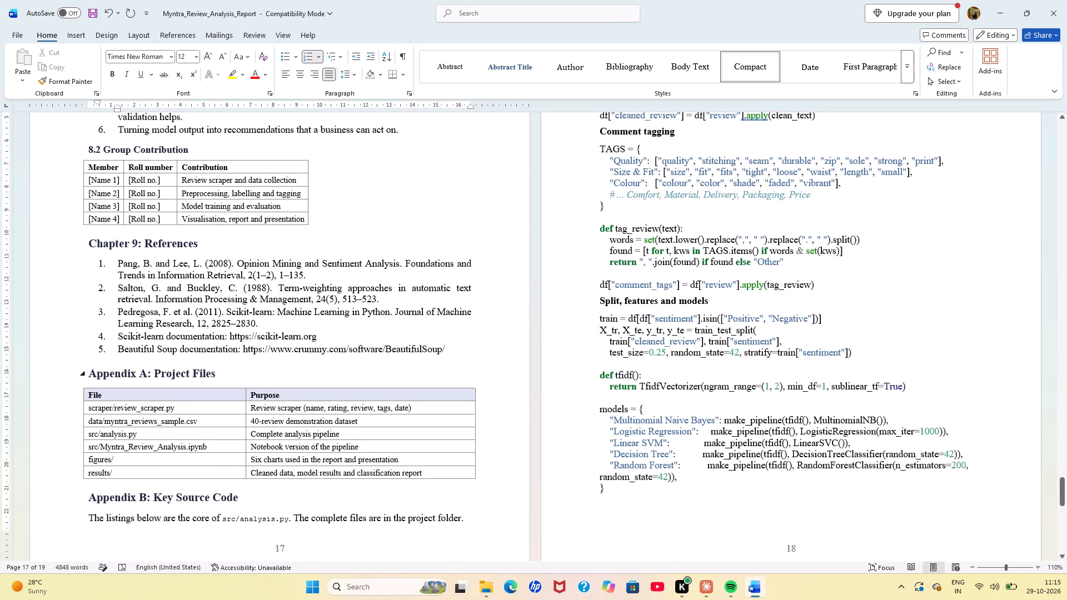
{"action": "left_click_drag", "start_coordinate": [345, 399], "coordinate": [194, 399]}
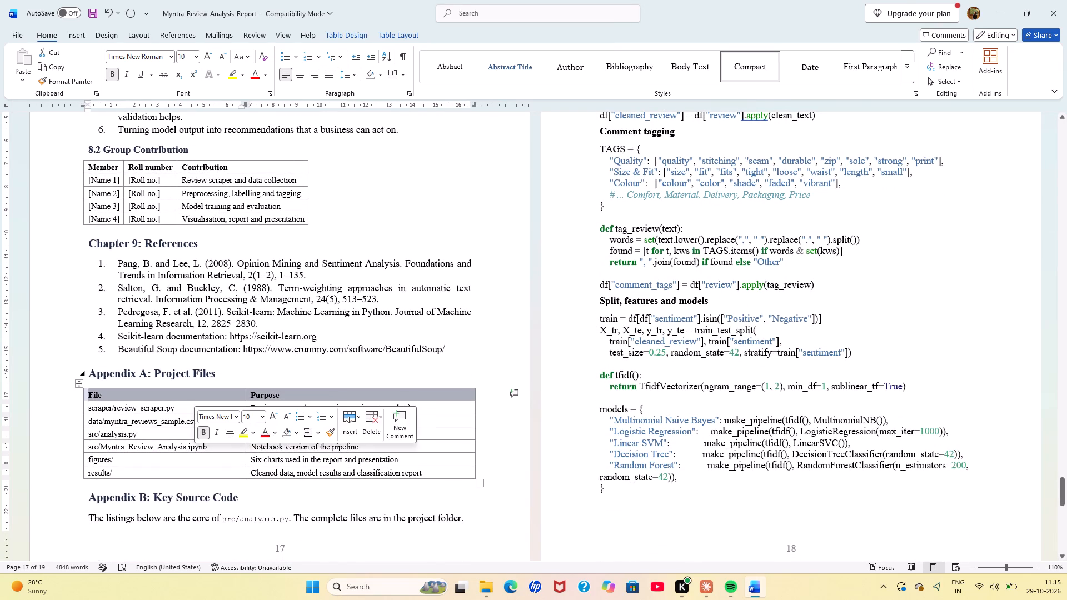
{"action": "left_click", "coordinate": [371, 71]}
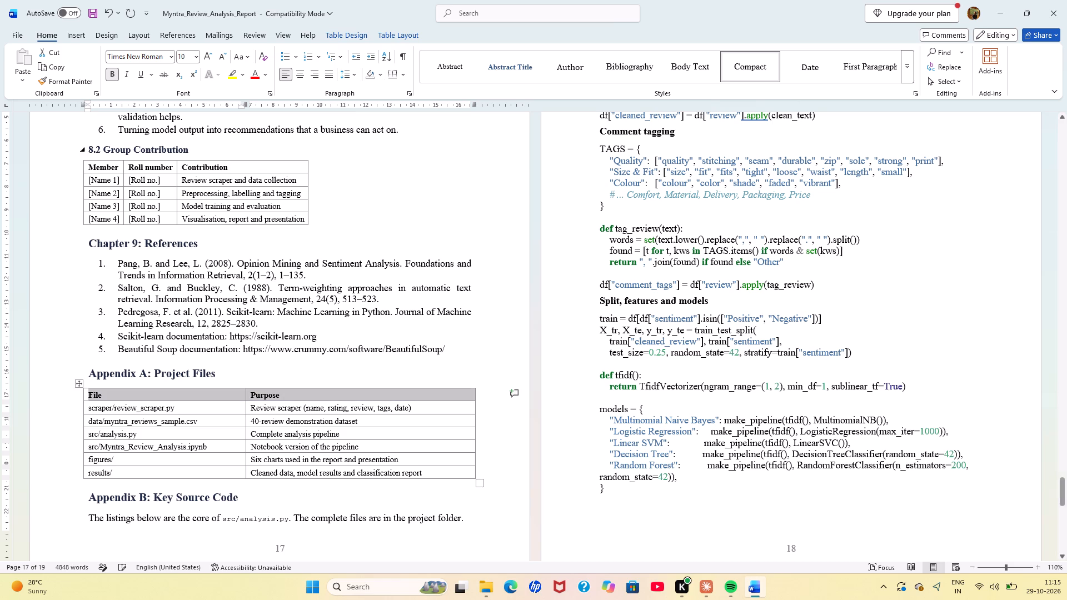
{"action": "left_click", "coordinate": [309, 238]}
Review the report's formatting from the closing chapters and appendix code listings back up to the title page.
{"action": "scroll", "coordinate": [309, 238], "scroll_direction": "up", "scroll_amount": 4}
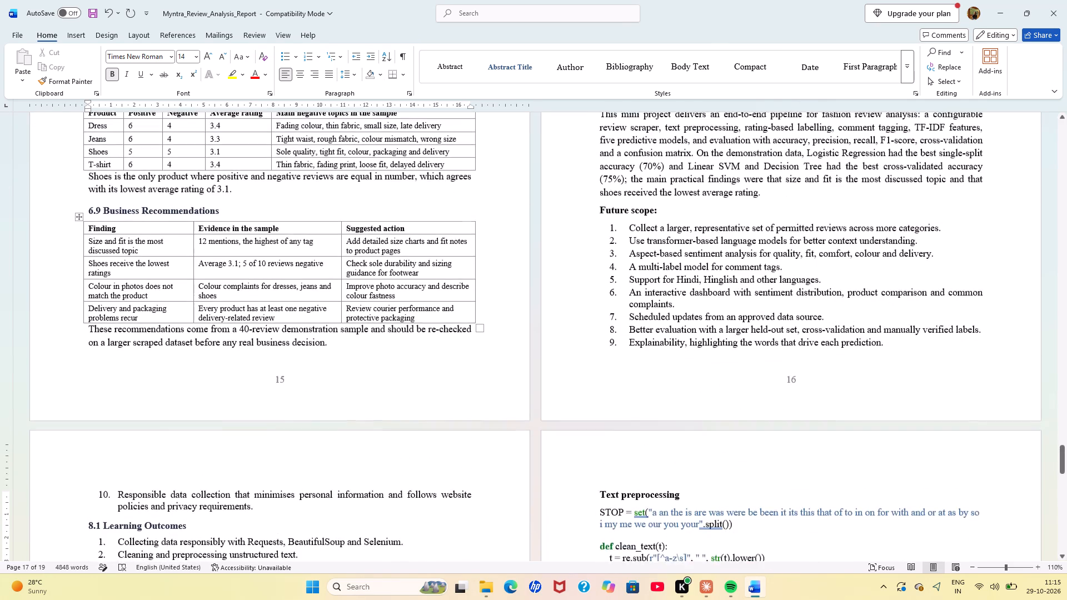
{"action": "scroll", "coordinate": [309, 238], "scroll_direction": "down", "scroll_amount": 2}
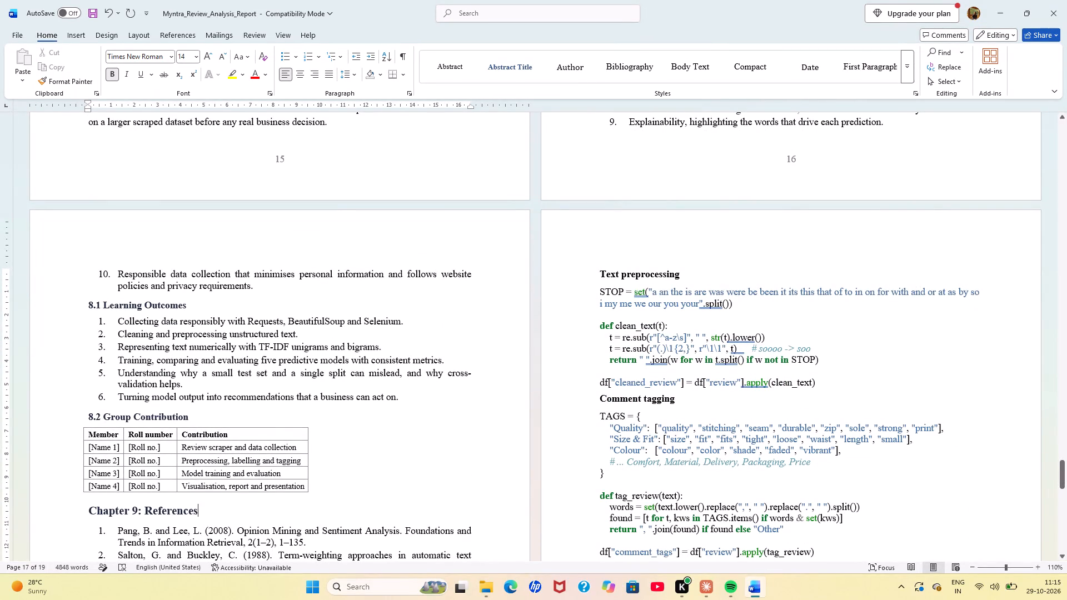
{"action": "left_click_drag", "start_coordinate": [601, 292], "coordinate": [705, 326]}
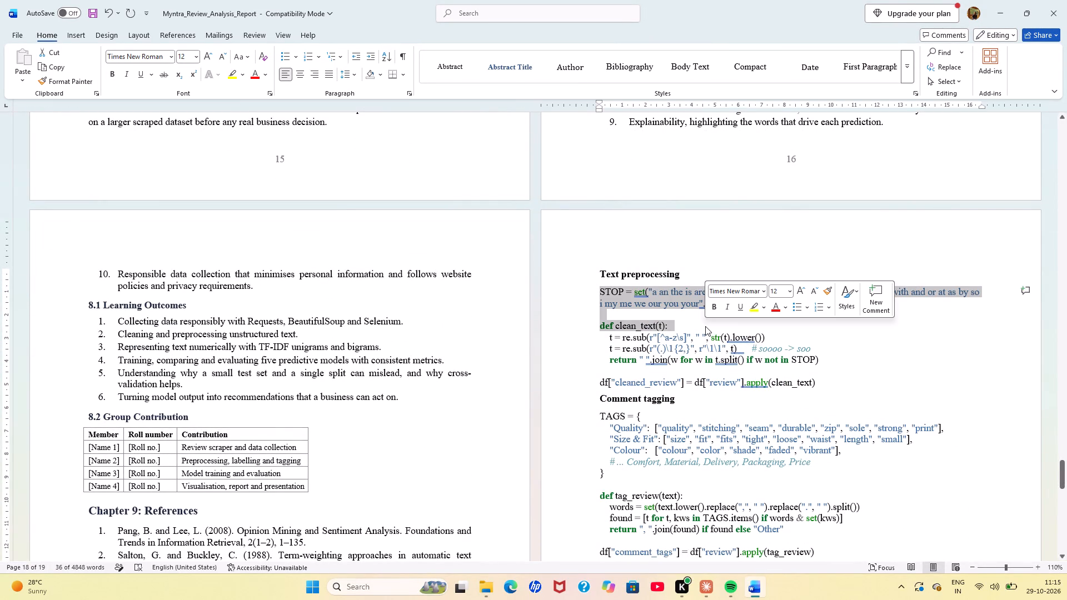
{"action": "left_click", "coordinate": [625, 351]}
{"action": "scroll", "coordinate": [625, 351], "scroll_direction": "down", "scroll_amount": 4}
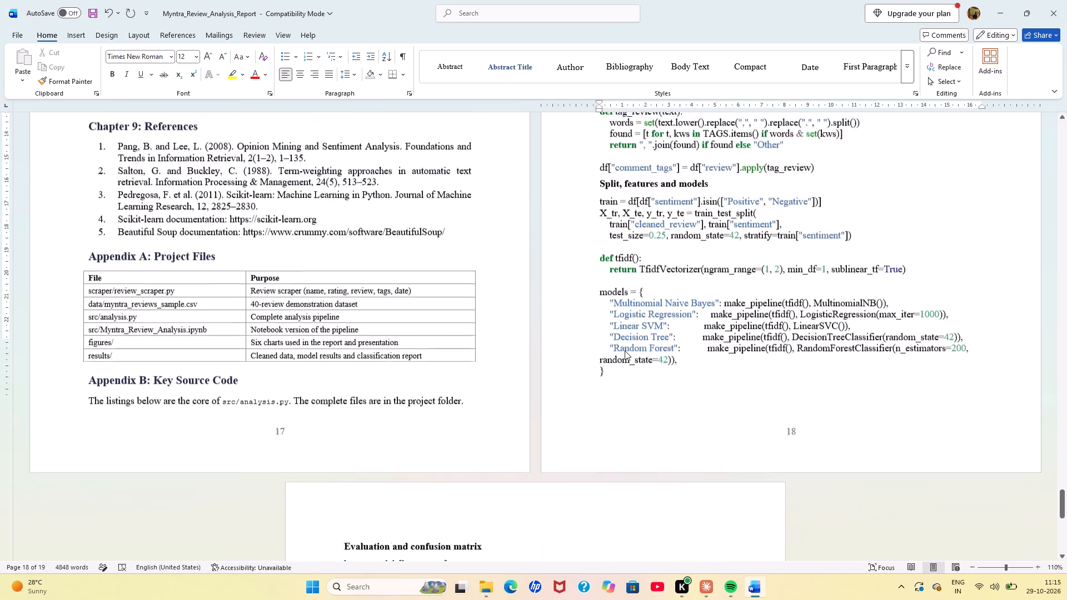
{"action": "scroll", "coordinate": [625, 351], "scroll_direction": "down", "scroll_amount": 4}
{"action": "scroll", "coordinate": [625, 351], "scroll_direction": "up", "scroll_amount": 4}
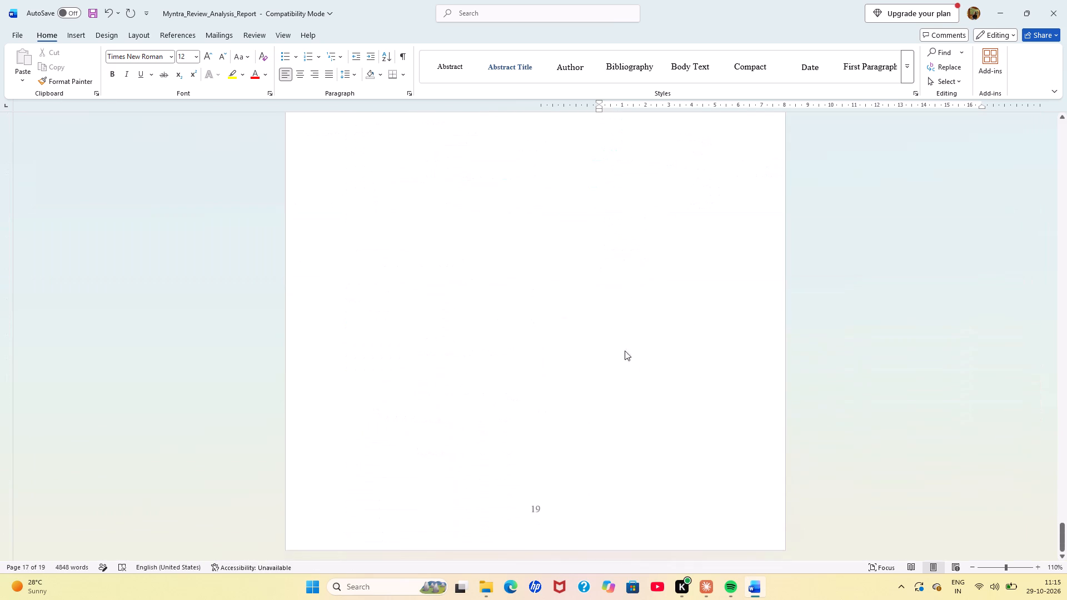
{"action": "scroll", "coordinate": [625, 351], "scroll_direction": "up", "scroll_amount": 3}
{"action": "scroll", "coordinate": [625, 351], "scroll_direction": "up", "scroll_amount": 20}
{"action": "scroll", "coordinate": [625, 351], "scroll_direction": "up", "scroll_amount": 12}
{"action": "scroll", "coordinate": [625, 351], "scroll_direction": "right", "scroll_amount": 2}
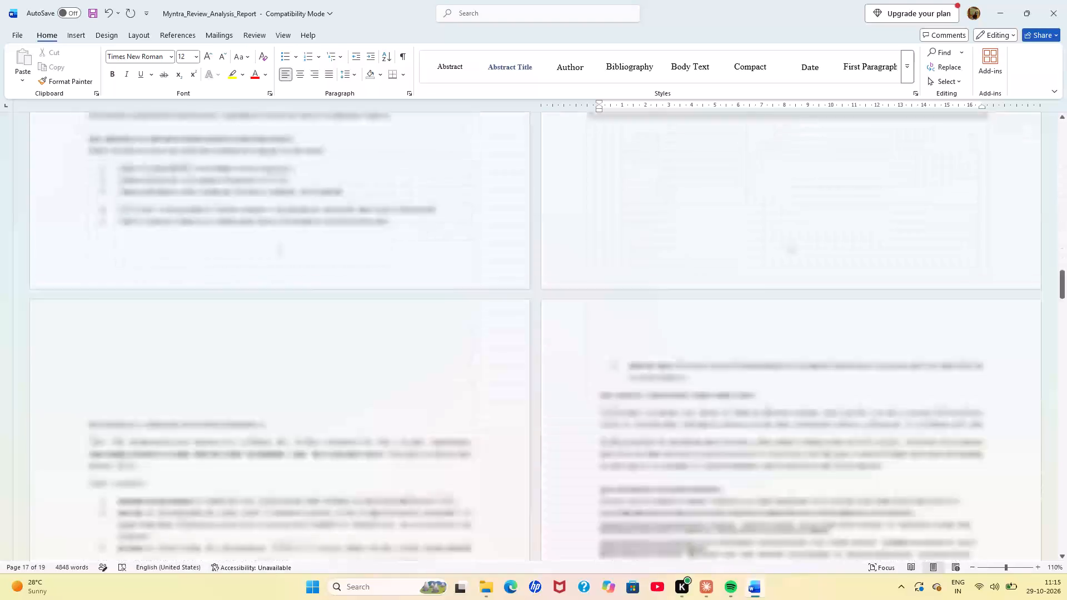
{"action": "scroll", "coordinate": [625, 351], "scroll_direction": "up", "scroll_amount": 8}
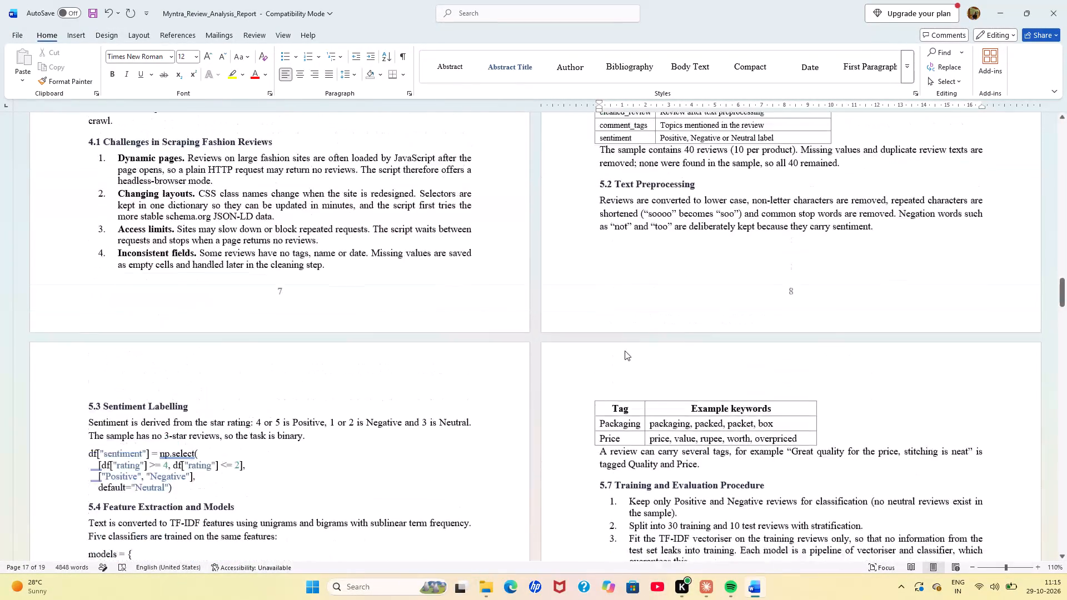
{"action": "scroll", "coordinate": [625, 351], "scroll_direction": "up", "scroll_amount": 5}
Set the line spacing of the entire document to 1.15.
{"action": "left_click", "coordinate": [625, 351]}
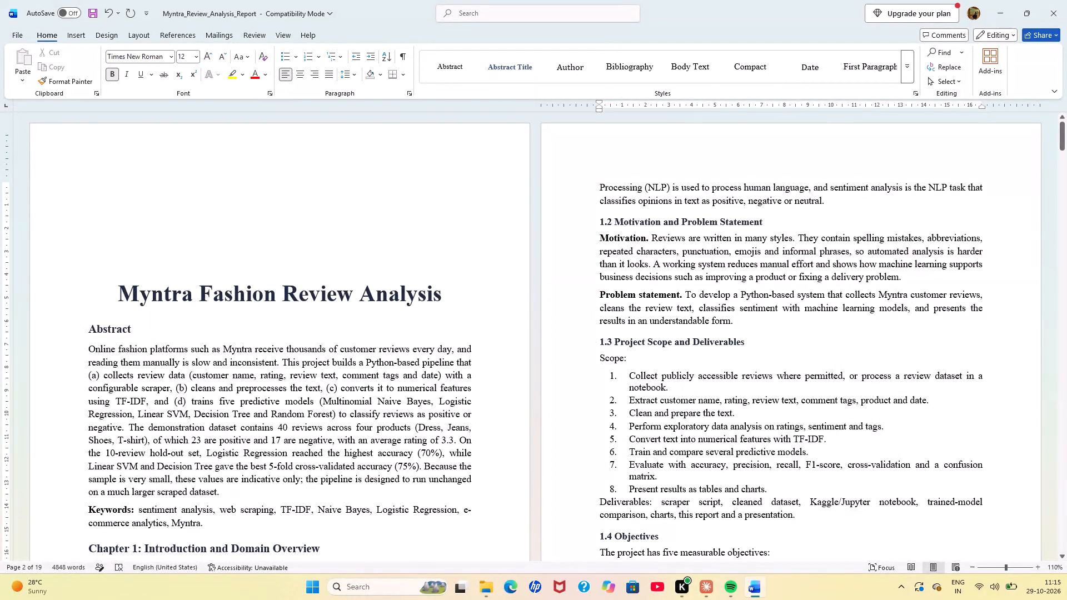
{"action": "key", "text": "ctrl+a"}
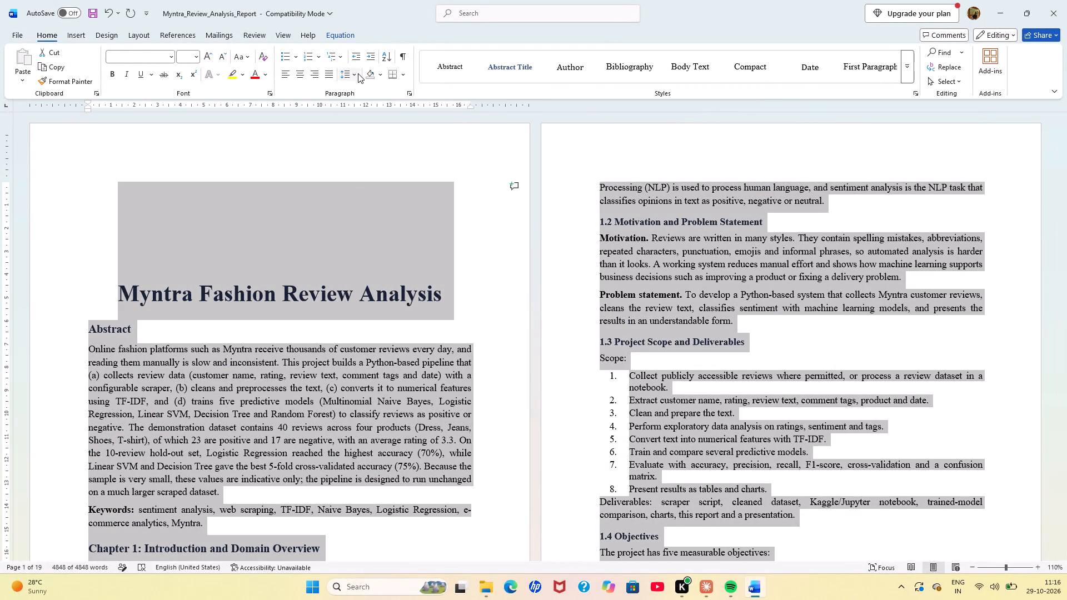
{"action": "left_click", "coordinate": [358, 73]}
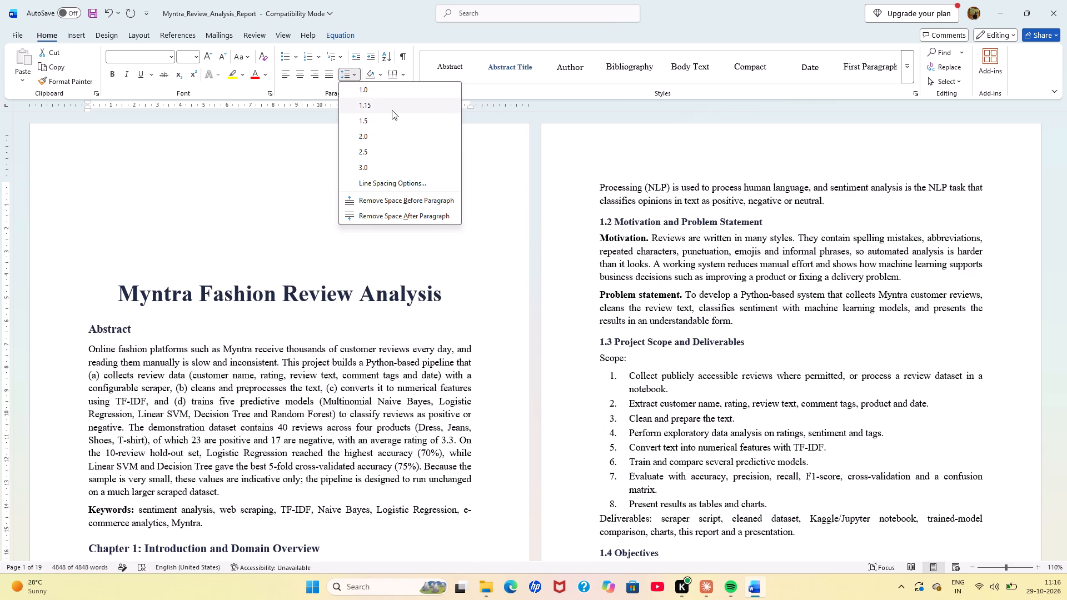
{"action": "left_click", "coordinate": [395, 107]}
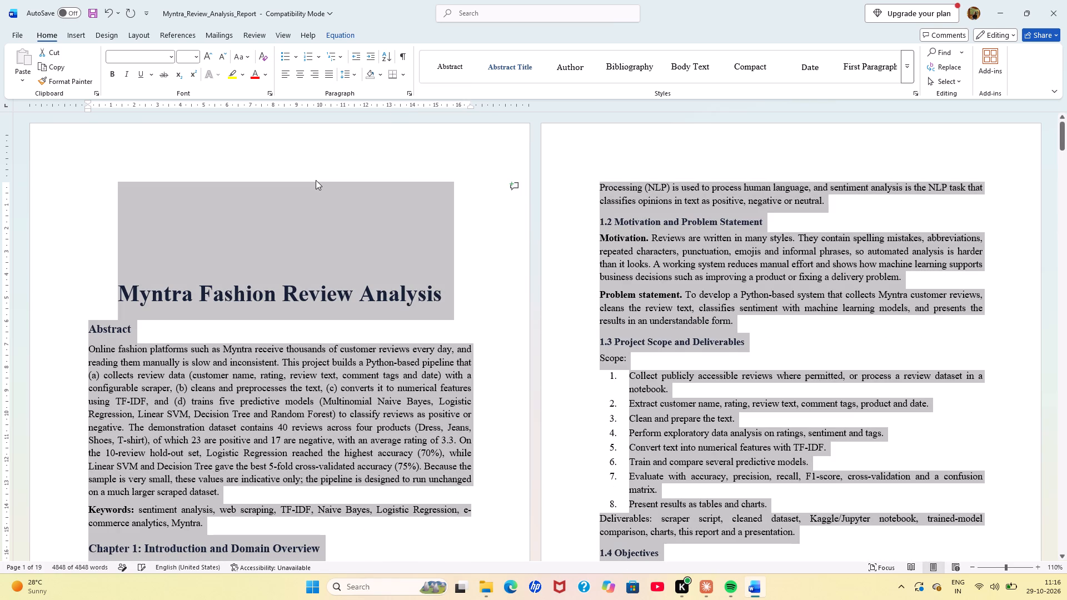
{"action": "left_click", "coordinate": [316, 180]}
Try to delete the blank space above the Myntra Fashion Review Analysis title from the start of its line.
{"action": "left_click_drag", "start_coordinate": [134, 260], "coordinate": [136, 155]}
{"action": "left_click", "coordinate": [136, 155]}
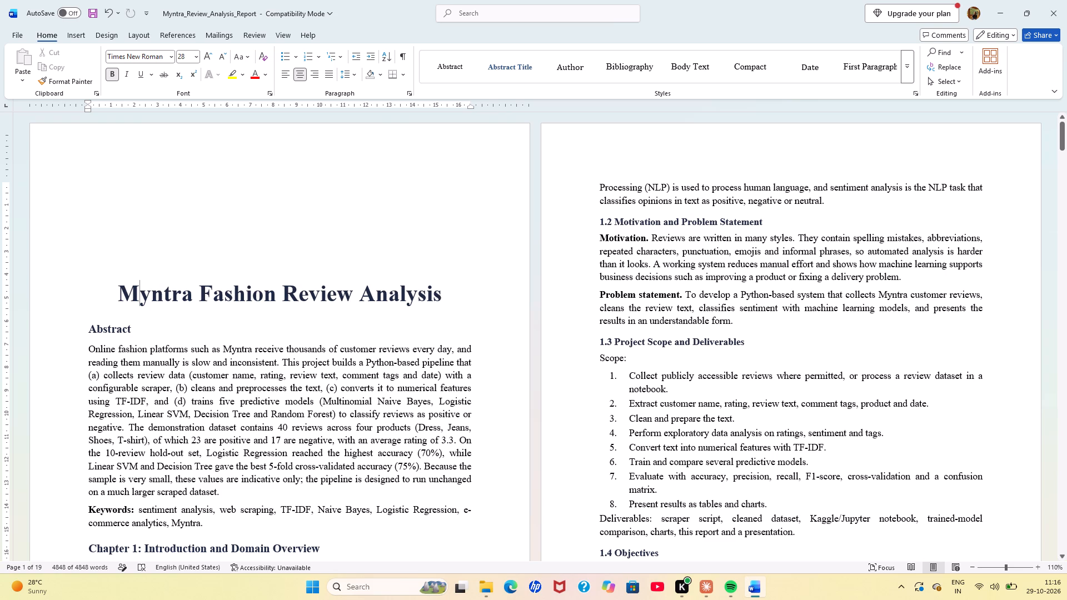
{"action": "left_click_drag", "start_coordinate": [104, 139], "coordinate": [37, 139]}
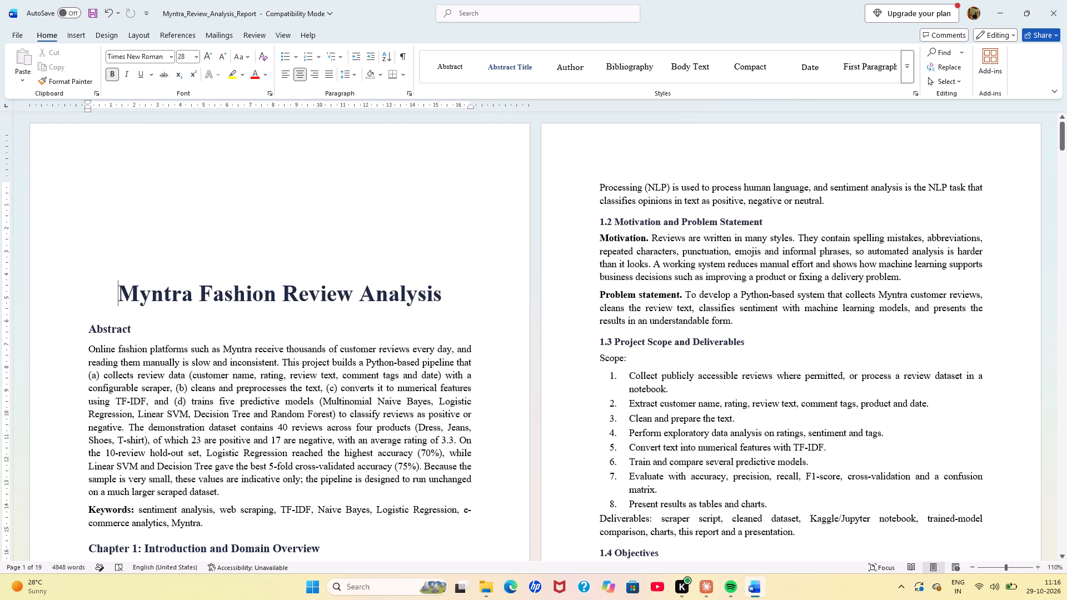
{"action": "left_click_drag", "start_coordinate": [116, 302], "coordinate": [102, 216]}
{"action": "left_click_drag", "start_coordinate": [102, 216], "coordinate": [93, 165]}
{"action": "key", "text": "BackSpace"}
{"action": "key", "text": "BackSpace"}
{"action": "key", "text": "BackSpace"}
{"action": "key", "text": "BackSpace"}
{"action": "key", "text": "BackSpace"}
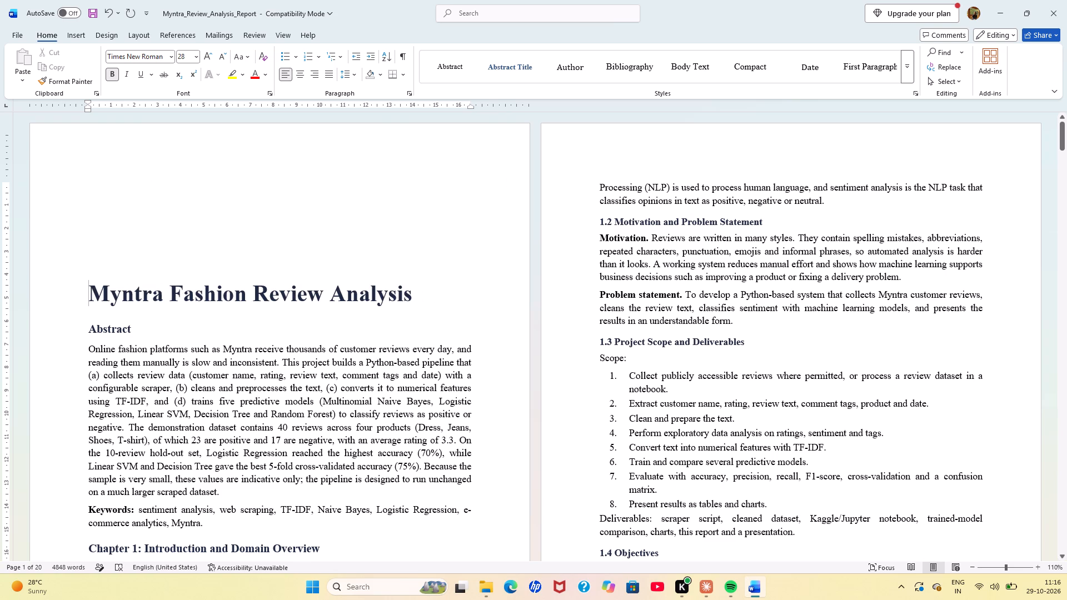
{"action": "key", "text": "BackSpace"}
{"action": "key", "text": "BackSpace"}
{"action": "key", "text": "BackSpace"}
{"action": "key", "text": "BackSpace"}
{"action": "key", "text": "BackSpace"}
{"action": "key", "text": "BackSpace"}
{"action": "key", "text": "BackSpace"}
{"action": "key", "text": "BackSpace"}
{"action": "key", "text": "Up"}
{"action": "key", "text": "Up"}
{"action": "key", "text": "Up"}
{"action": "key", "text": "Up"}
Reduce the top page margin up to the page's upper edge to pull the report title higher.
{"action": "left_click_drag", "start_coordinate": [4, 187], "coordinate": [7, 134]}
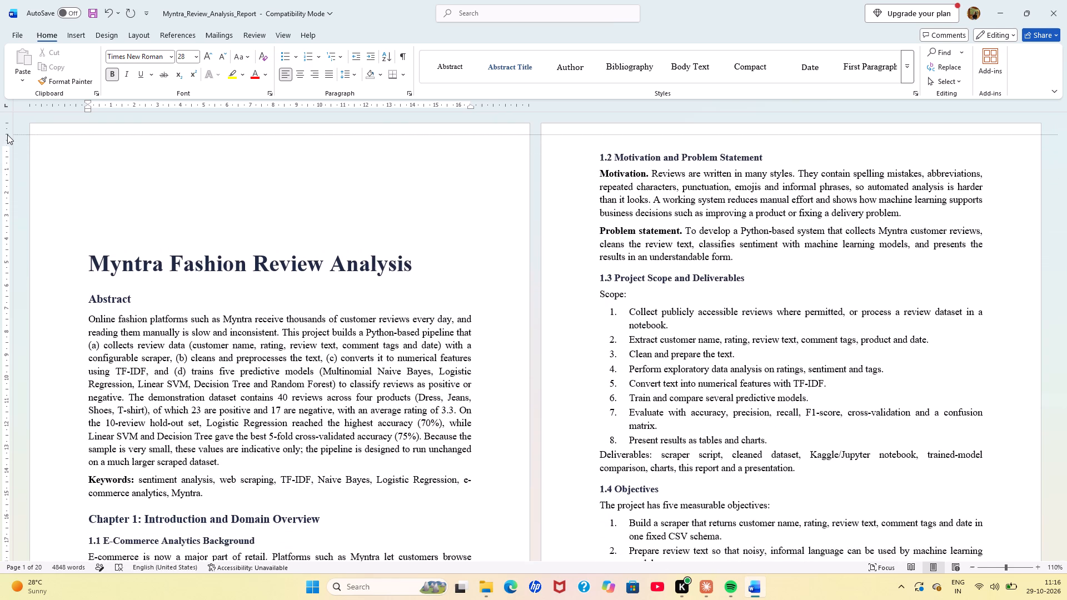
{"action": "left_click_drag", "start_coordinate": [7, 134], "coordinate": [25, 147]}
{"action": "left_click", "coordinate": [73, 229]}
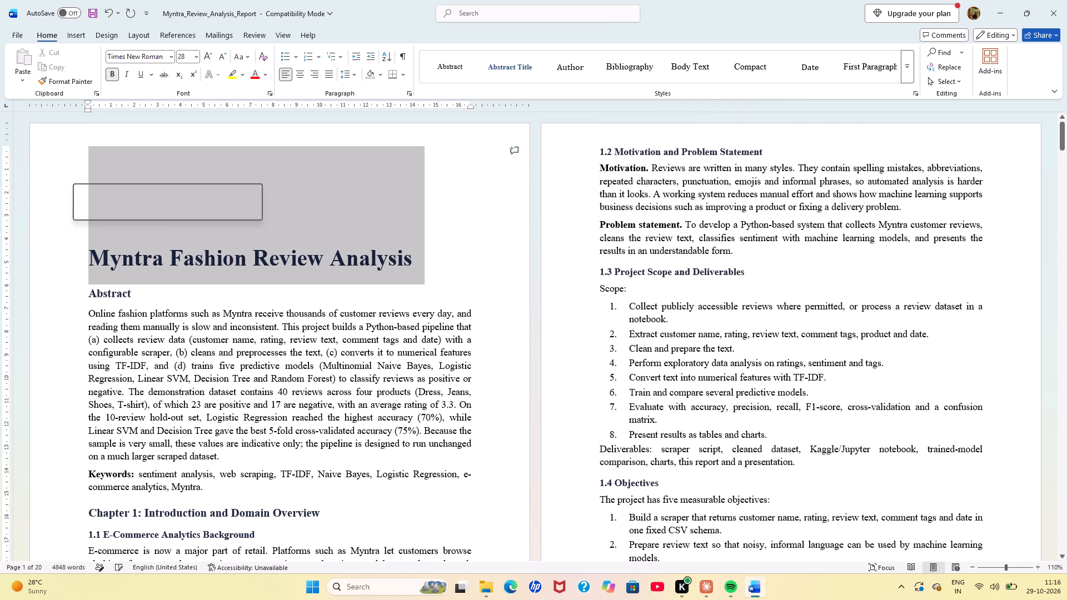
{"action": "left_click", "coordinate": [75, 252]}
{"action": "left_click", "coordinate": [113, 237]}
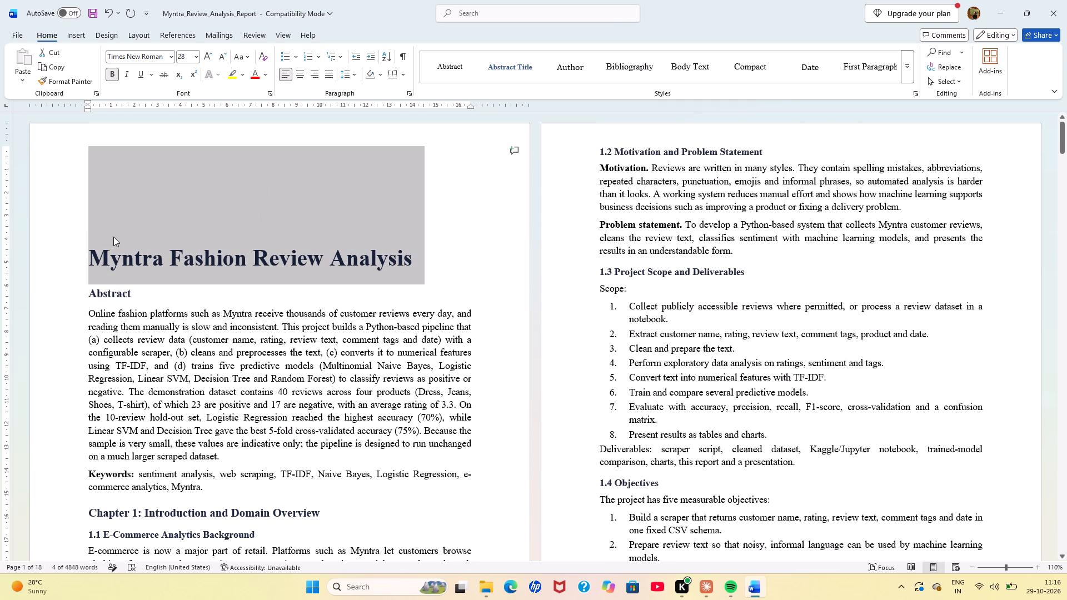
{"action": "left_click", "coordinate": [207, 256]}
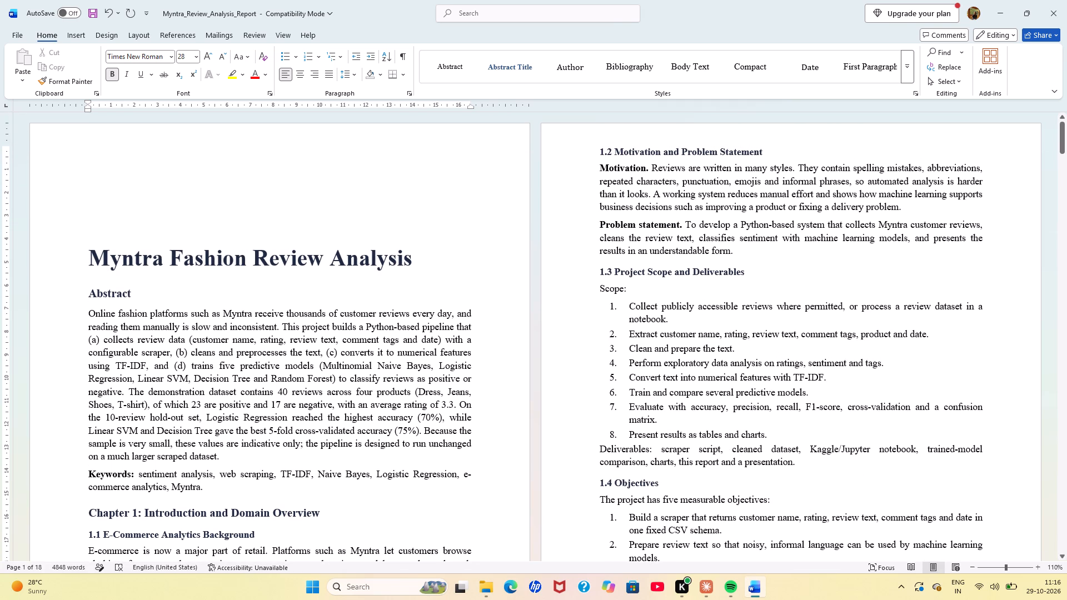
{"action": "left_click", "coordinate": [352, 193]}
{"action": "scroll", "coordinate": [469, 173], "scroll_direction": "up", "scroll_amount": 4, "text": "ctrl"}
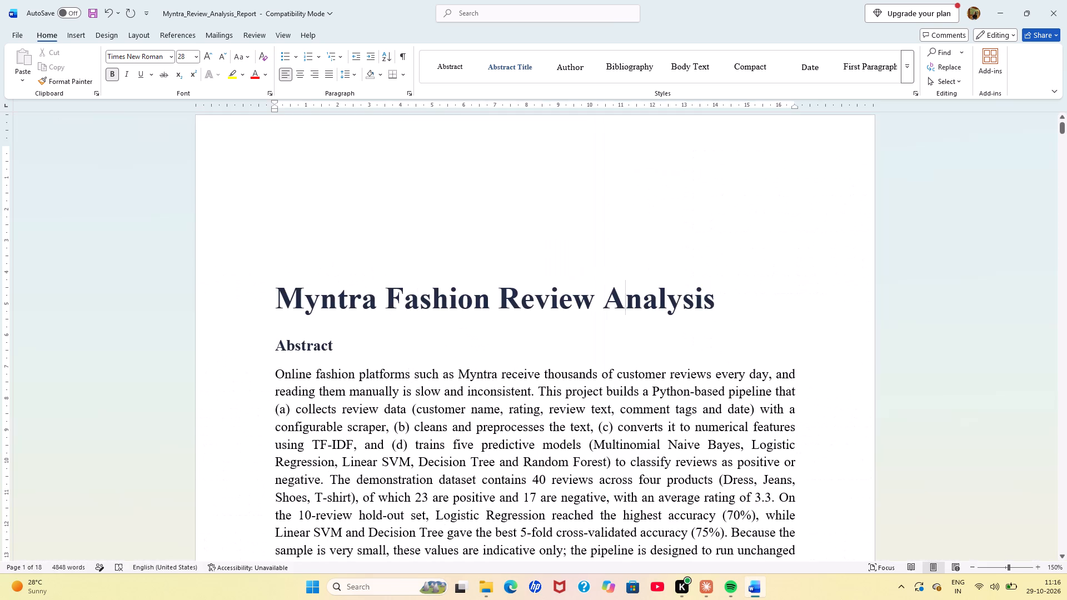
{"action": "left_click", "coordinate": [248, 200]}
{"action": "left_click", "coordinate": [51, 182]}
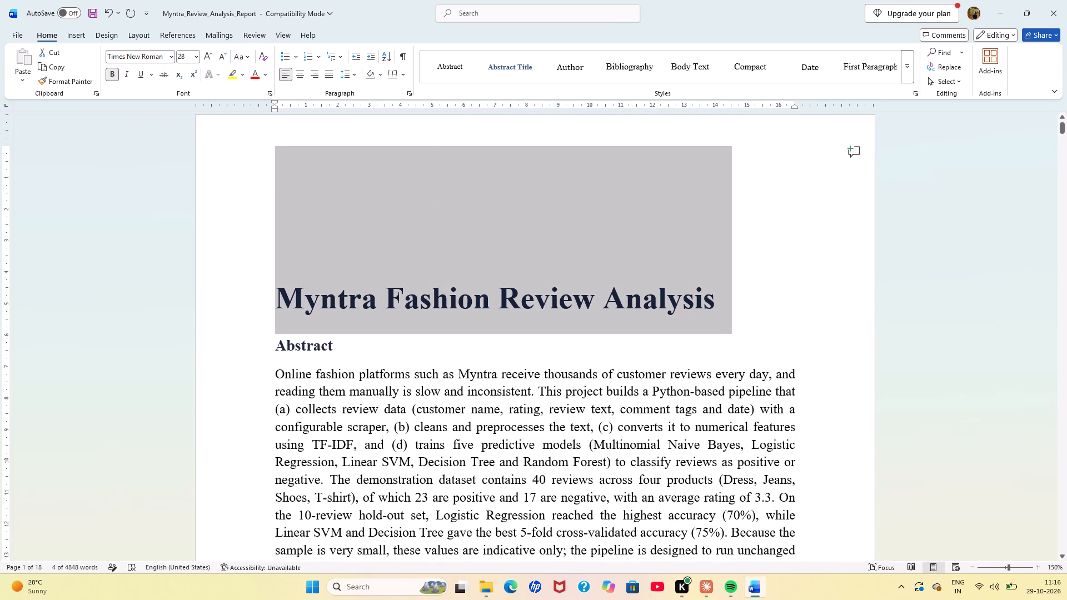
{"action": "left_click_drag", "start_coordinate": [4, 146], "coordinate": [3, 120]}
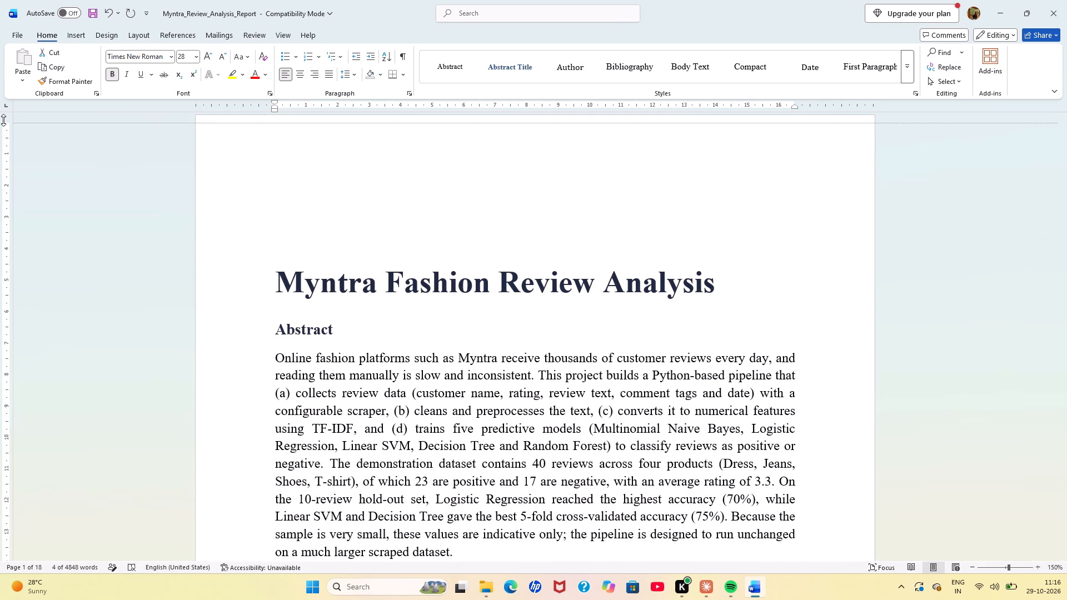
{"action": "left_click_drag", "start_coordinate": [3, 120], "coordinate": [9, 68]}
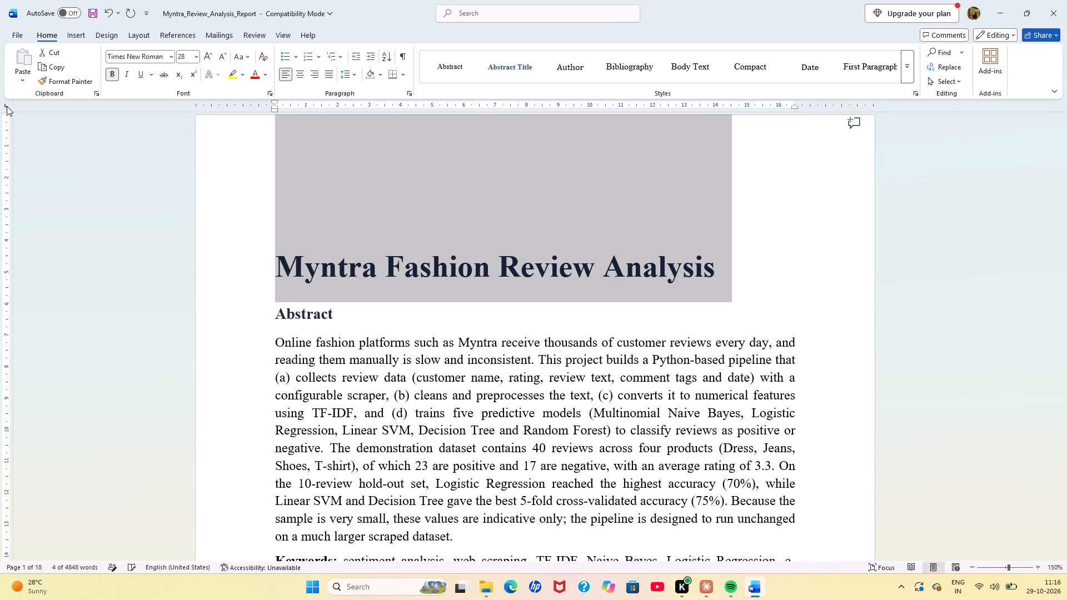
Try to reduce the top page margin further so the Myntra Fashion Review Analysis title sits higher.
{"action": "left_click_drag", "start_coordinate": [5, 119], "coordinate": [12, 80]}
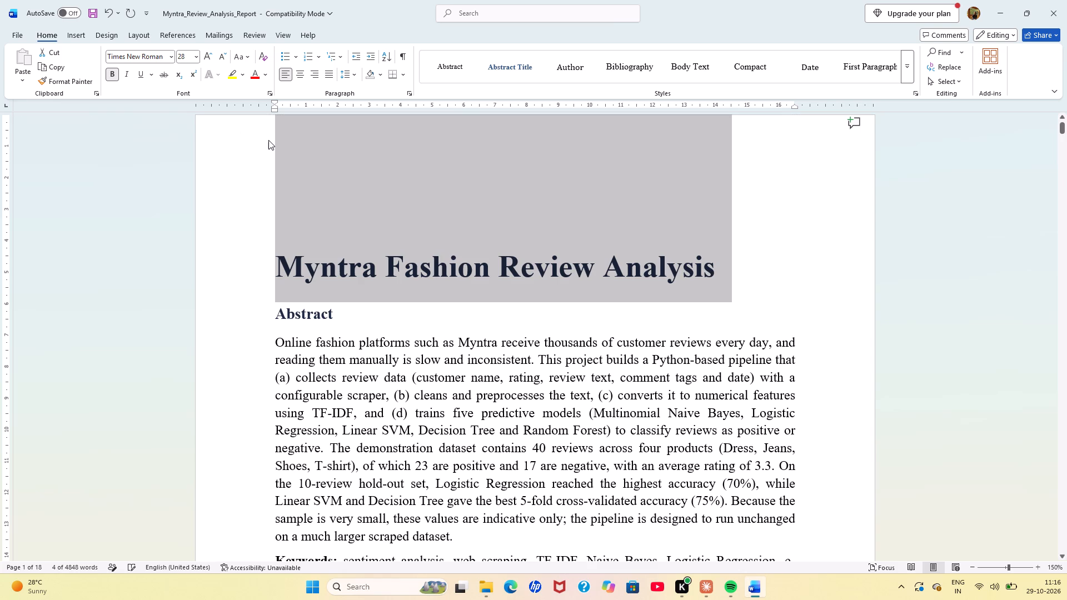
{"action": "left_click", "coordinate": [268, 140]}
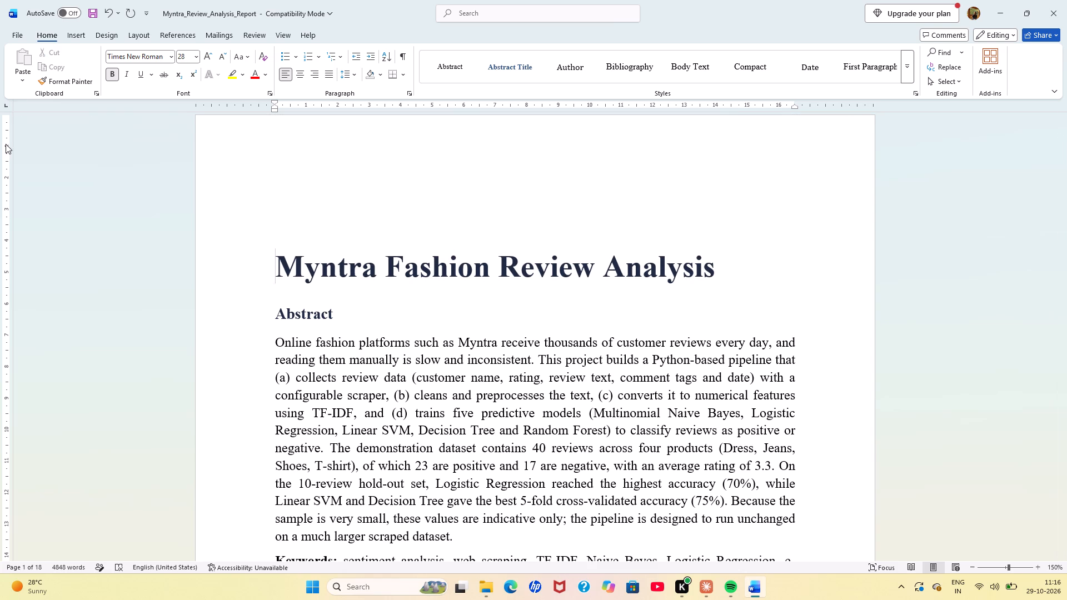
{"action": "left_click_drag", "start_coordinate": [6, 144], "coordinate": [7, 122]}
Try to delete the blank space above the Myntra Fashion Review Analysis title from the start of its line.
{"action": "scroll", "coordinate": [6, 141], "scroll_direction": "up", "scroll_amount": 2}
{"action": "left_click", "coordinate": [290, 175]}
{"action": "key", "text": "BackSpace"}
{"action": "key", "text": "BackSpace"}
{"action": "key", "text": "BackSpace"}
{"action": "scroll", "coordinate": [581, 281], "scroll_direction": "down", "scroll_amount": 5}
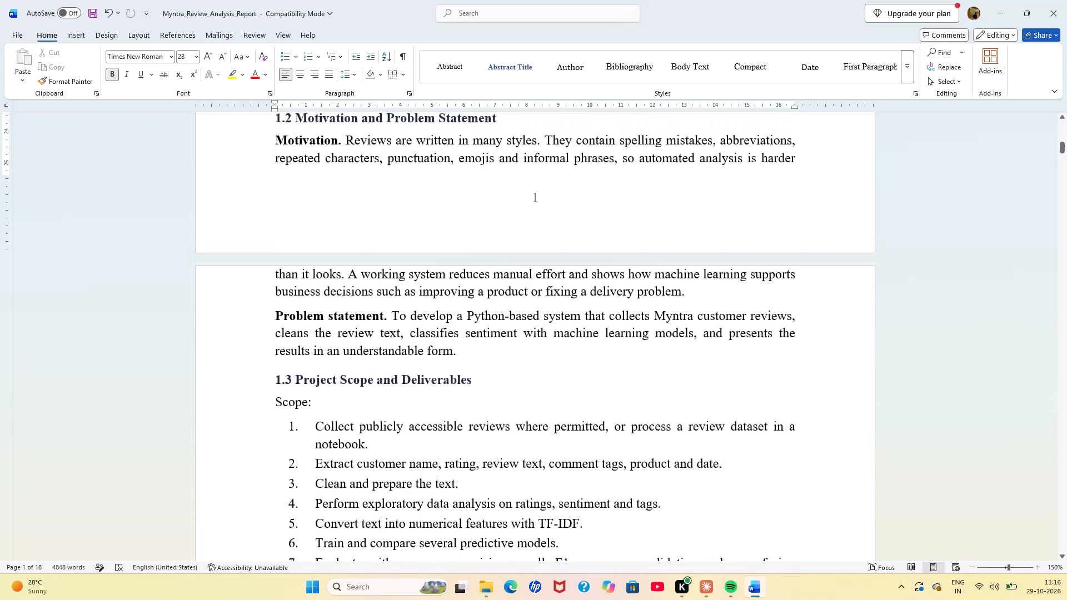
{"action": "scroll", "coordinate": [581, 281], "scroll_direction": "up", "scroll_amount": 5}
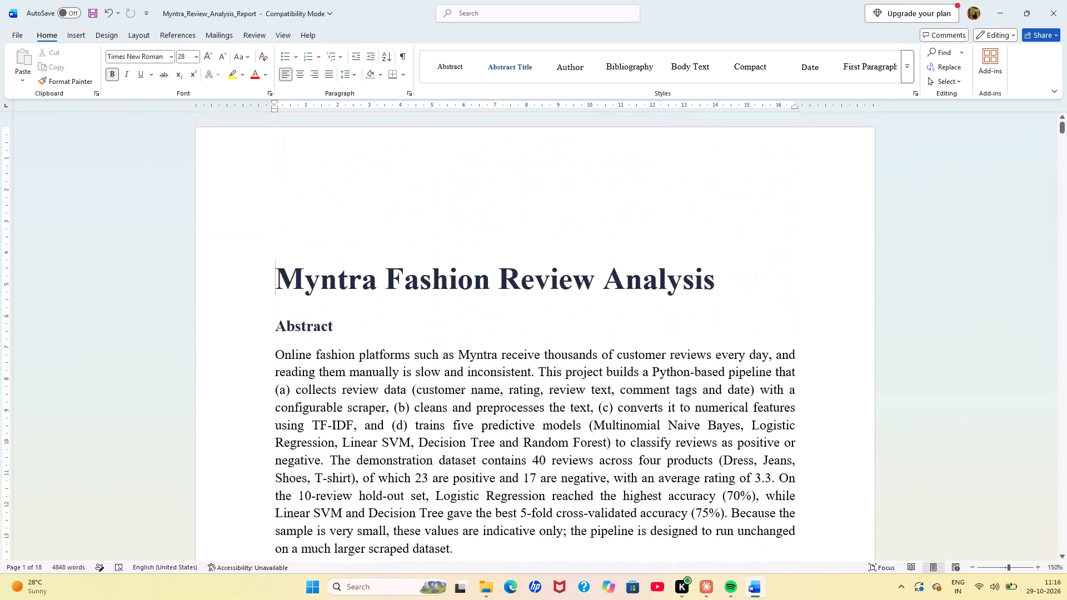
Undo the title alignment, top margin and line spacing changes, back to the shading of the Appendix A table's header row.
{"action": "left_click", "coordinate": [437, 184]}
{"action": "key", "text": "ctrl+z"}
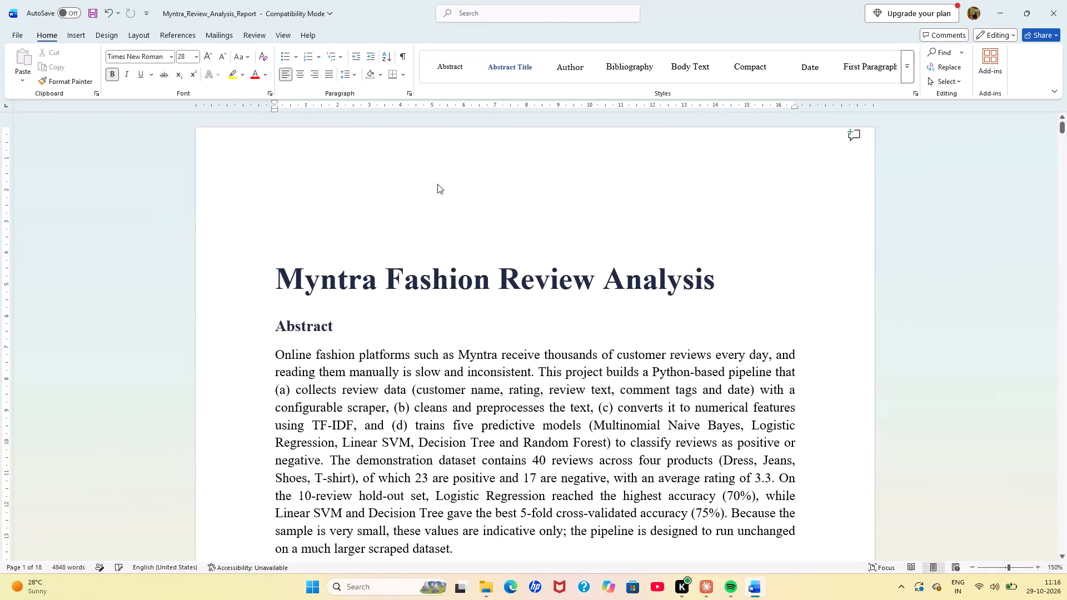
{"action": "key", "text": "ctrl+z"}
{"action": "key", "text": "ctrl+z"}
{"action": "key", "text": "ctrl+z"}
{"action": "key", "text": "ctrl+z"}
{"action": "key", "text": "ctrl+z"}
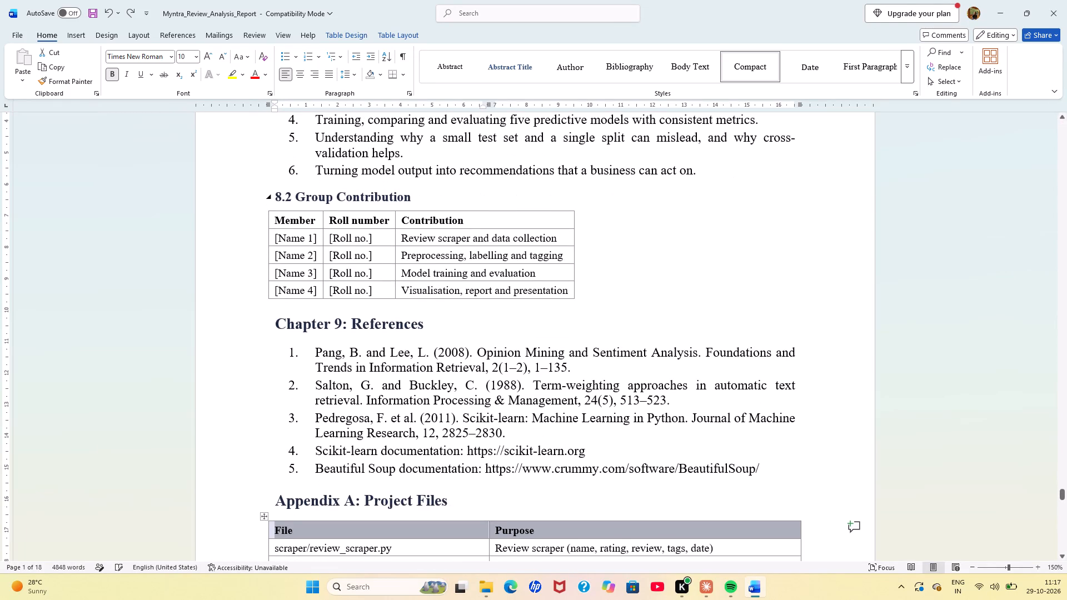
Remove the shading from the header row of the Appendix A project files table.
{"action": "left_click", "coordinate": [373, 73]}
{"action": "left_click", "coordinate": [451, 268]}
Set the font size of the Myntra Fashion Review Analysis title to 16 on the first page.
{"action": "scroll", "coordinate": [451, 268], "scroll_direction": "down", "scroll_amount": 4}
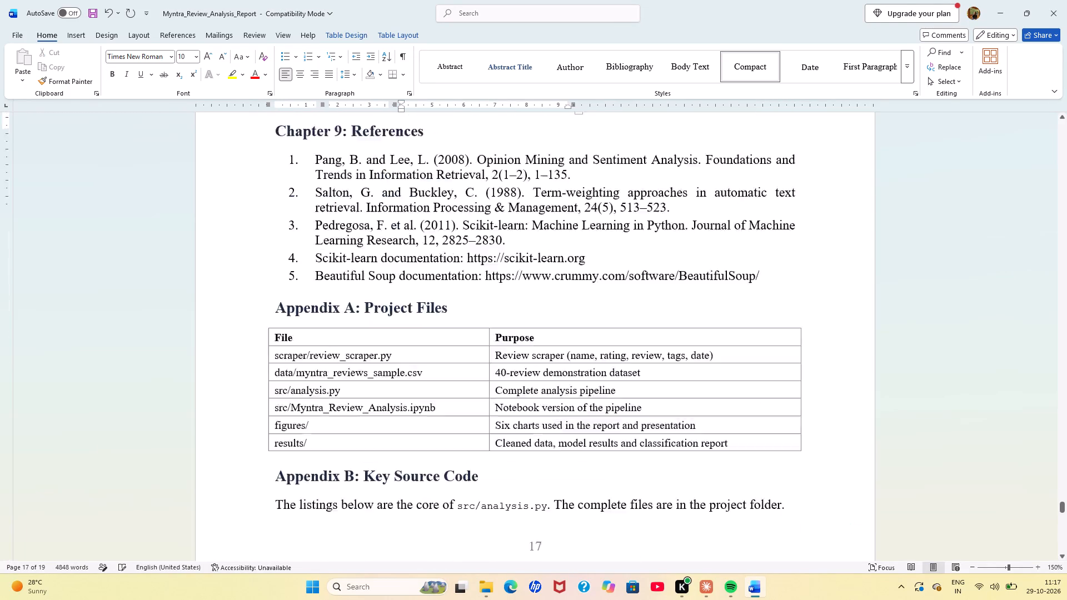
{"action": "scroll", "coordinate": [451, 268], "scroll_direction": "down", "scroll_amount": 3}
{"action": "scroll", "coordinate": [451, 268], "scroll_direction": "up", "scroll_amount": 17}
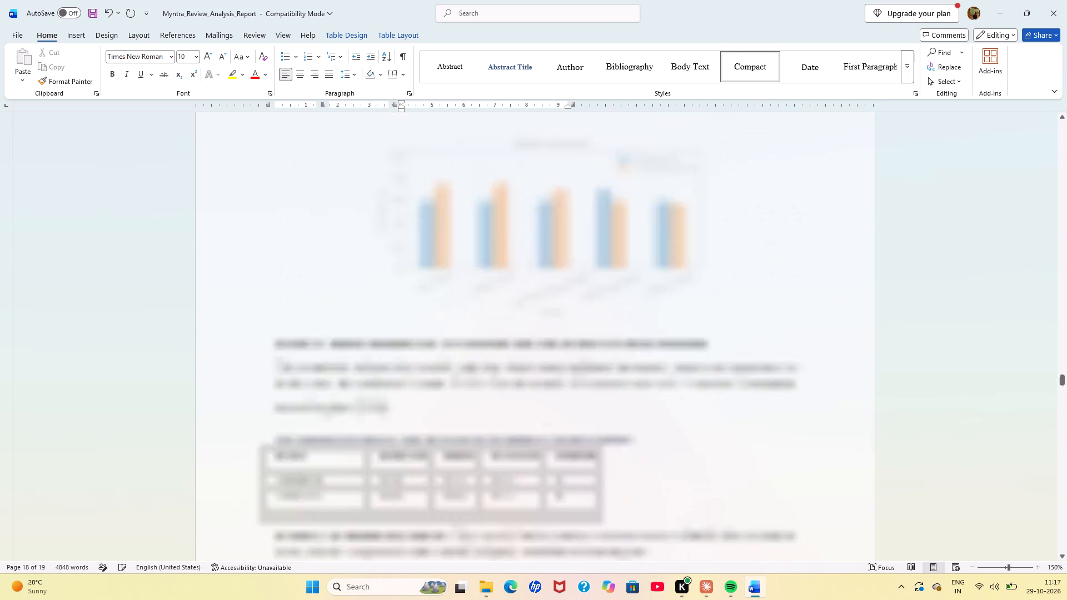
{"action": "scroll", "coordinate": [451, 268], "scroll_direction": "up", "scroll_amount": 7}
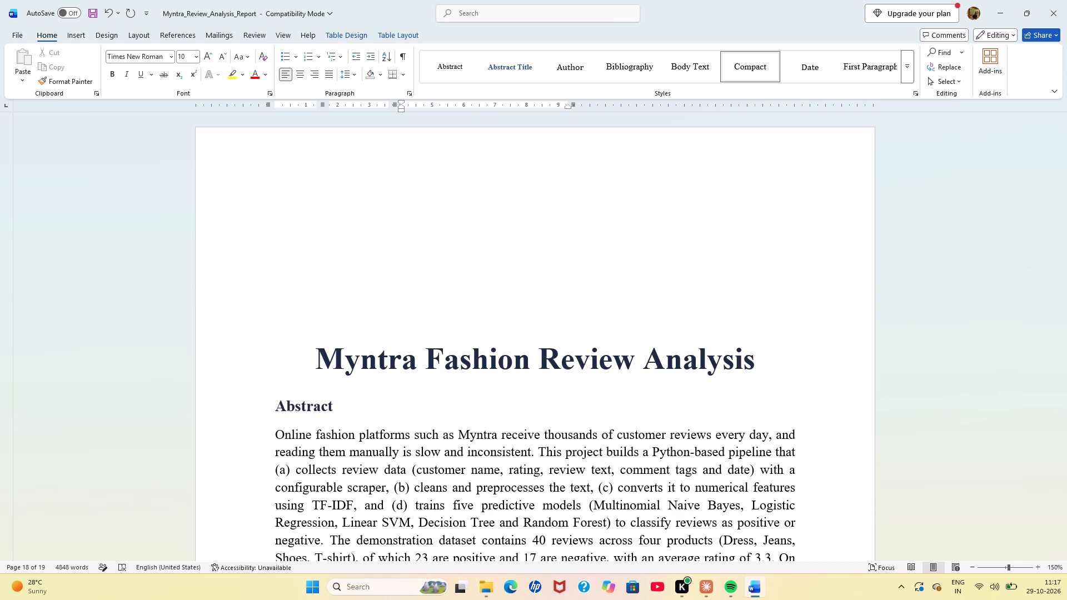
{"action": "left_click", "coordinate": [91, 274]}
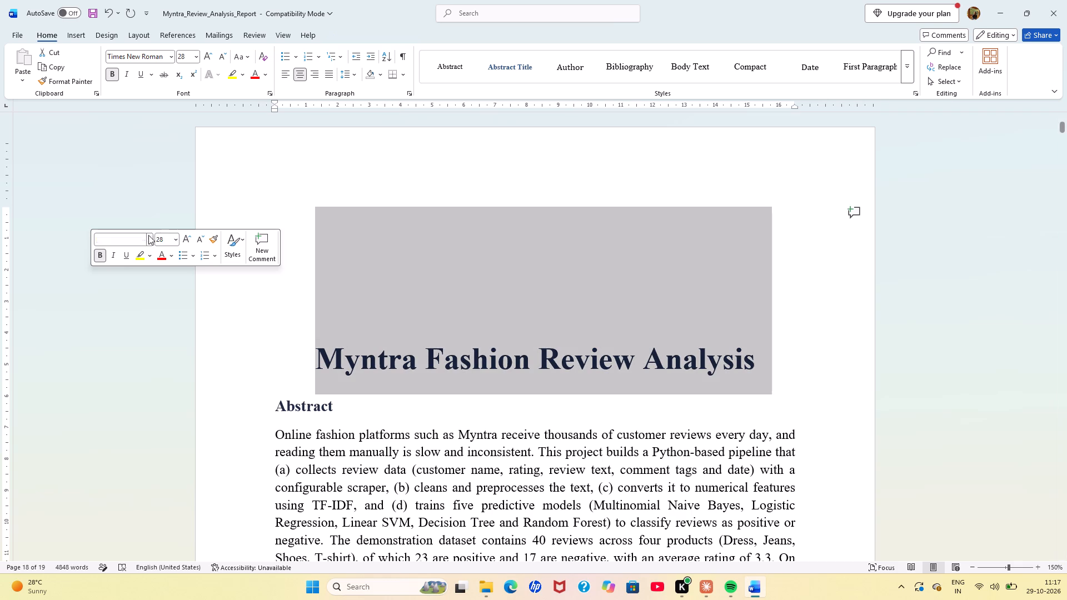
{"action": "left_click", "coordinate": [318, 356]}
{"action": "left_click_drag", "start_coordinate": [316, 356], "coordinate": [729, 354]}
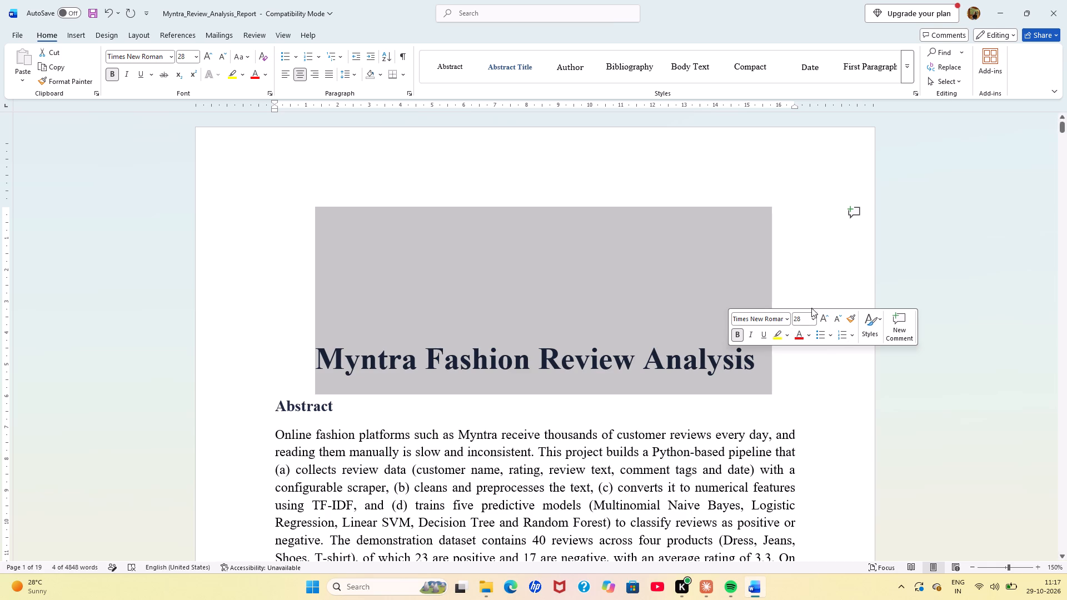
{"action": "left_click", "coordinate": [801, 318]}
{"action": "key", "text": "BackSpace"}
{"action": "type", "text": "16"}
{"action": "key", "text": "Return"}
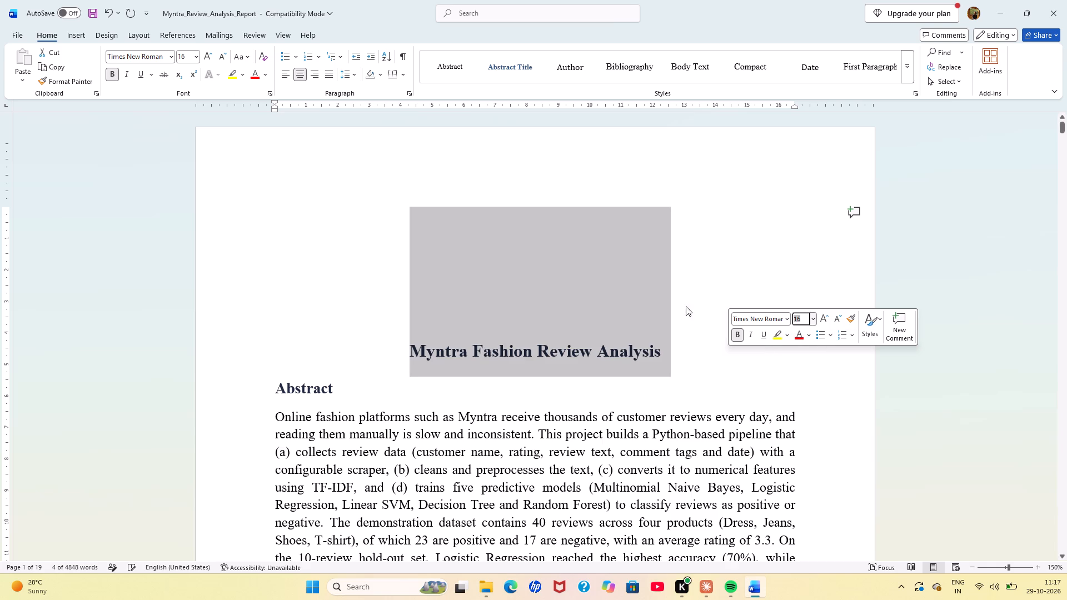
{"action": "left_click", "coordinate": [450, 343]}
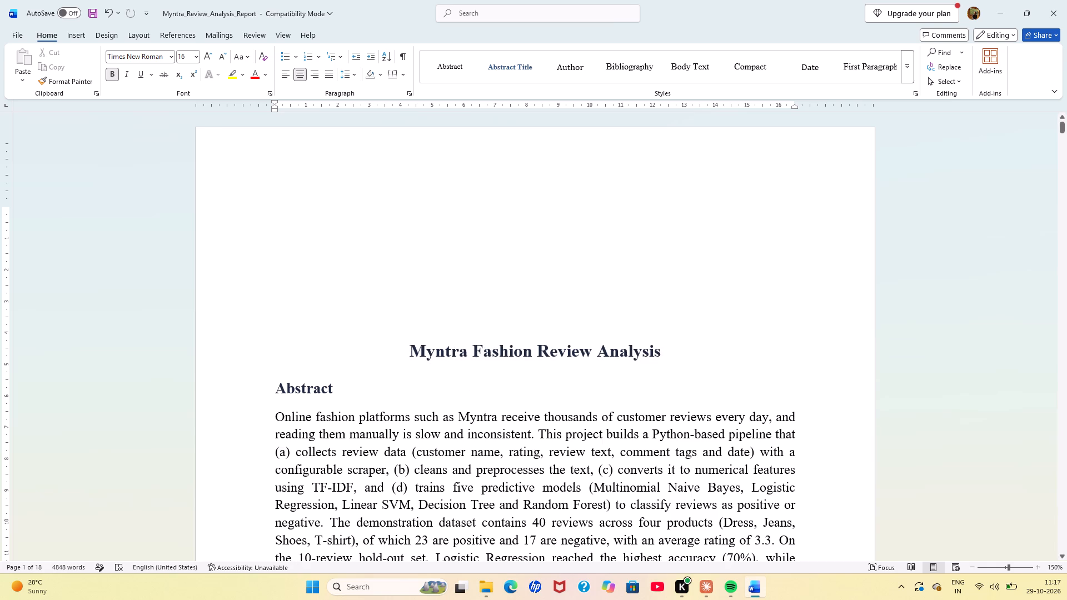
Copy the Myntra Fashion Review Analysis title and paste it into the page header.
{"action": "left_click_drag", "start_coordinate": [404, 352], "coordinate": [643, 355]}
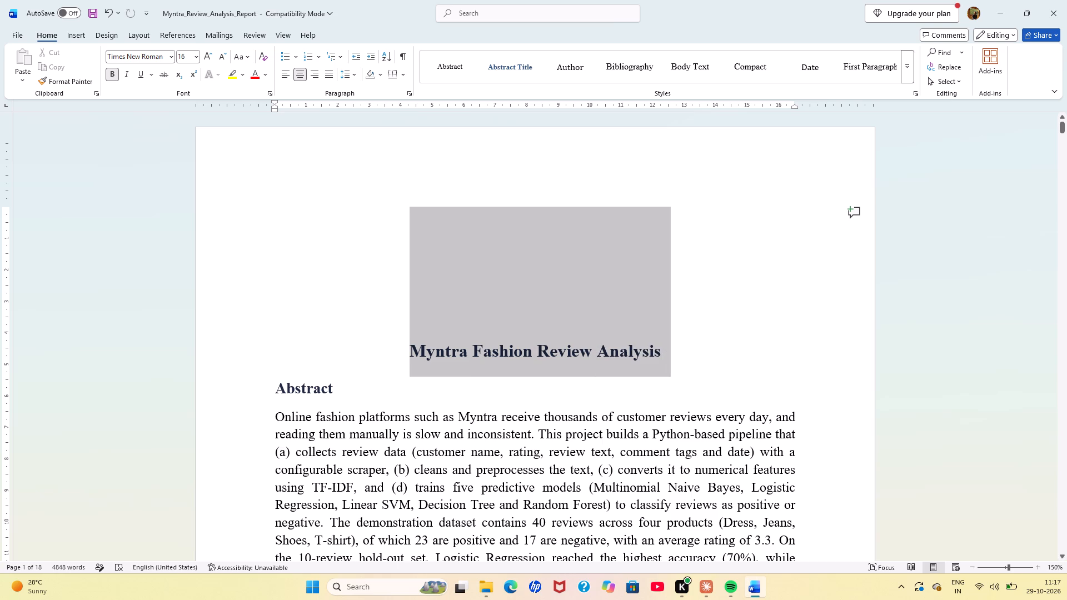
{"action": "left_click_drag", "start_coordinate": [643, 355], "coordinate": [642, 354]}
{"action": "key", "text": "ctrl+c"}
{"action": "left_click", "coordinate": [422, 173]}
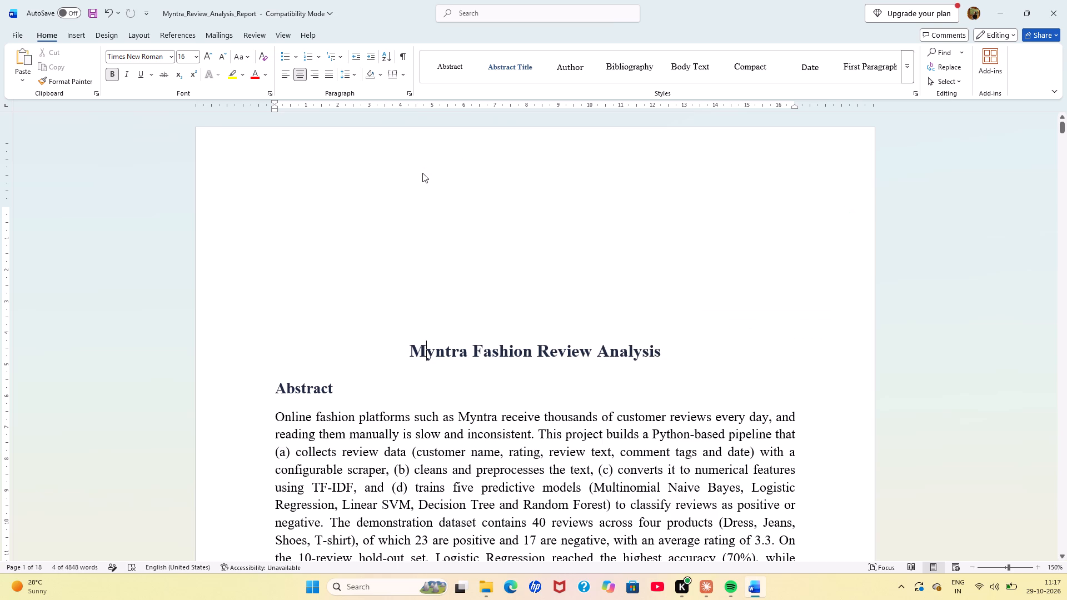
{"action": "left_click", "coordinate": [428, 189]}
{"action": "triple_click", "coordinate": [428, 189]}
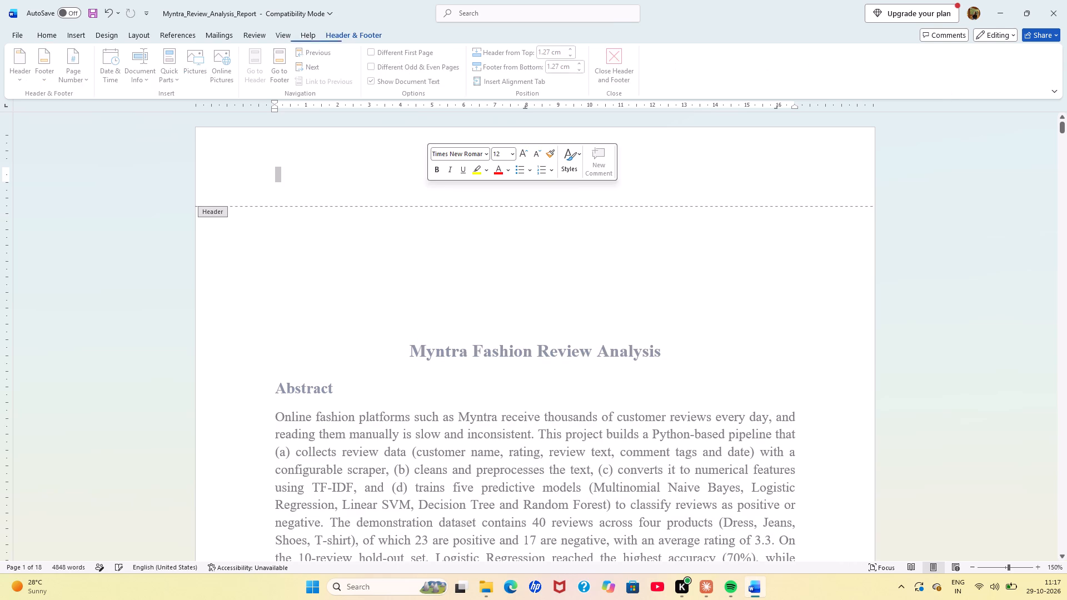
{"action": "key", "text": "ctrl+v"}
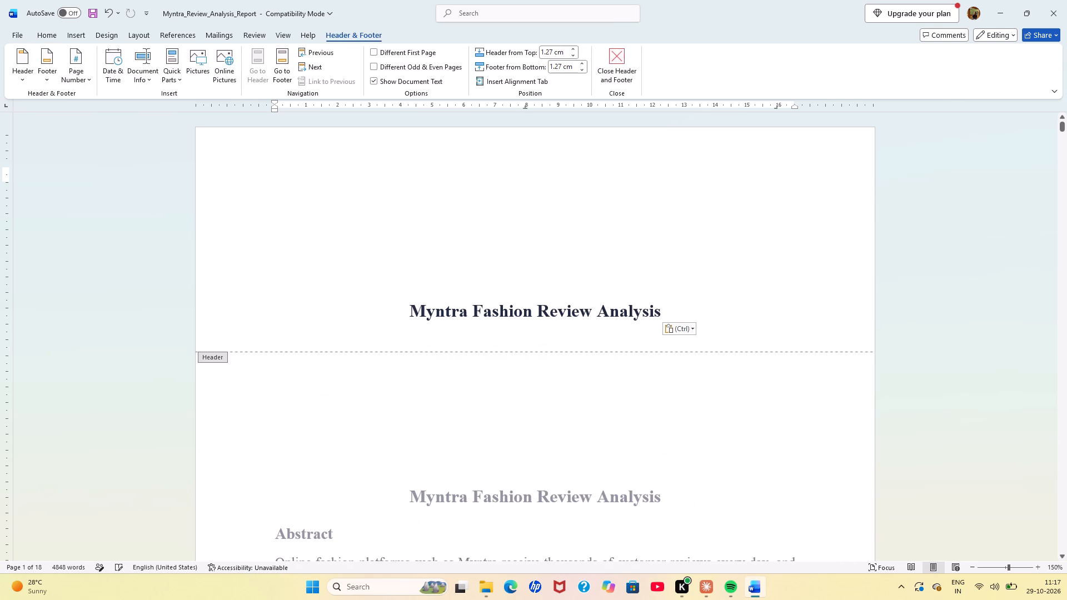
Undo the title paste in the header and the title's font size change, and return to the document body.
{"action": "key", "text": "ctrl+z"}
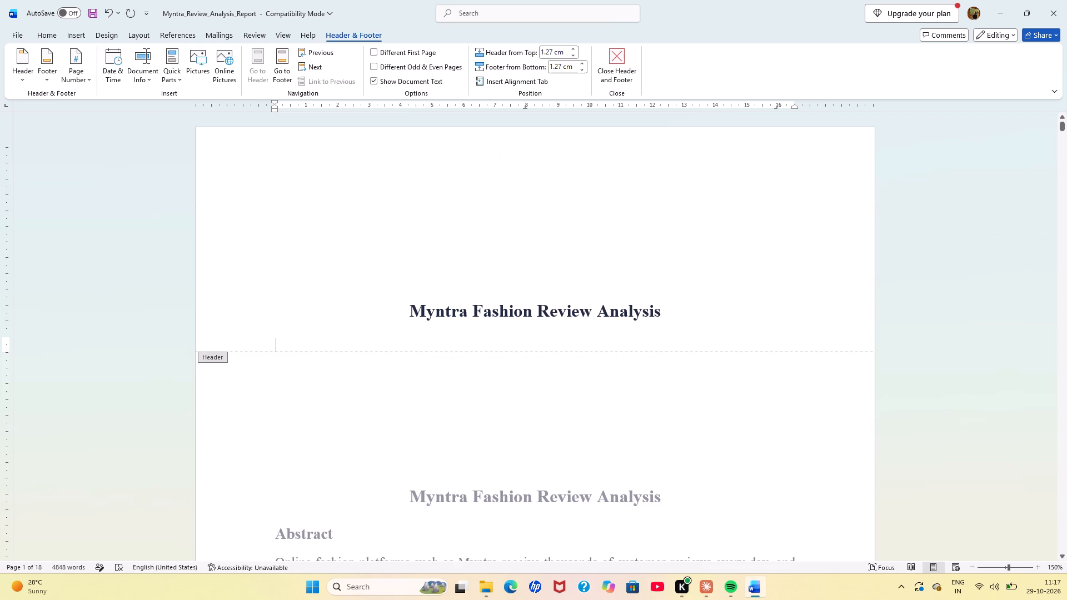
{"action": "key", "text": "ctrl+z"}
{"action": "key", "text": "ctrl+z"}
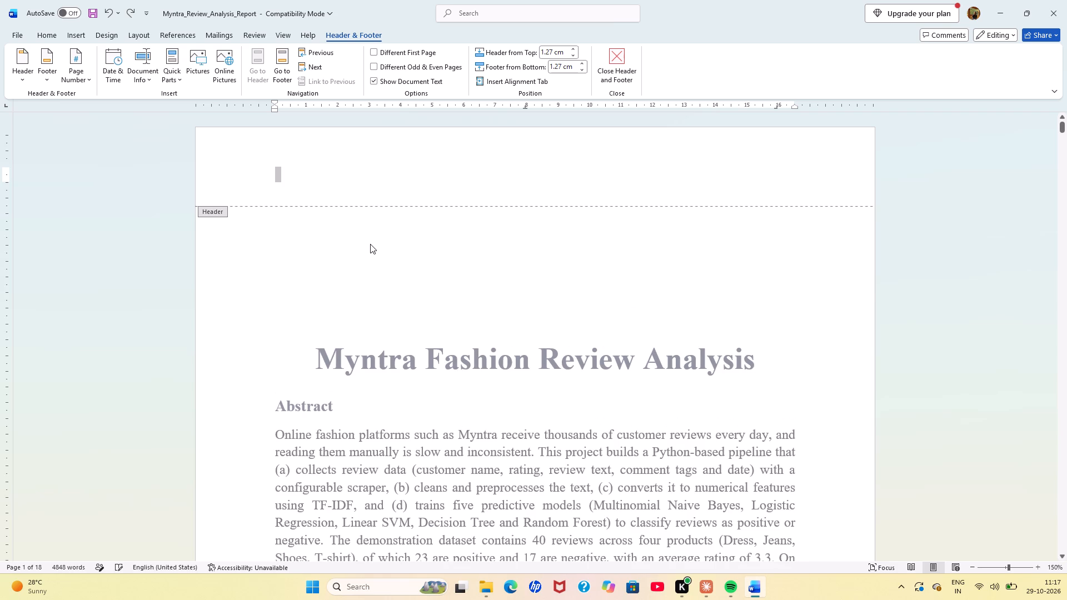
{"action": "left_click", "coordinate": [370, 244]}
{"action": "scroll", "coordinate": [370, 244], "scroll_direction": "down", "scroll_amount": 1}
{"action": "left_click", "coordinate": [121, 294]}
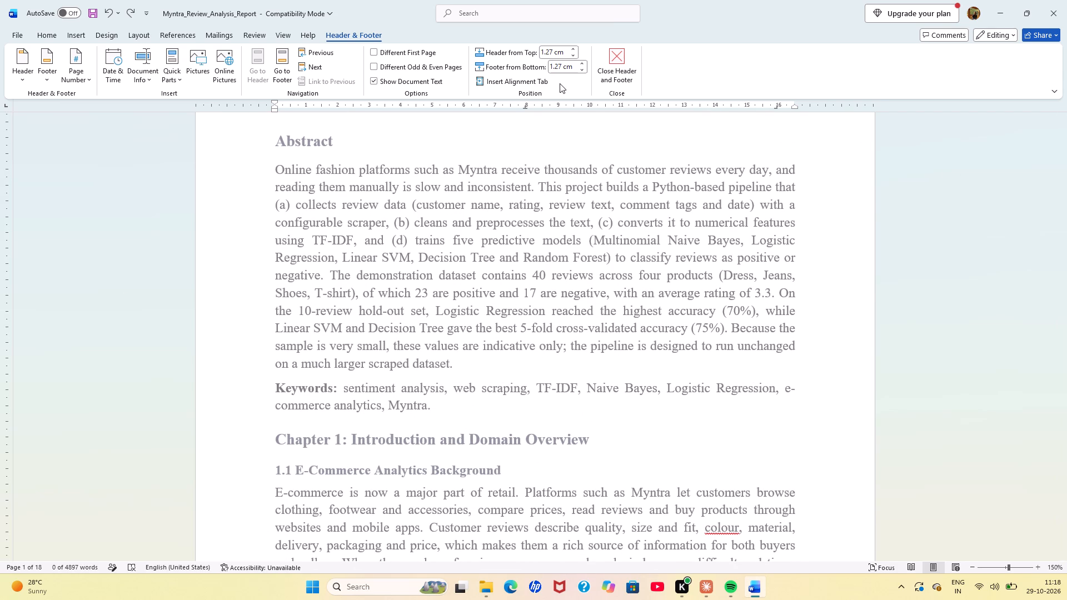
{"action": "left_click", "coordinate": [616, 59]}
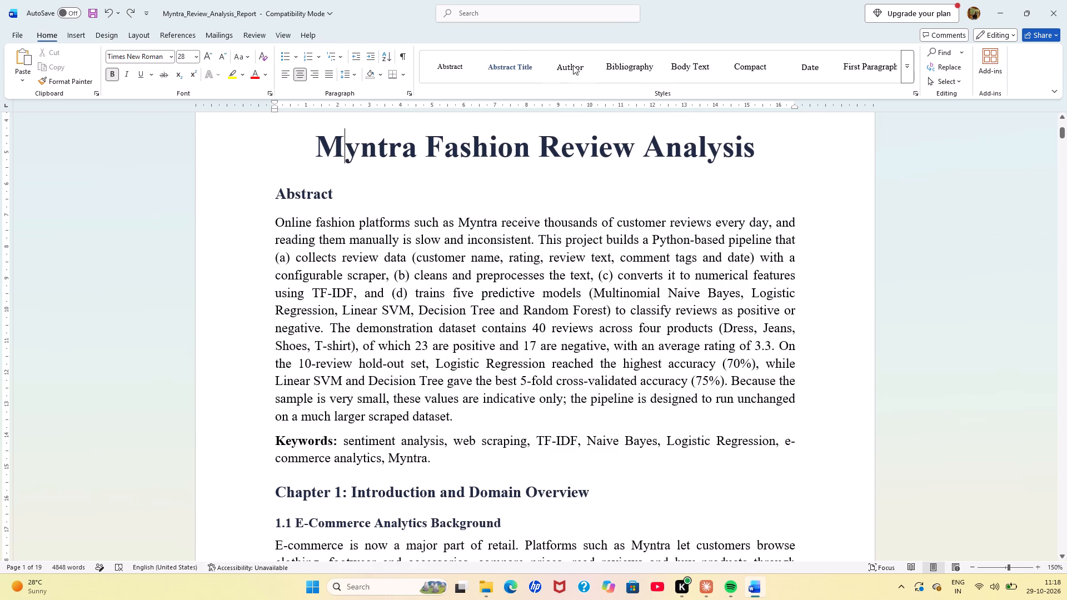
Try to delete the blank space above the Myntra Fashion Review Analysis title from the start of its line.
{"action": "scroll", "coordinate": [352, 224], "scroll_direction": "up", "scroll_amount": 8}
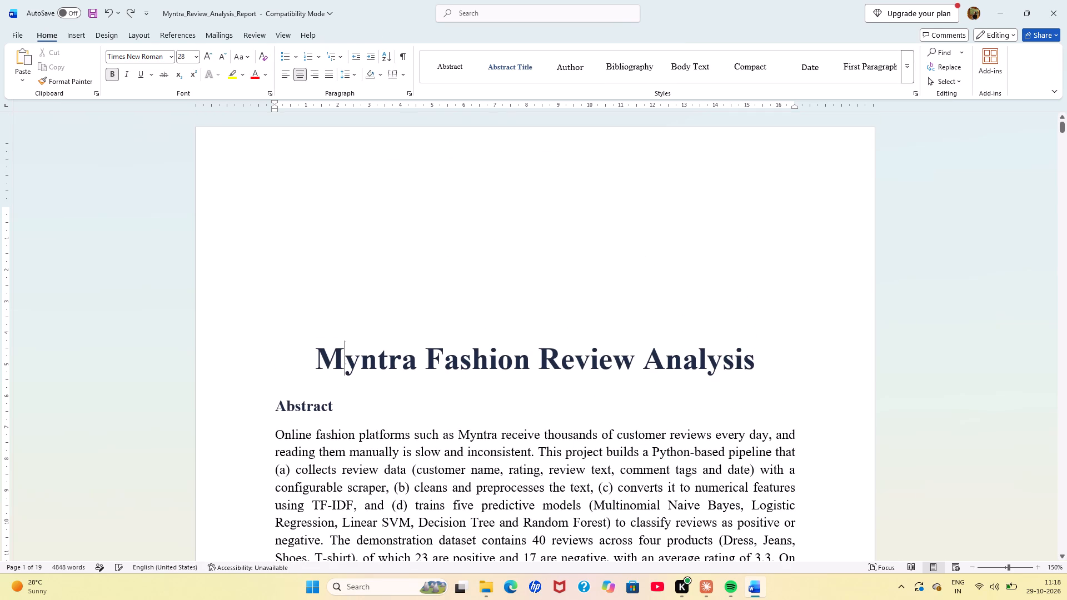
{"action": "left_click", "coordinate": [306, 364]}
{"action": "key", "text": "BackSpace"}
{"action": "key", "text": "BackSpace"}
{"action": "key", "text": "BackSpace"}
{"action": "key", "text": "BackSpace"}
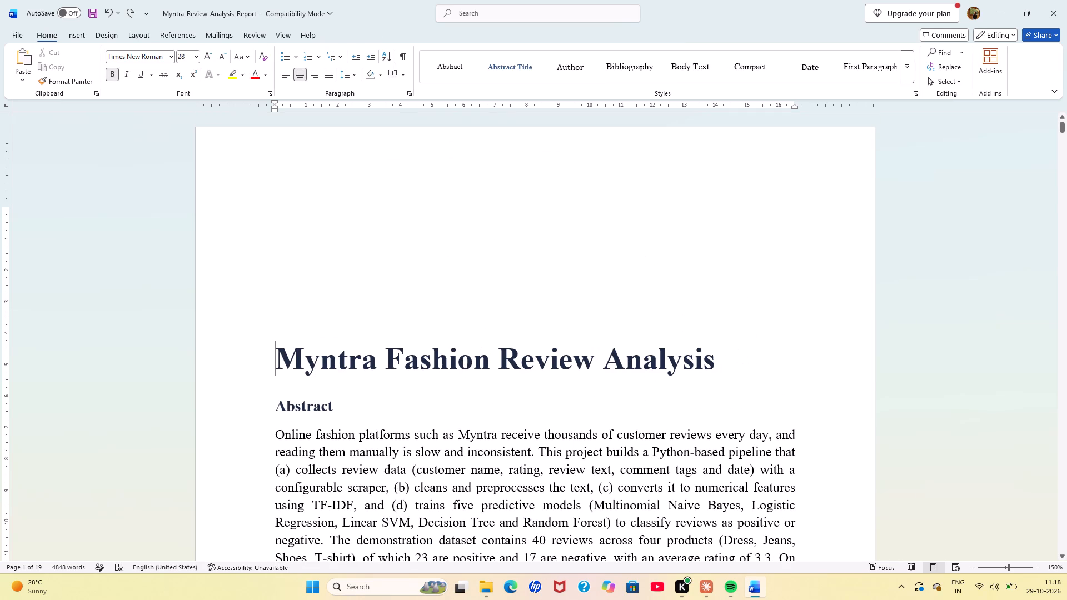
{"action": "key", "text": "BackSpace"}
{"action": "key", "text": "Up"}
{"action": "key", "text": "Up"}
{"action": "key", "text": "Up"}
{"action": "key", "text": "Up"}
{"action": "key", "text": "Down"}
Center the Myntra Fashion Review Analysis title on the first page.
{"action": "left_click", "coordinate": [270, 363]}
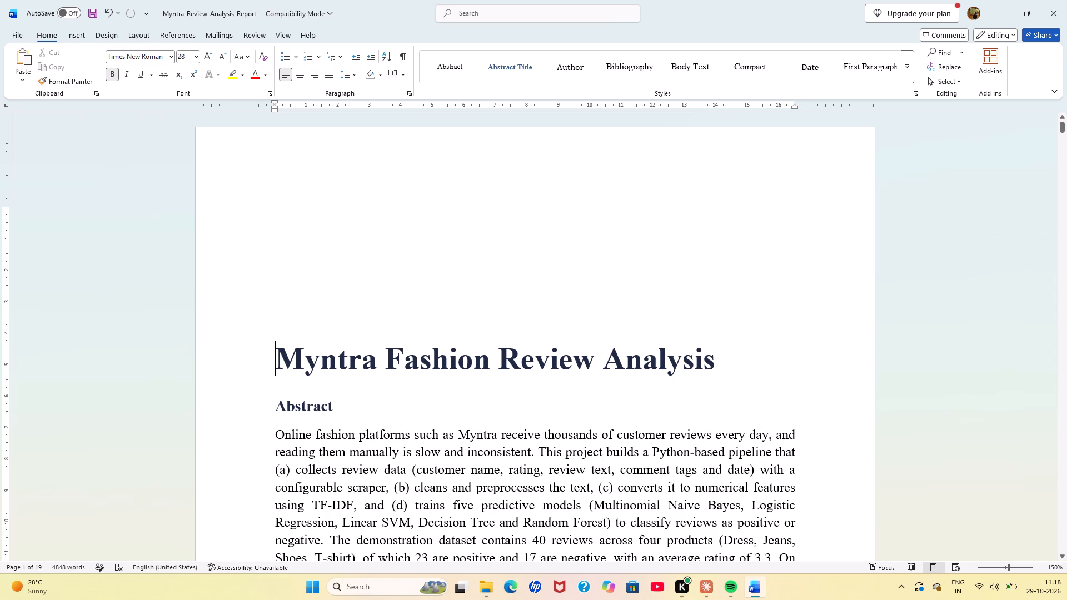
{"action": "left_click_drag", "start_coordinate": [270, 363], "coordinate": [665, 372]}
{"action": "scroll", "coordinate": [540, 357], "scroll_direction": "right", "scroll_amount": 1}
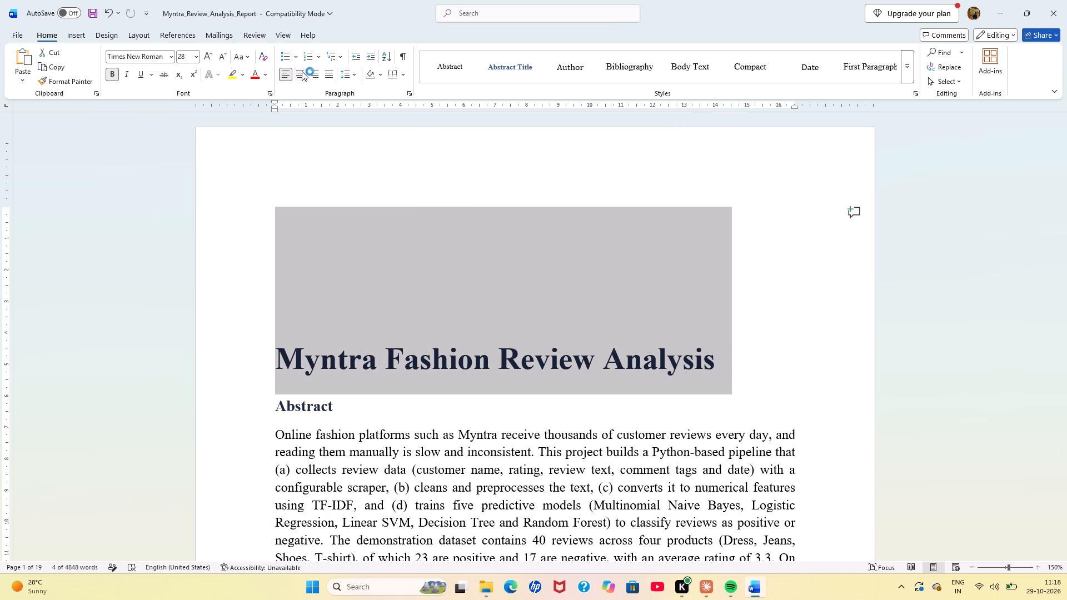
{"action": "left_click", "coordinate": [302, 71]}
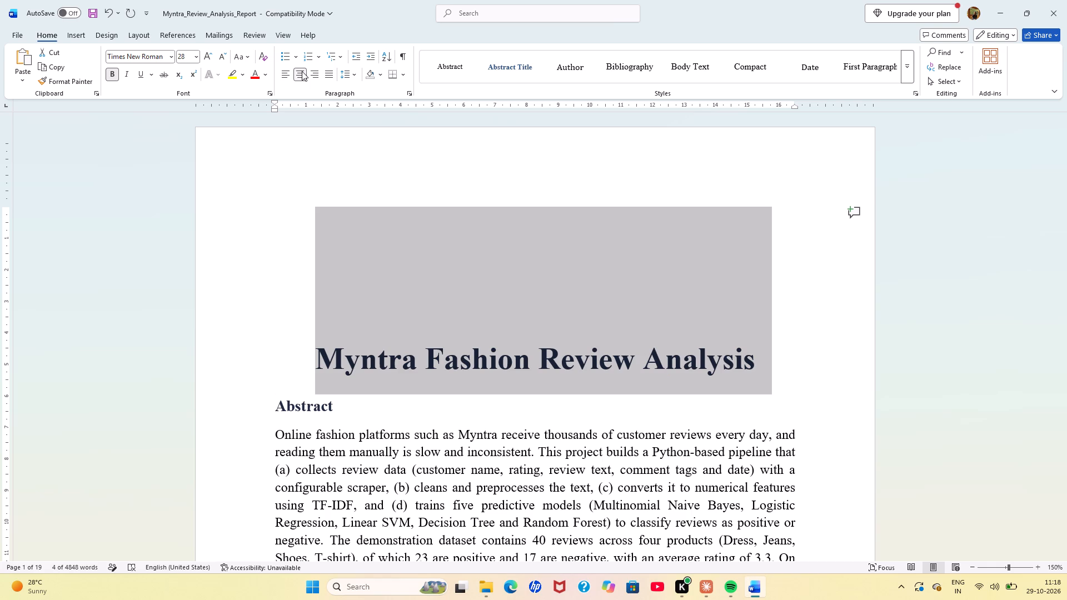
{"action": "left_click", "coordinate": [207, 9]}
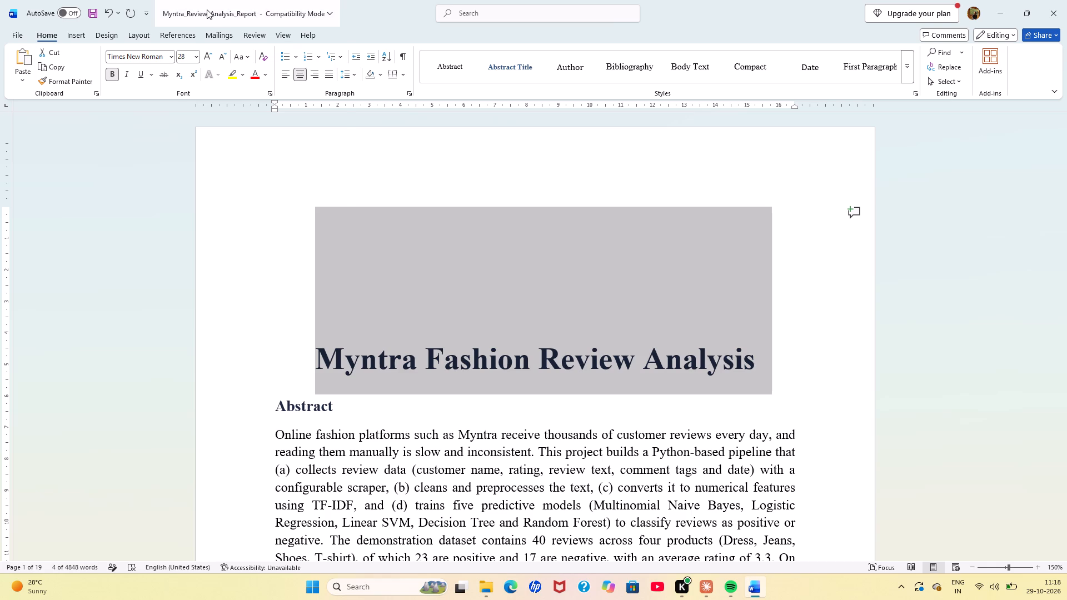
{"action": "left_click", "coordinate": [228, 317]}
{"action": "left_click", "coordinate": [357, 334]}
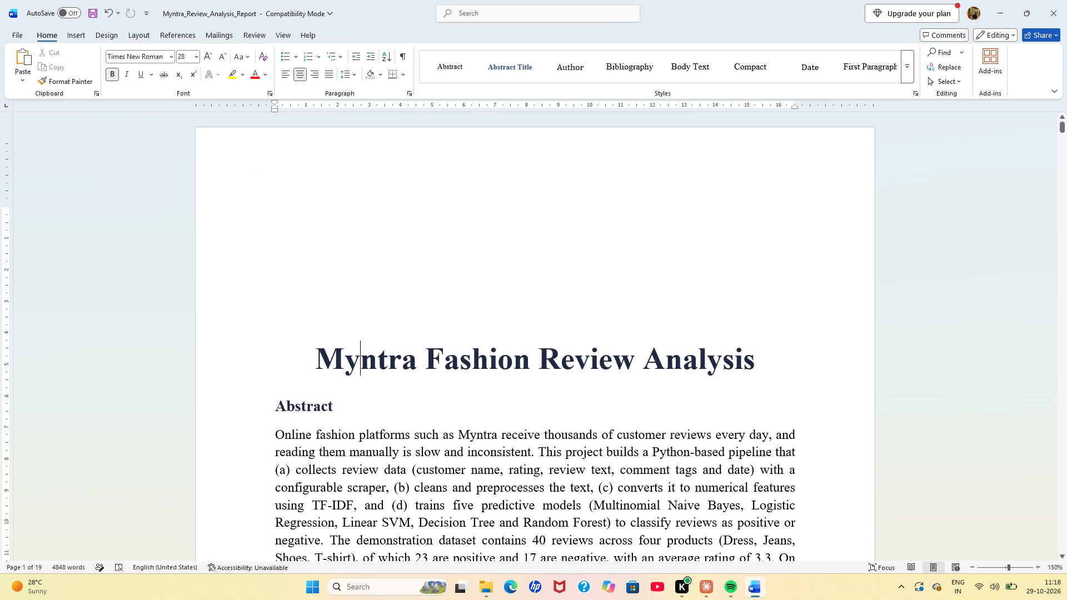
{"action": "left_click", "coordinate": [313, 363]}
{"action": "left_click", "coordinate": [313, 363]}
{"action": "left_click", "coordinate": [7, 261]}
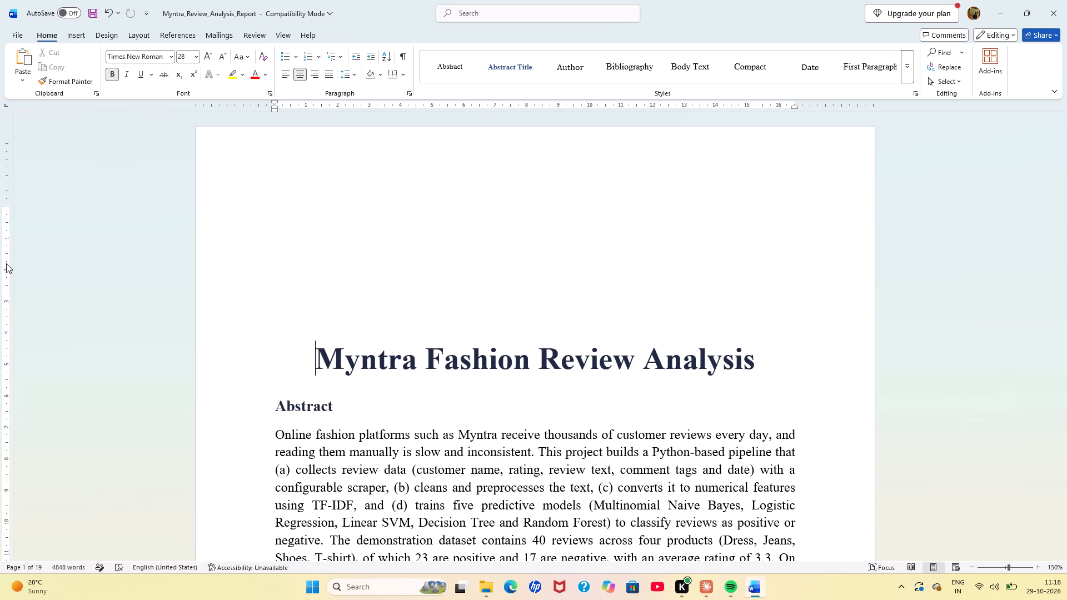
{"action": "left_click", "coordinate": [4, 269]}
Remove the shading from the File and Purpose header cells of the table under Appendix A: Project Files.
{"action": "scroll", "coordinate": [4, 269], "scroll_direction": "down", "scroll_amount": 5}
{"action": "scroll", "coordinate": [333, 321], "scroll_direction": "down", "scroll_amount": 20}
{"action": "scroll", "coordinate": [333, 321], "scroll_direction": "down", "scroll_amount": 6}
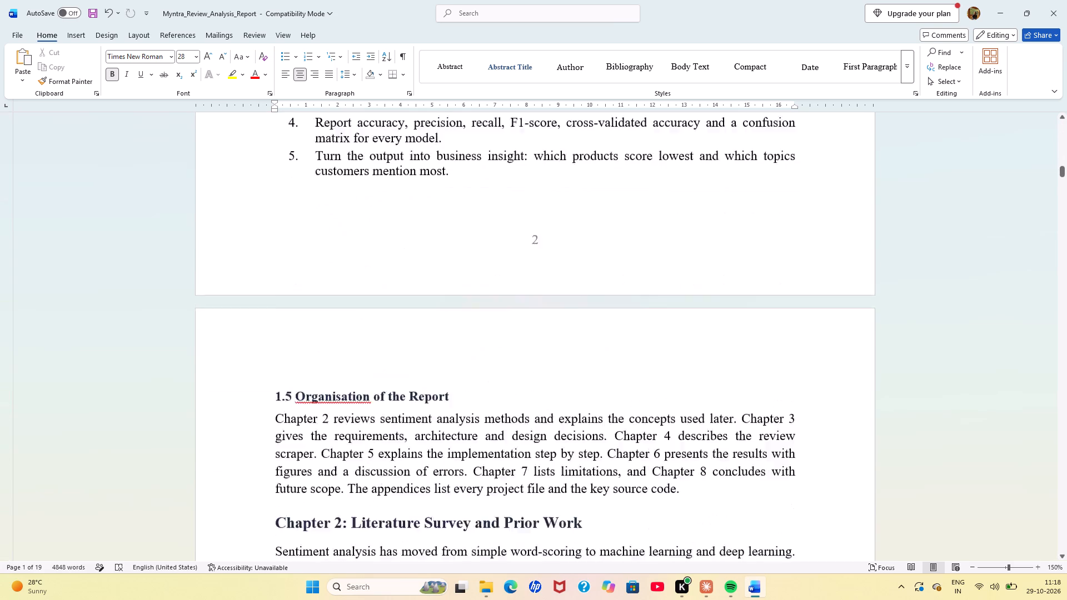
{"action": "scroll", "coordinate": [333, 321], "scroll_direction": "down", "scroll_amount": 20}
{"action": "scroll", "coordinate": [333, 321], "scroll_direction": "down", "scroll_amount": 12}
{"action": "scroll", "coordinate": [333, 321], "scroll_direction": "up", "scroll_amount": 2}
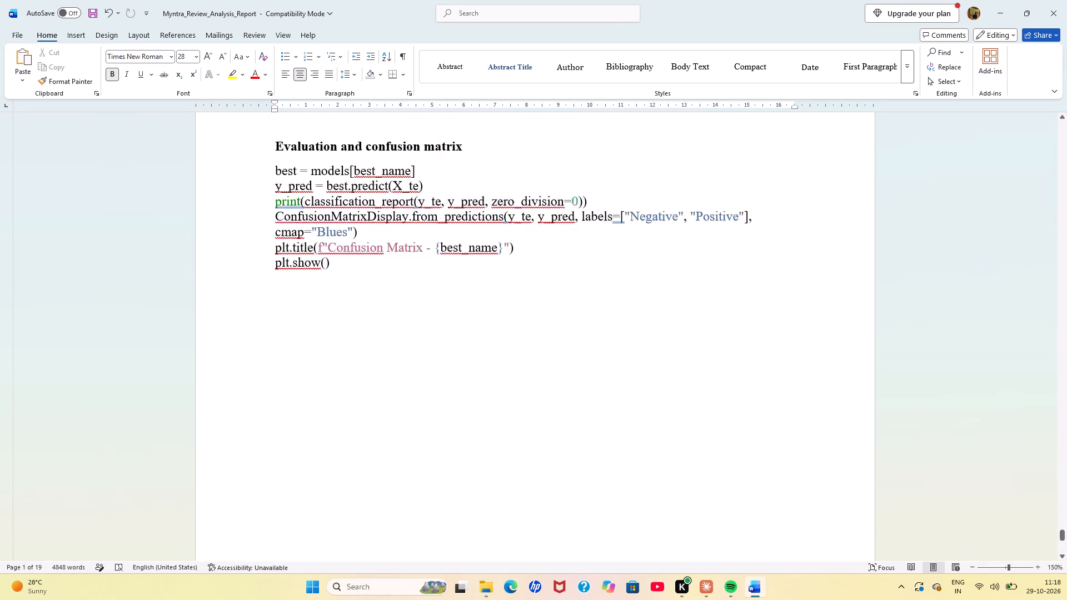
{"action": "scroll", "coordinate": [333, 321], "scroll_direction": "up", "scroll_amount": 7}
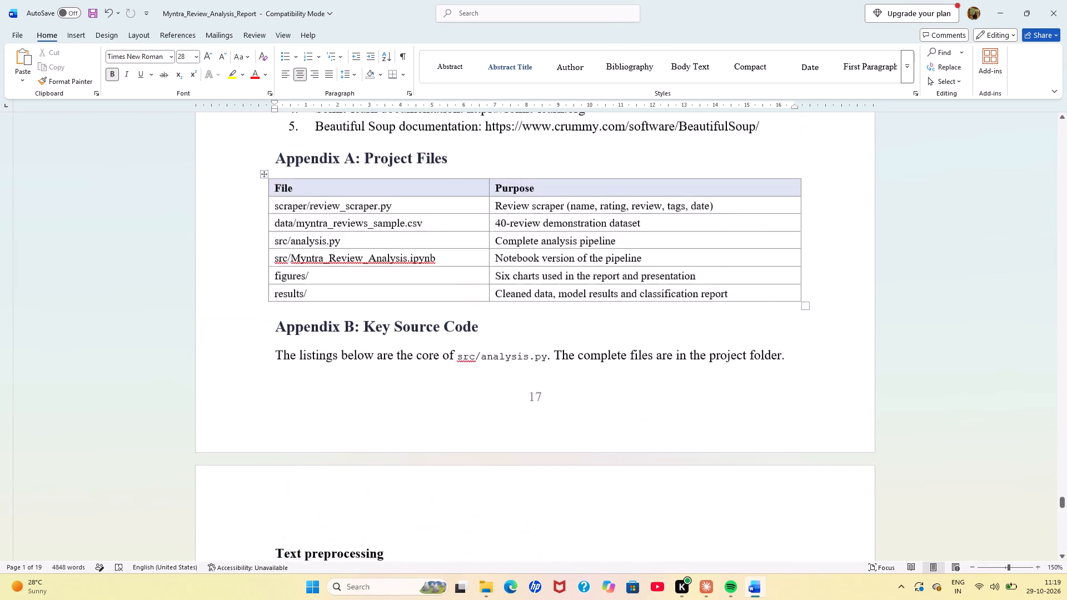
{"action": "scroll", "coordinate": [333, 321], "scroll_direction": "up", "scroll_amount": 3}
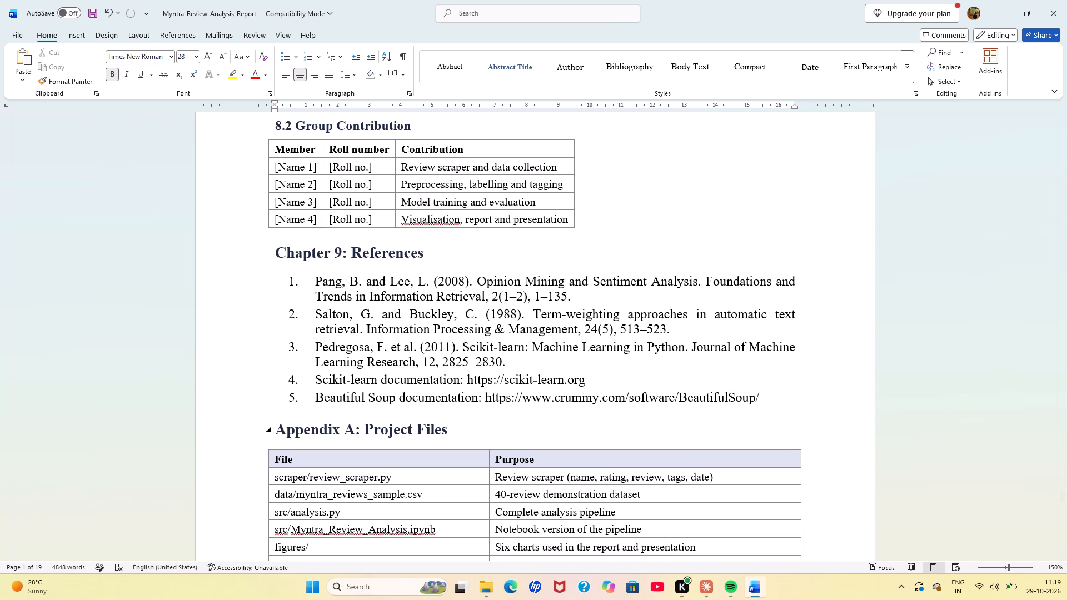
{"action": "left_click", "coordinate": [447, 461]}
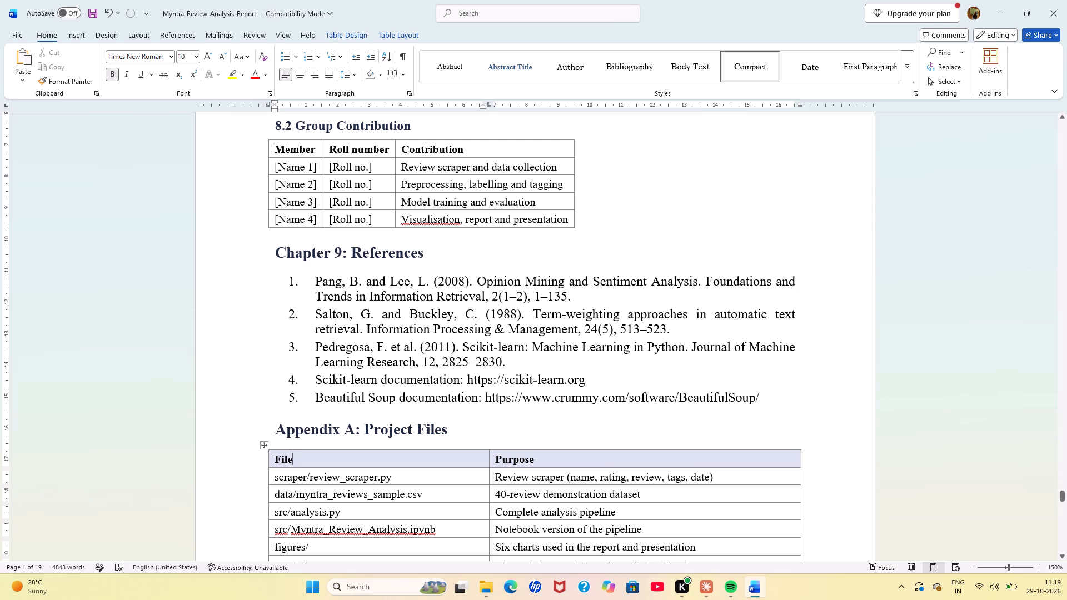
{"action": "double_click", "coordinate": [274, 461]}
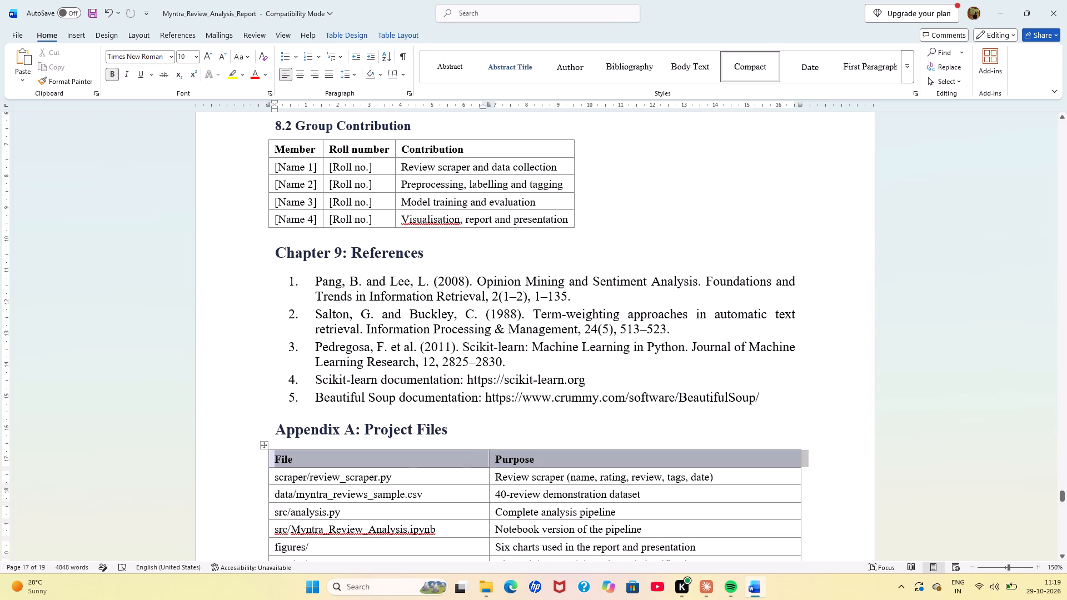
{"action": "left_click", "coordinate": [274, 461]}
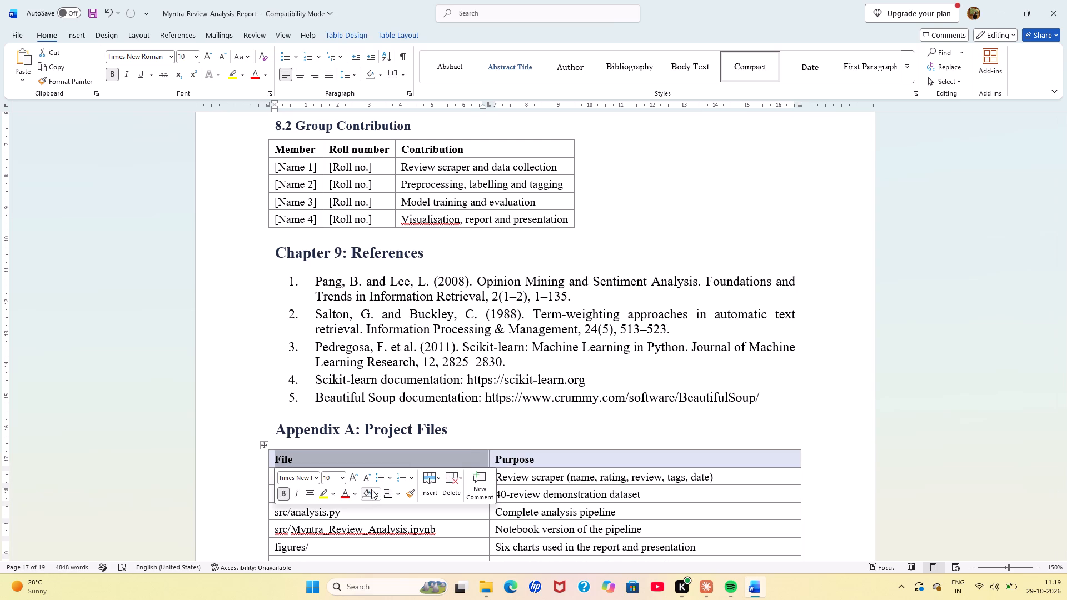
{"action": "left_click", "coordinate": [370, 490]}
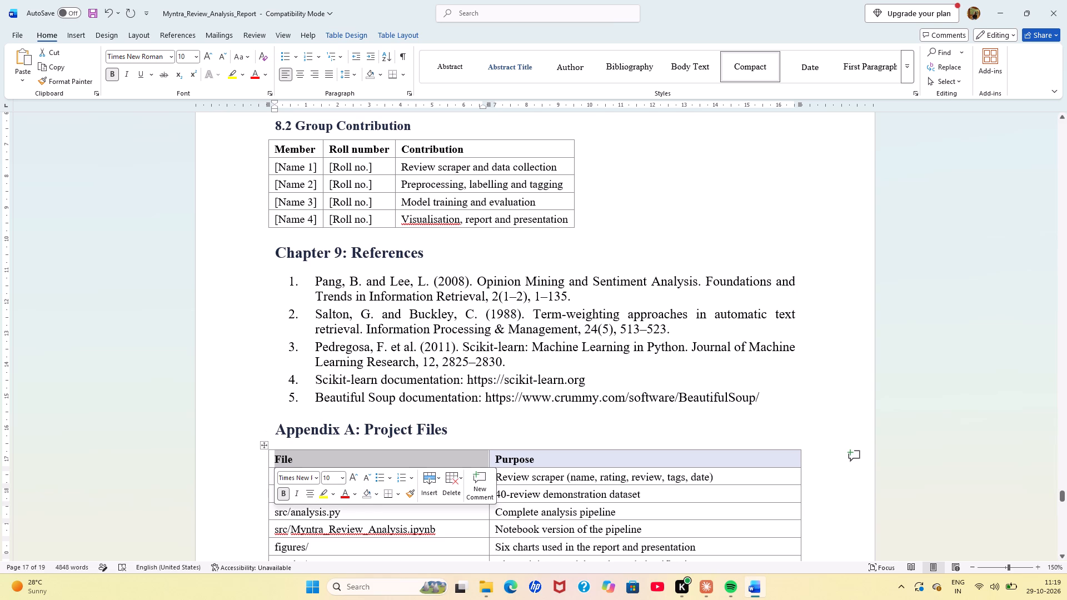
{"action": "double_click", "coordinate": [555, 459]}
{"action": "double_click", "coordinate": [555, 459]}
{"action": "left_click_drag", "start_coordinate": [555, 459], "coordinate": [489, 468]}
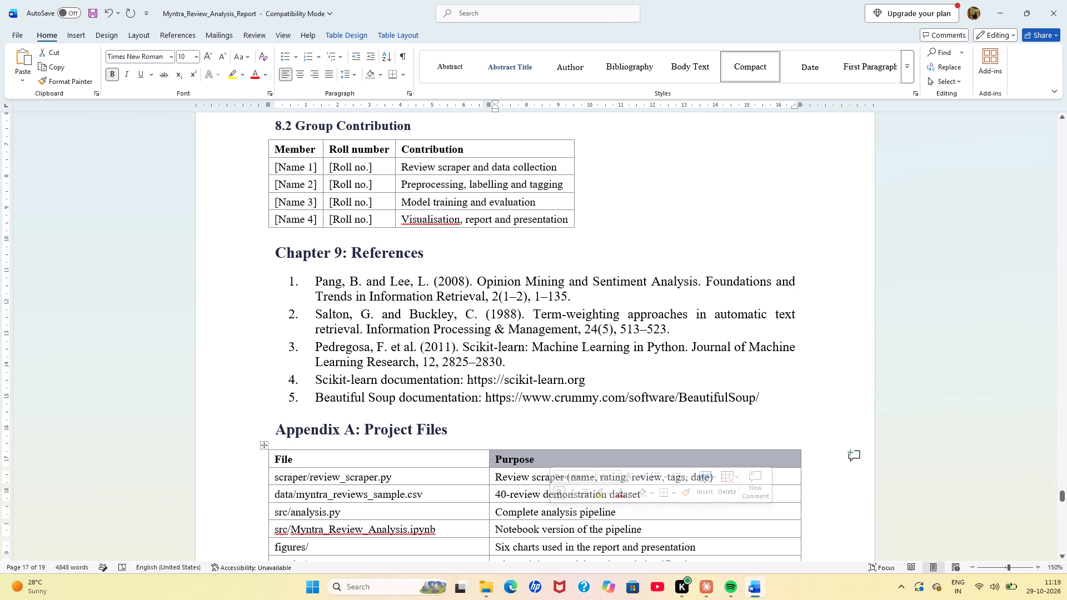
{"action": "left_click_drag", "start_coordinate": [489, 468], "coordinate": [488, 468]}
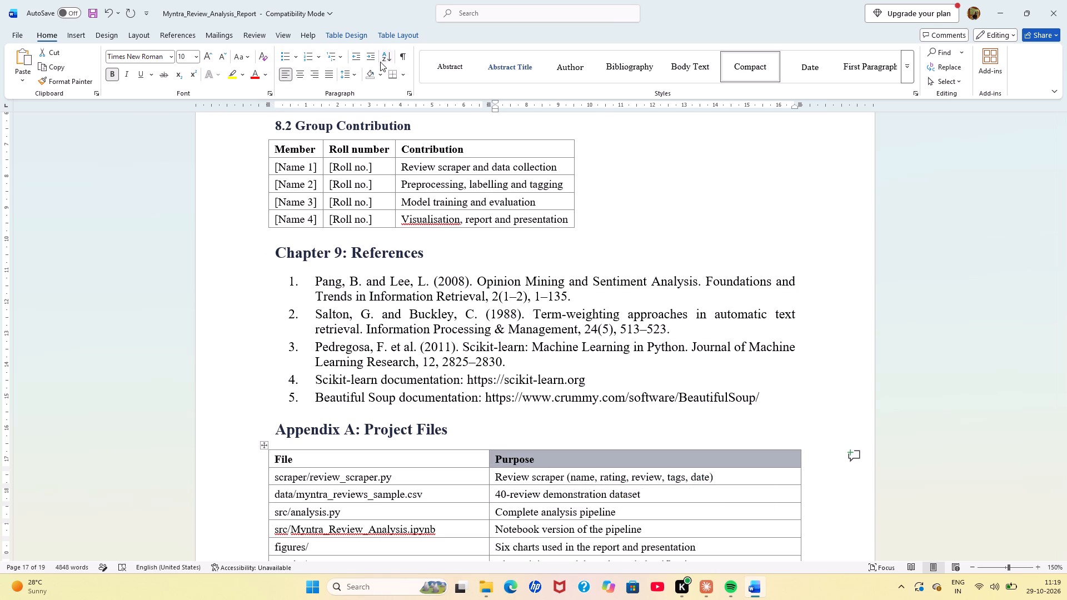
{"action": "left_click", "coordinate": [368, 72]}
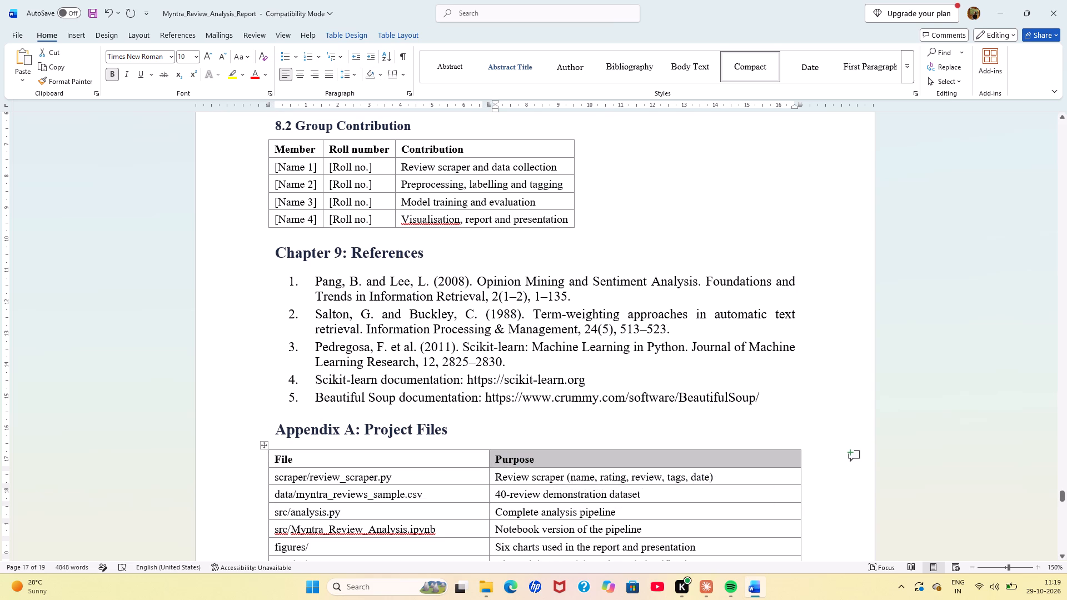
{"action": "left_click", "coordinate": [678, 229]}
Set the spacing after to 0 pt for the Abstract's body paragraph and the Keywords paragraph below it.
{"action": "scroll", "coordinate": [678, 229], "scroll_direction": "up", "scroll_amount": 8}
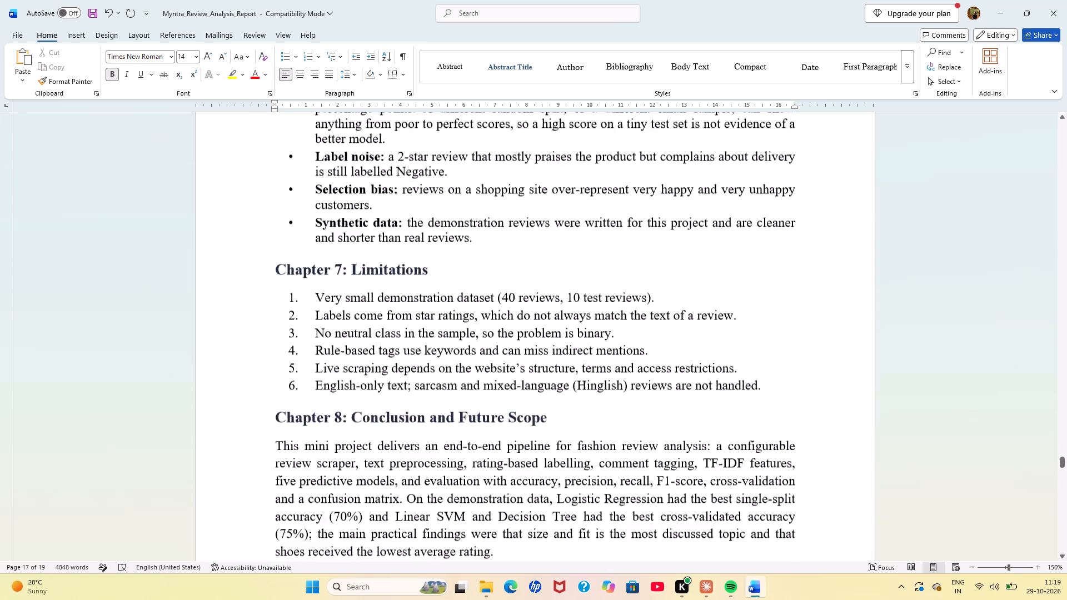
{"action": "scroll", "coordinate": [678, 229], "scroll_direction": "up", "scroll_amount": 15}
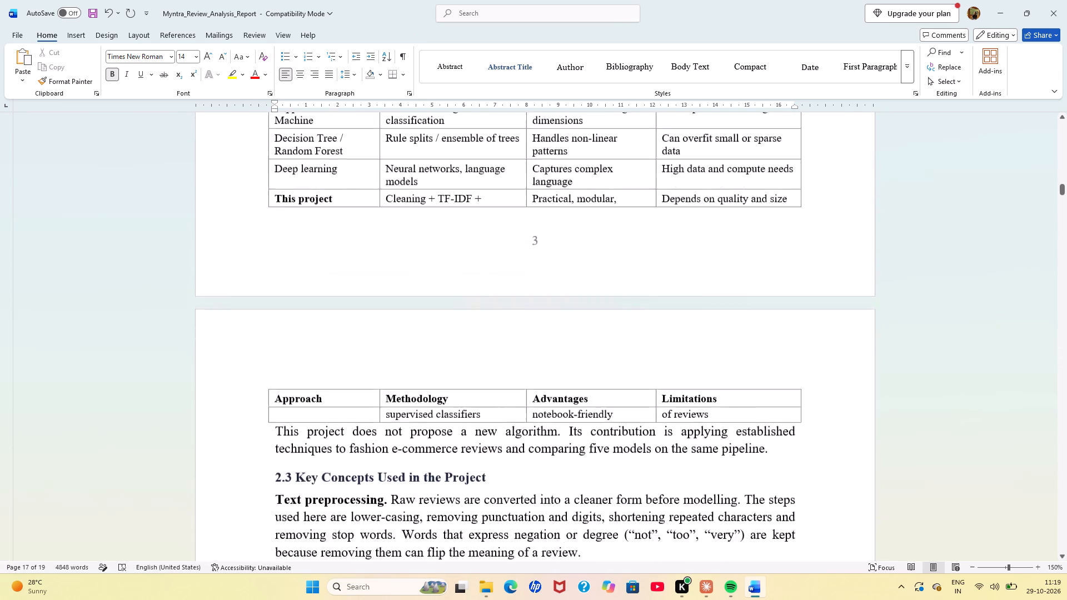
{"action": "scroll", "coordinate": [678, 229], "scroll_direction": "up", "scroll_amount": 3}
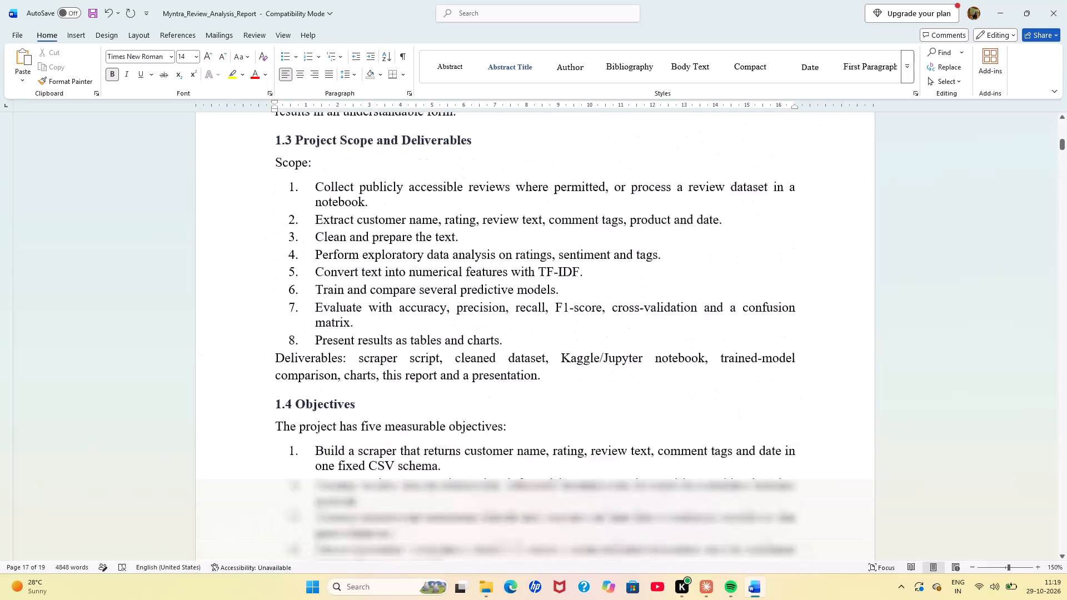
{"action": "scroll", "coordinate": [678, 229], "scroll_direction": "up", "scroll_amount": 2}
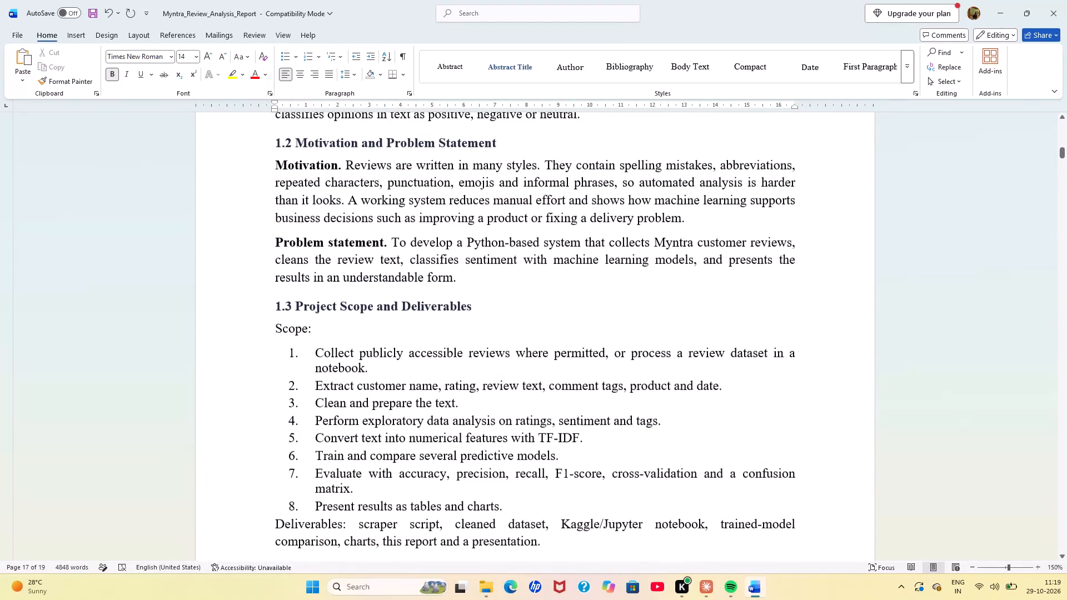
{"action": "scroll", "coordinate": [678, 229], "scroll_direction": "up", "scroll_amount": 3}
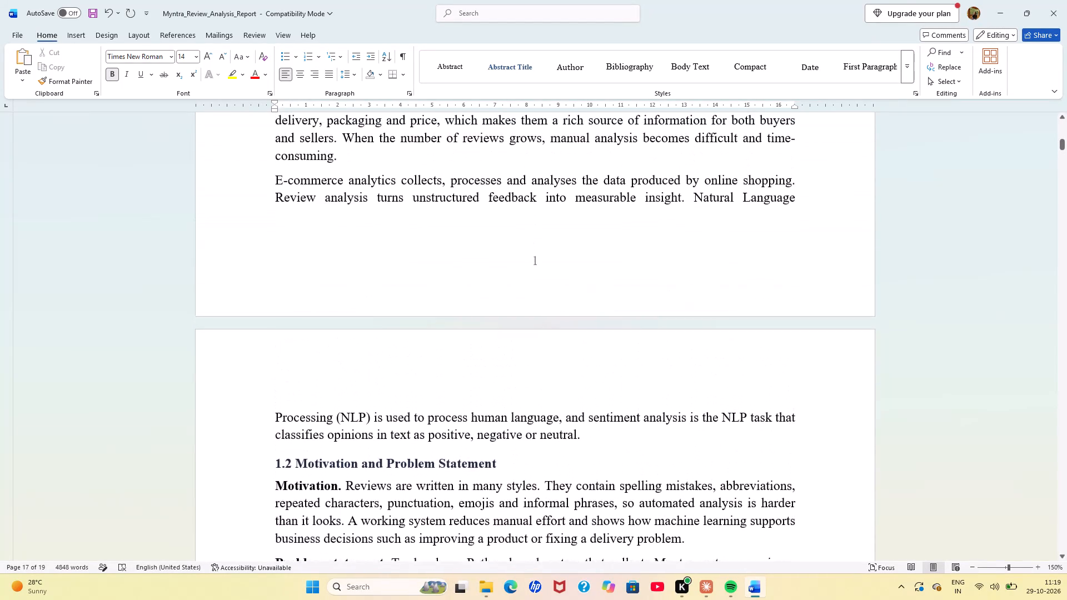
{"action": "scroll", "coordinate": [678, 229], "scroll_direction": "up", "scroll_amount": 2}
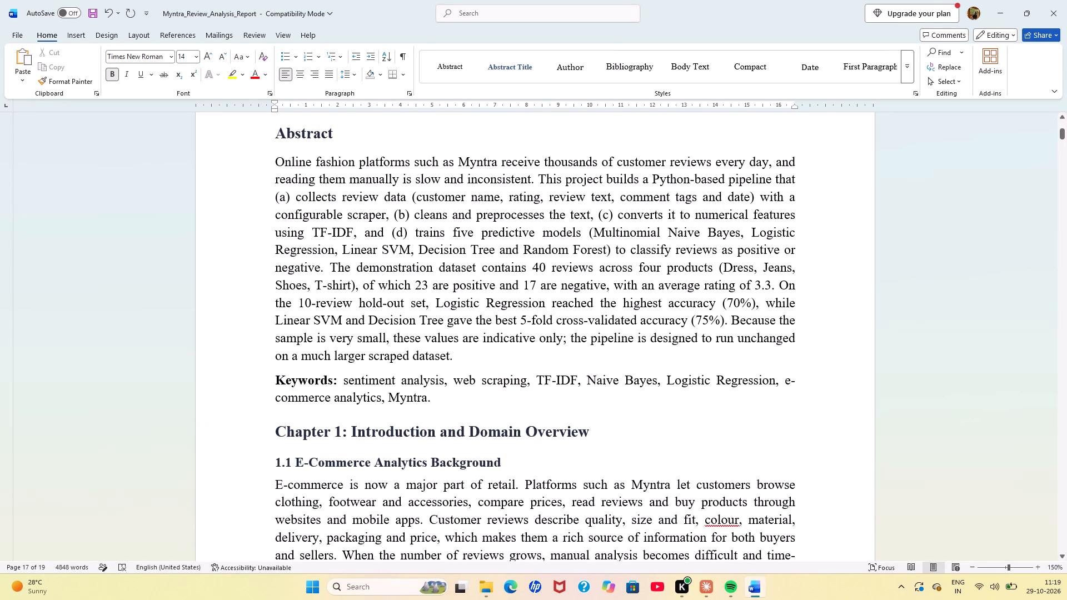
{"action": "left_click_drag", "start_coordinate": [398, 383], "coordinate": [283, 364]}
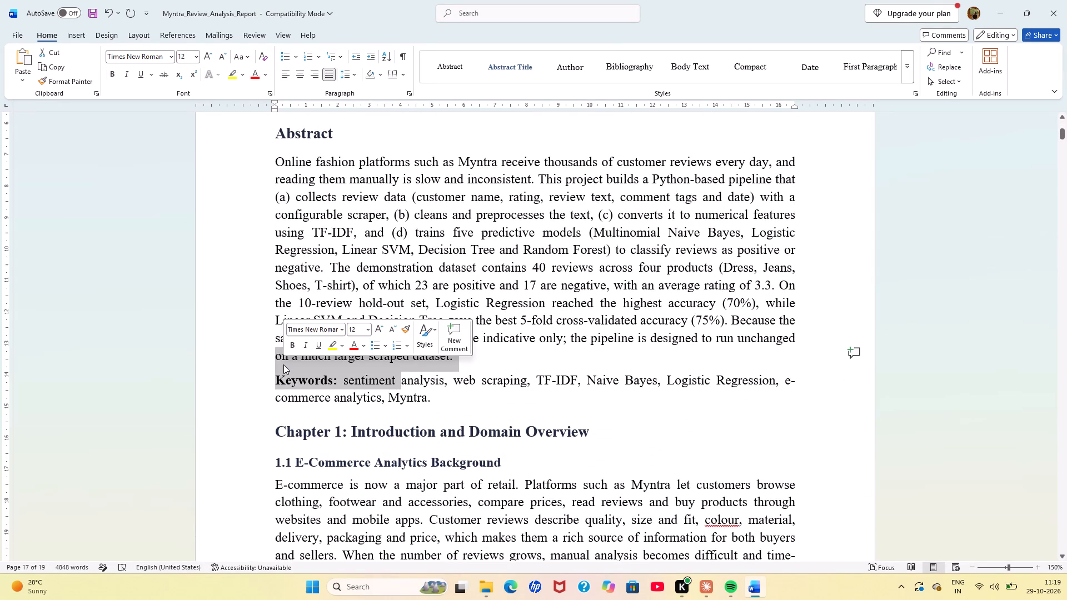
{"action": "left_click", "coordinate": [457, 472]}
{"action": "left_click_drag", "start_coordinate": [810, 381], "coordinate": [626, 388]}
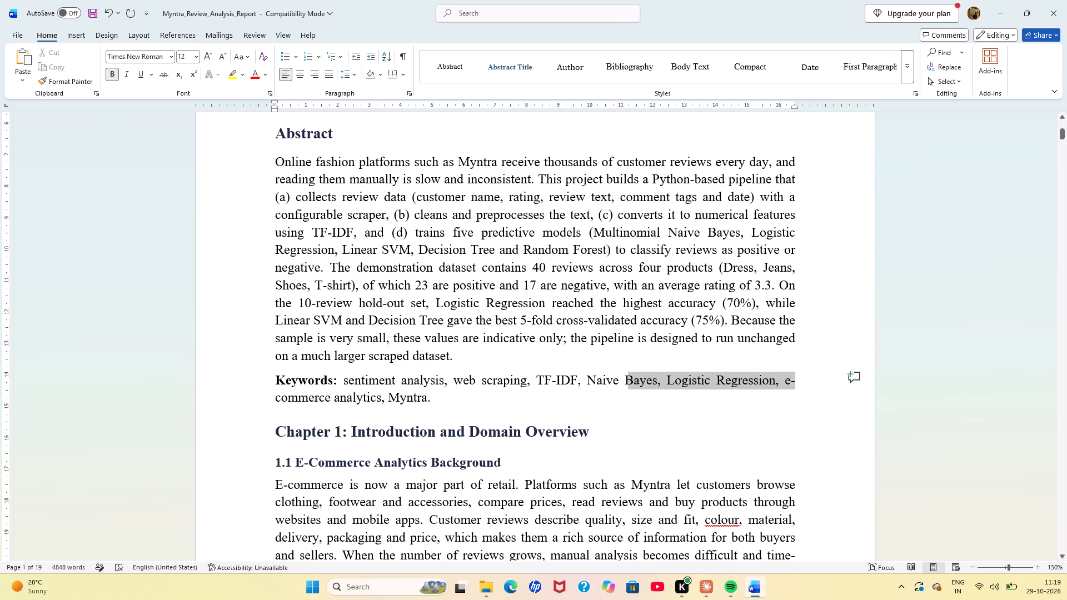
{"action": "left_click_drag", "start_coordinate": [626, 388], "coordinate": [267, 352]}
{"action": "scroll", "coordinate": [541, 362], "scroll_direction": "left", "scroll_amount": 3}
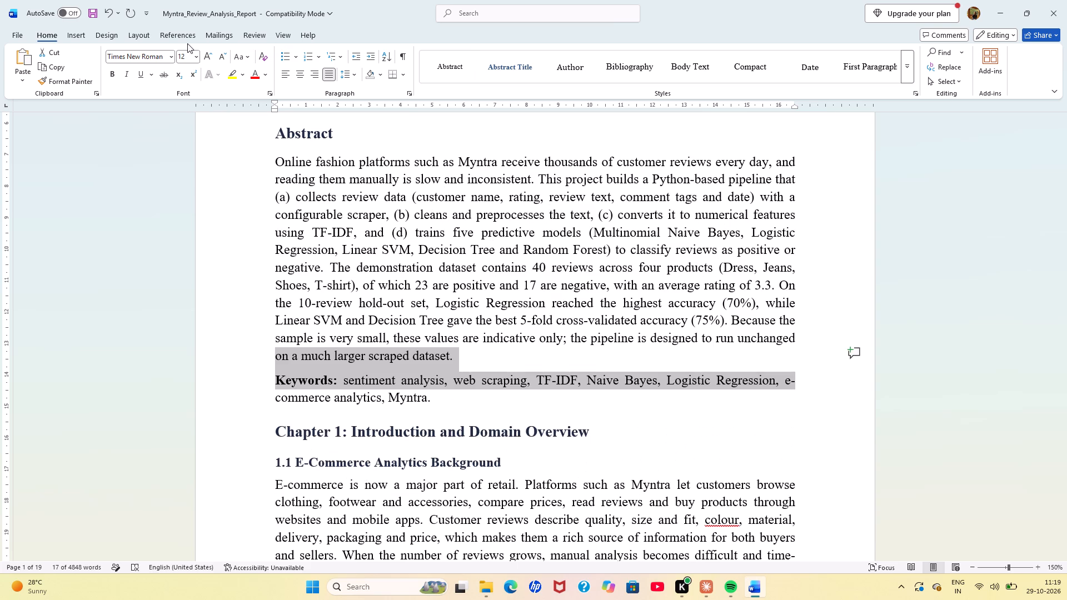
{"action": "left_click", "coordinate": [144, 31]}
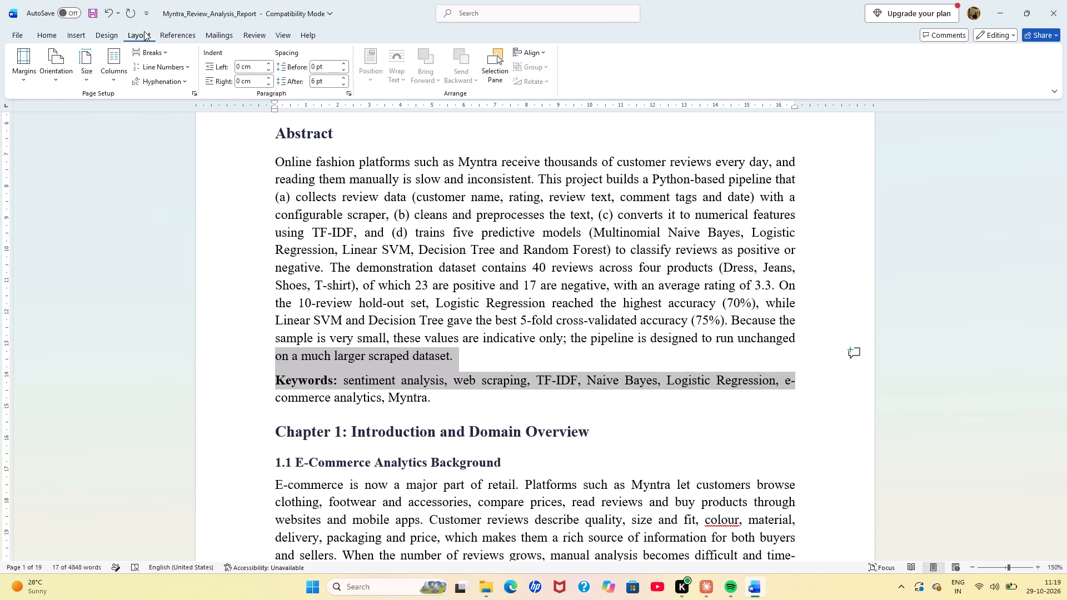
{"action": "left_click", "coordinate": [341, 76]}
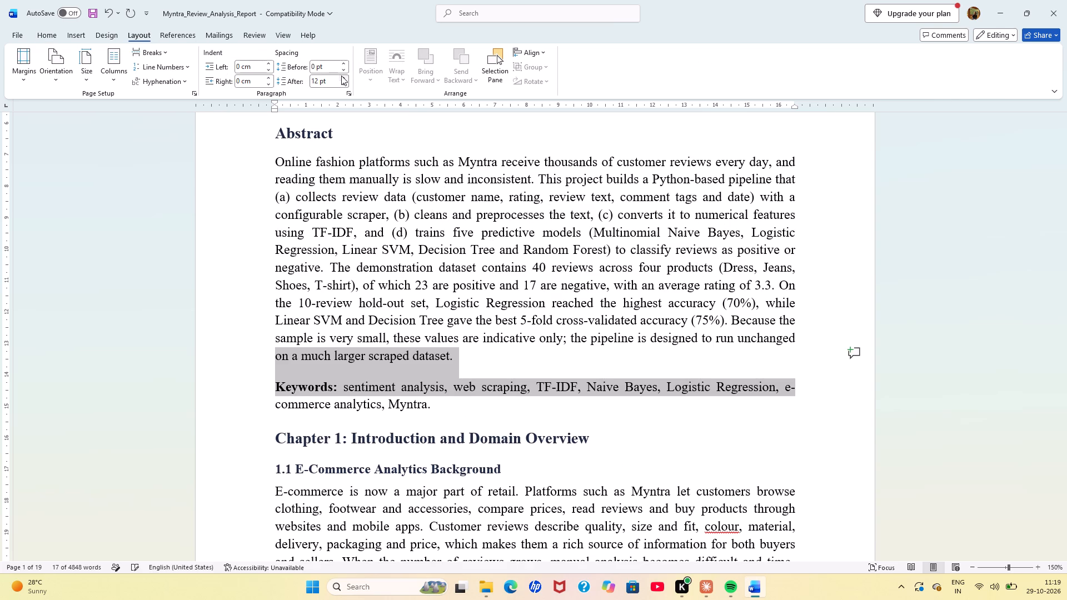
{"action": "double_click", "coordinate": [342, 81]}
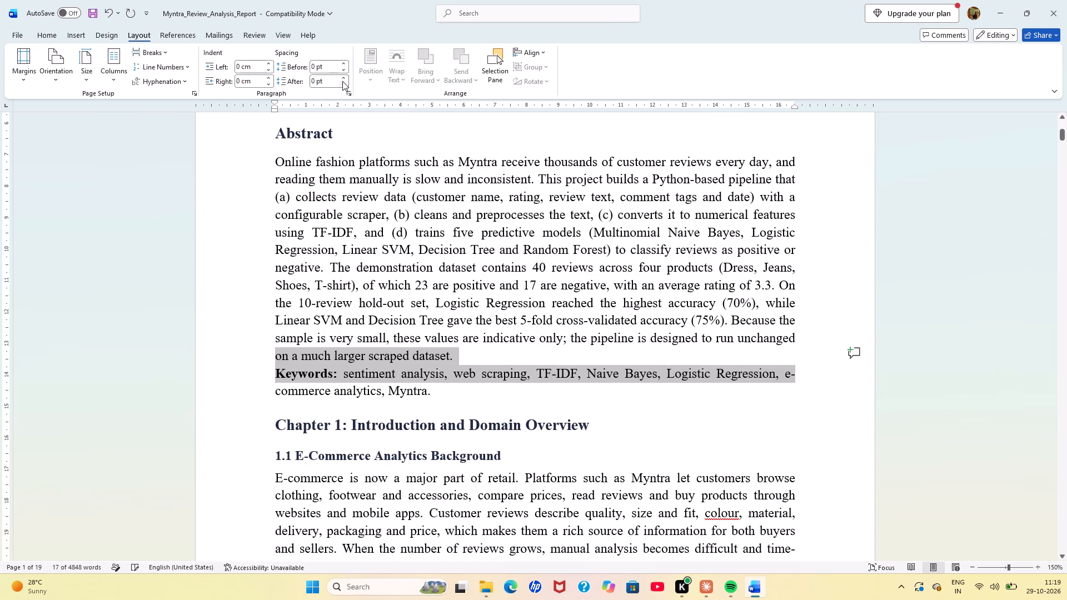
{"action": "left_click", "coordinate": [471, 381]}
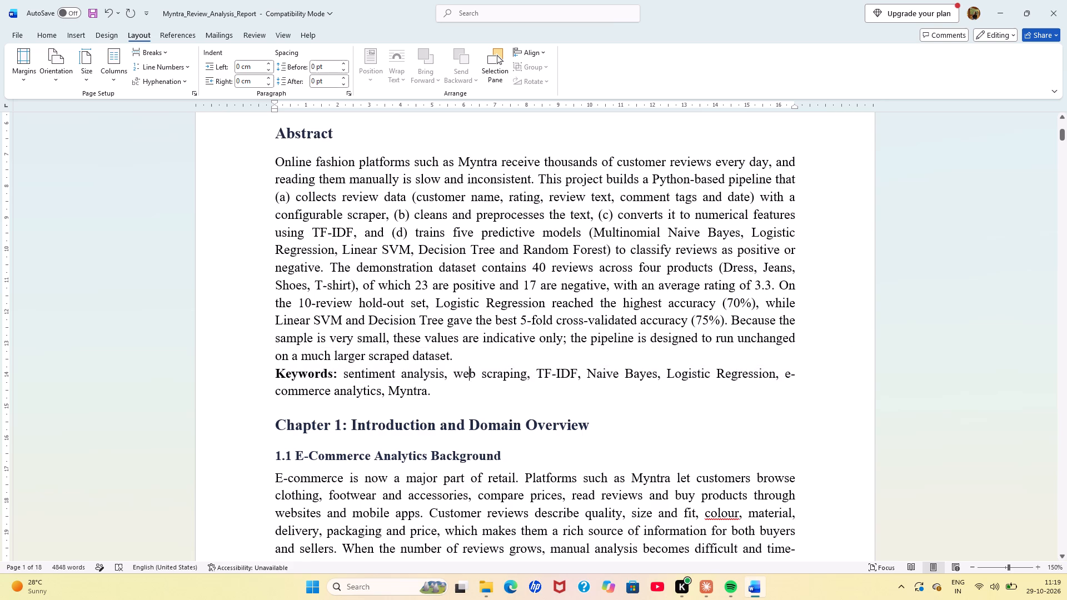
{"action": "scroll", "coordinate": [435, 235], "scroll_direction": "up", "scroll_amount": 2}
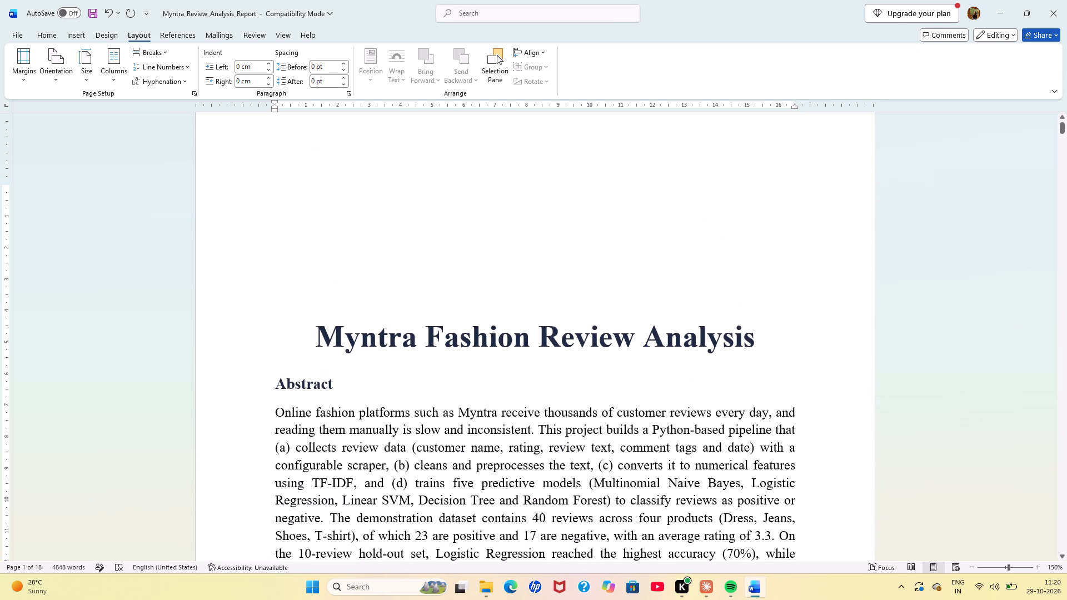
{"action": "scroll", "coordinate": [316, 326], "scroll_direction": "up", "scroll_amount": 1}
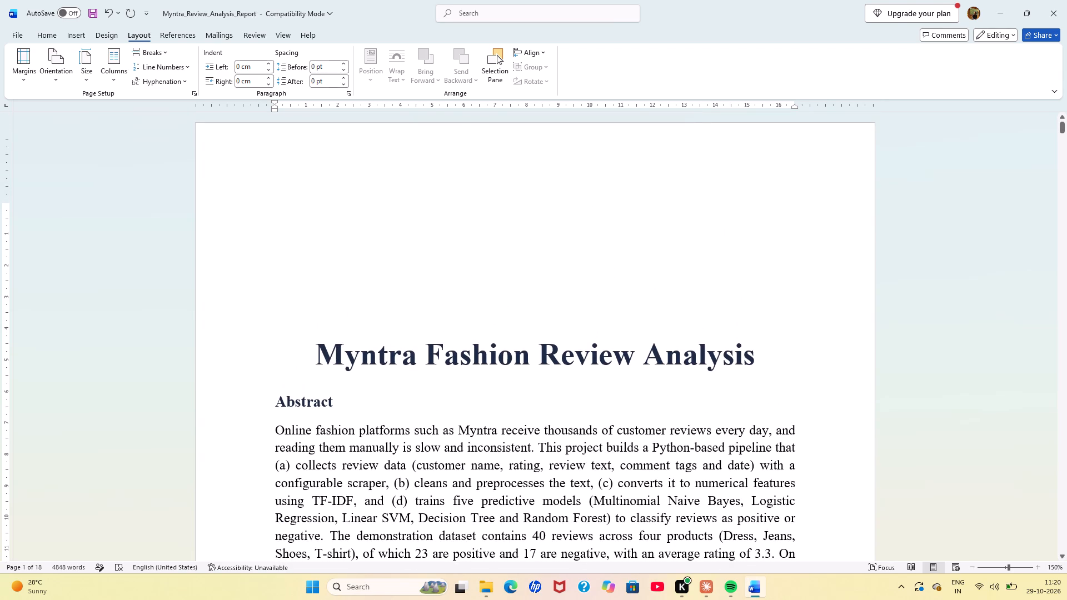
{"action": "key", "text": "Print"}
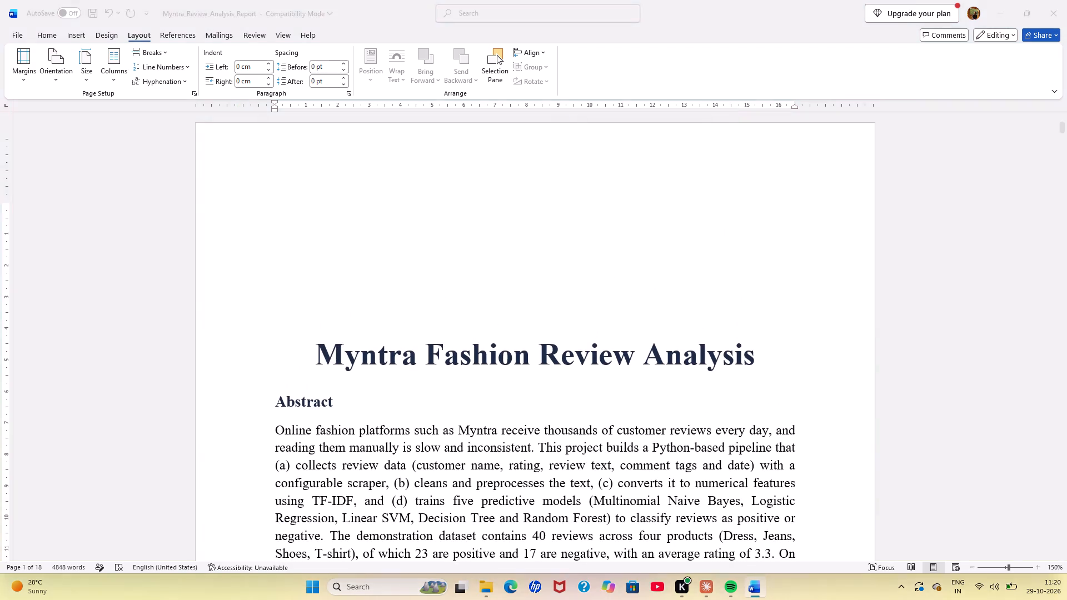
{"action": "left_click_drag", "start_coordinate": [233, 135], "coordinate": [851, 520]}
{"action": "scroll", "coordinate": [391, 169], "scroll_direction": "right", "scroll_amount": 6}
{"action": "scroll", "coordinate": [815, 501], "scroll_direction": "right", "scroll_amount": 1}
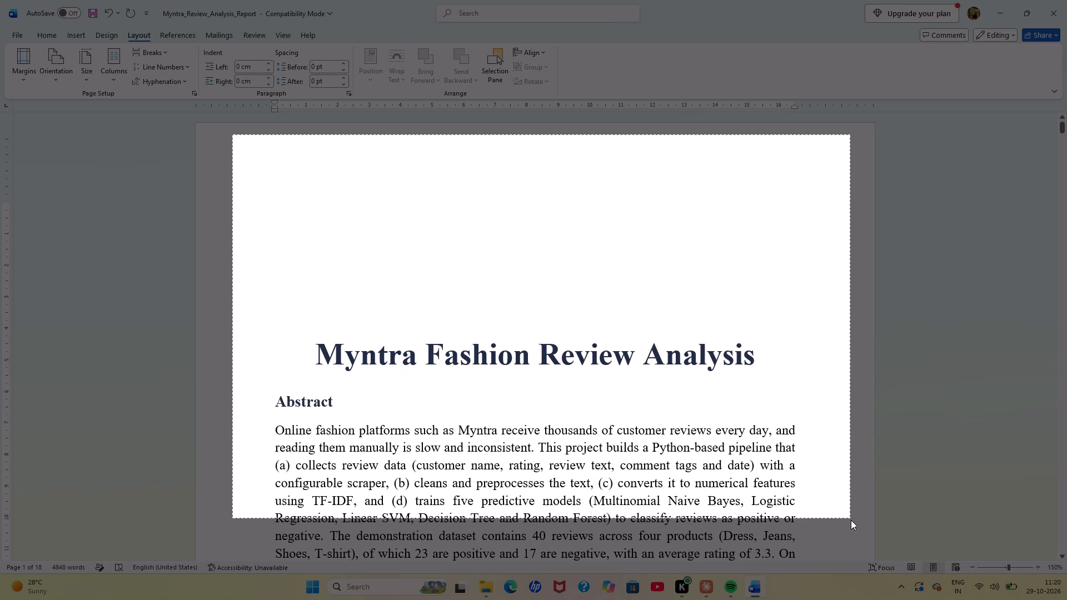
{"action": "scroll", "coordinate": [851, 520], "scroll_direction": "right", "scroll_amount": 1}
{"action": "left_click_drag", "start_coordinate": [851, 520], "coordinate": [850, 519]}
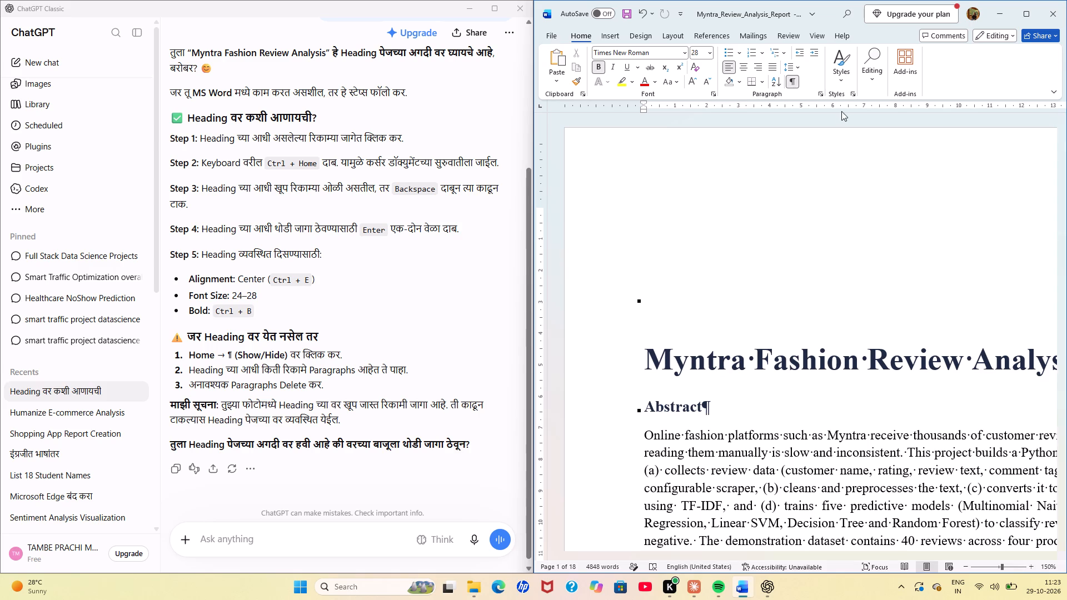
Undo the title's alignment change and the preceding edits around the Keywords paragraph, redoing the last one undone.
{"action": "key", "text": "ctrl+z"}
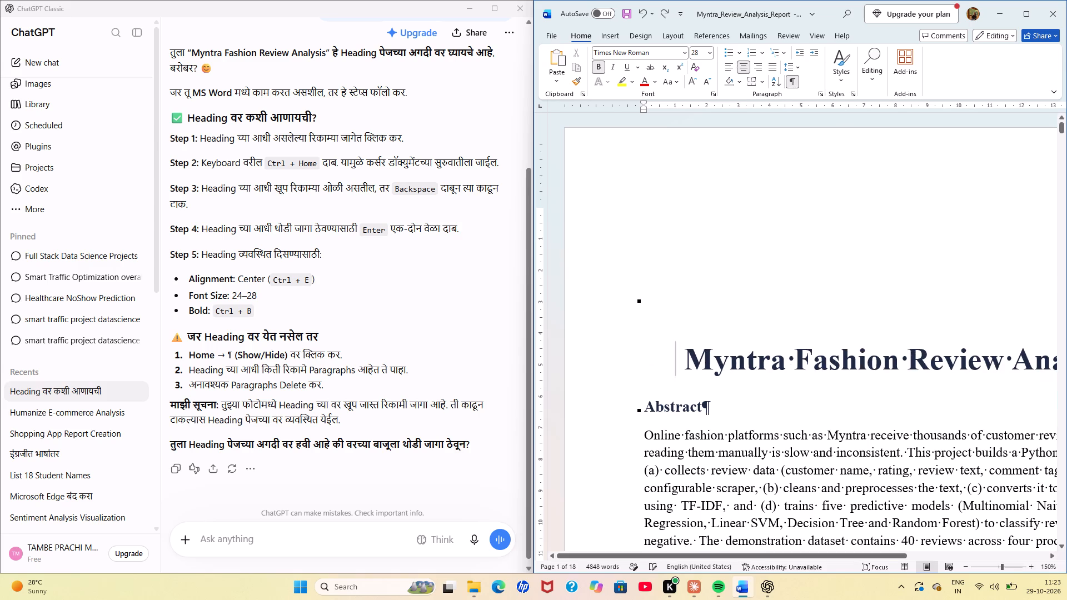
{"action": "key", "text": "ctrl+z"}
{"action": "key", "text": "ctrl+z"}
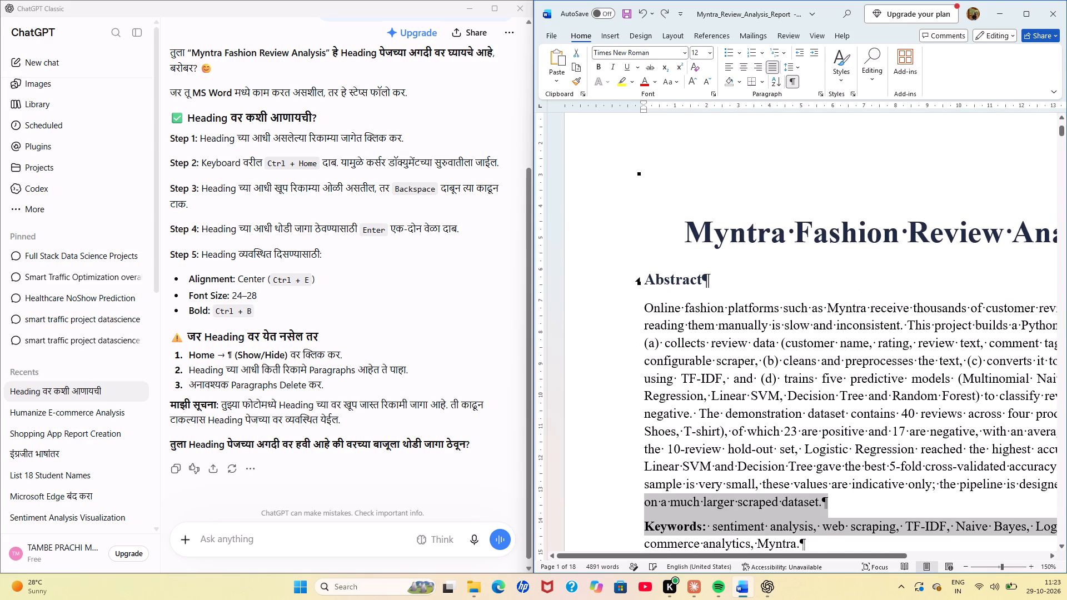
{"action": "key", "text": "ctrl+z"}
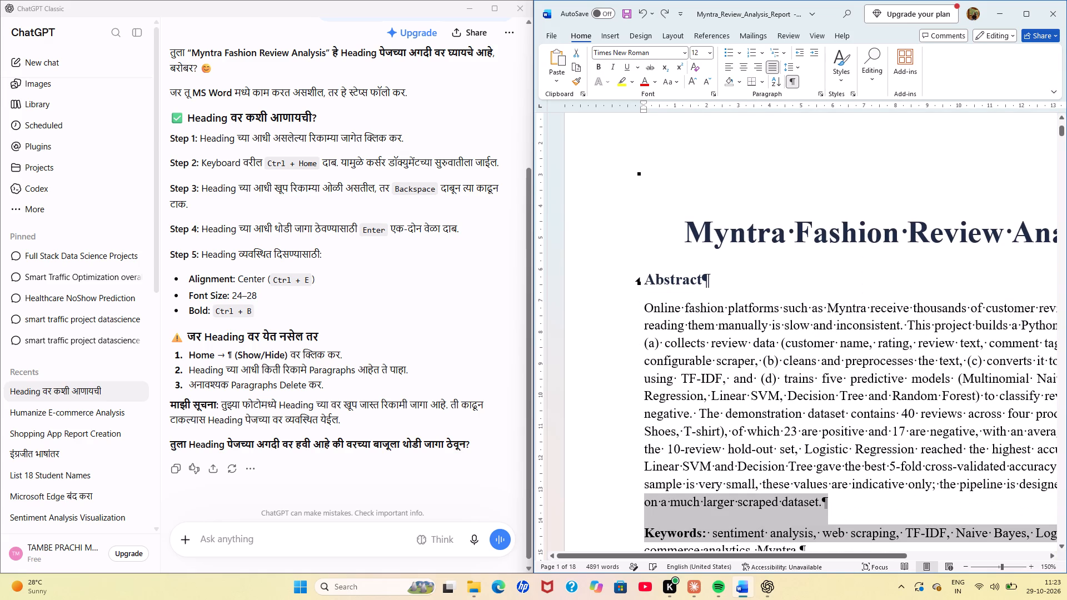
{"action": "key", "text": "ctrl+y"}
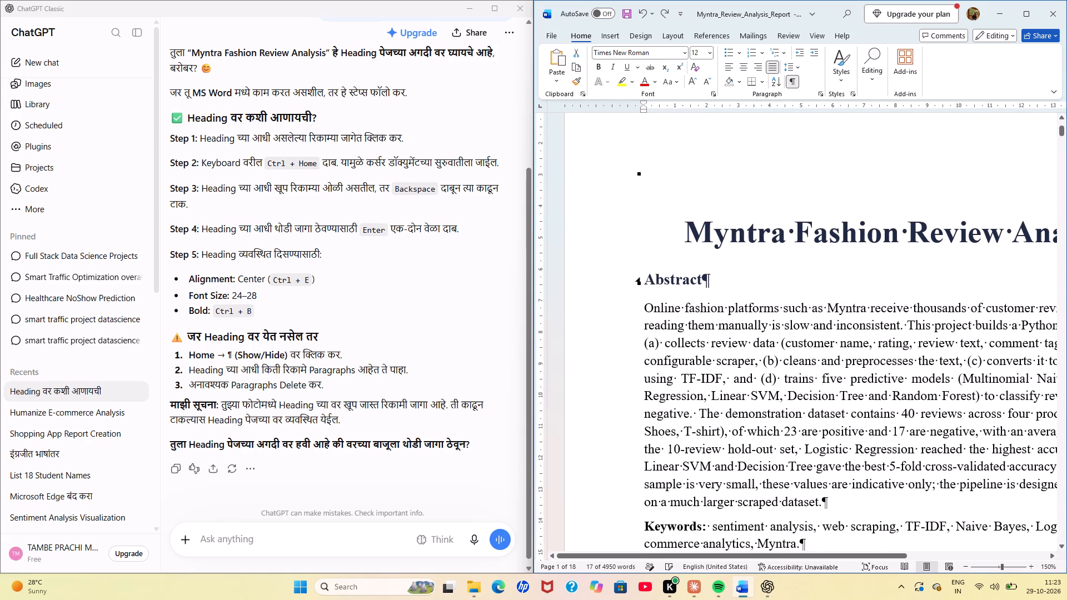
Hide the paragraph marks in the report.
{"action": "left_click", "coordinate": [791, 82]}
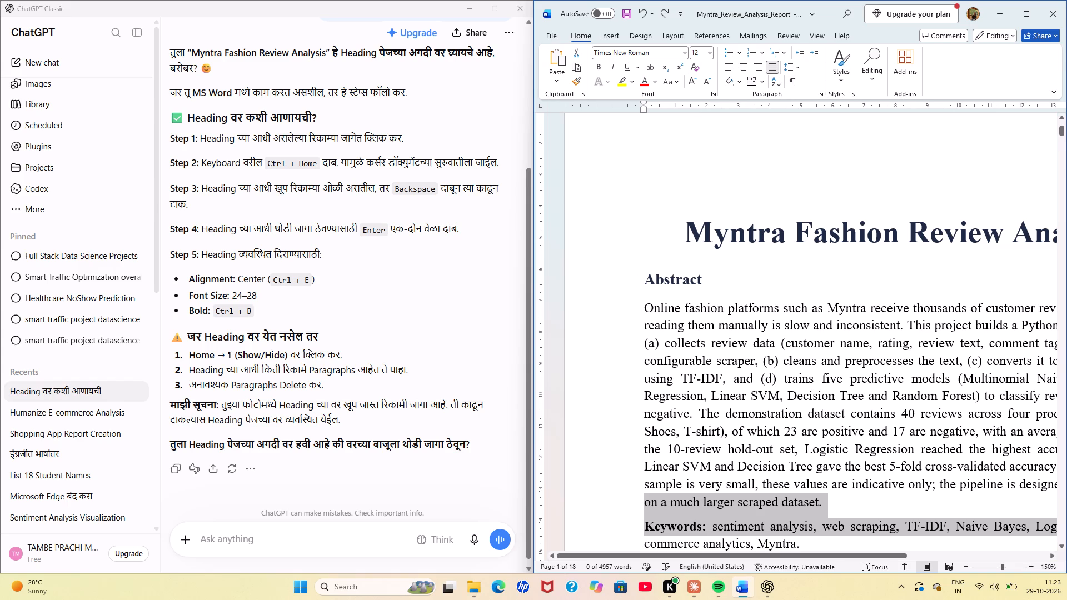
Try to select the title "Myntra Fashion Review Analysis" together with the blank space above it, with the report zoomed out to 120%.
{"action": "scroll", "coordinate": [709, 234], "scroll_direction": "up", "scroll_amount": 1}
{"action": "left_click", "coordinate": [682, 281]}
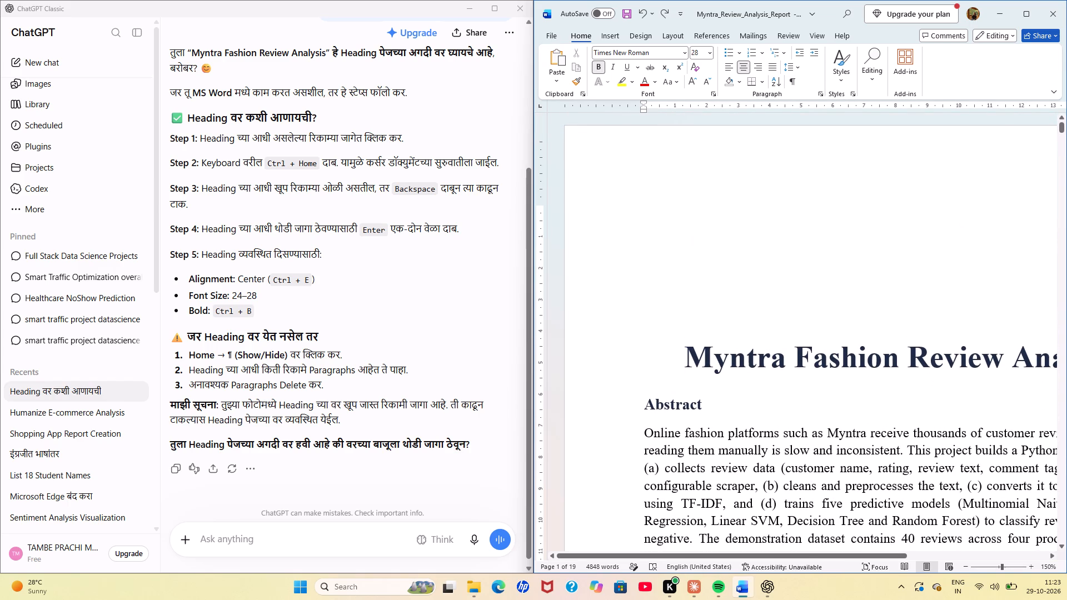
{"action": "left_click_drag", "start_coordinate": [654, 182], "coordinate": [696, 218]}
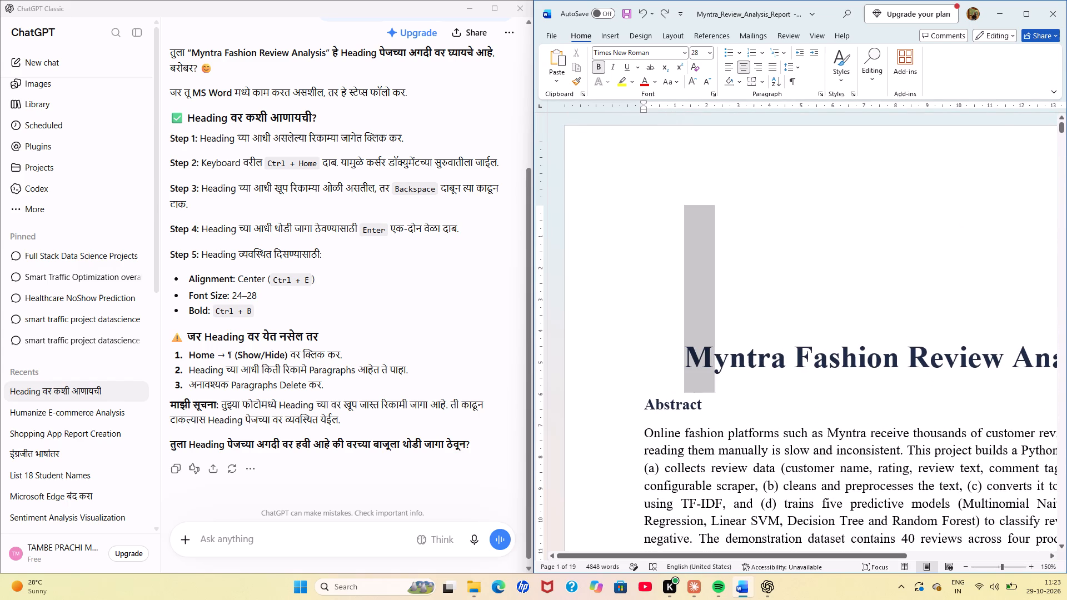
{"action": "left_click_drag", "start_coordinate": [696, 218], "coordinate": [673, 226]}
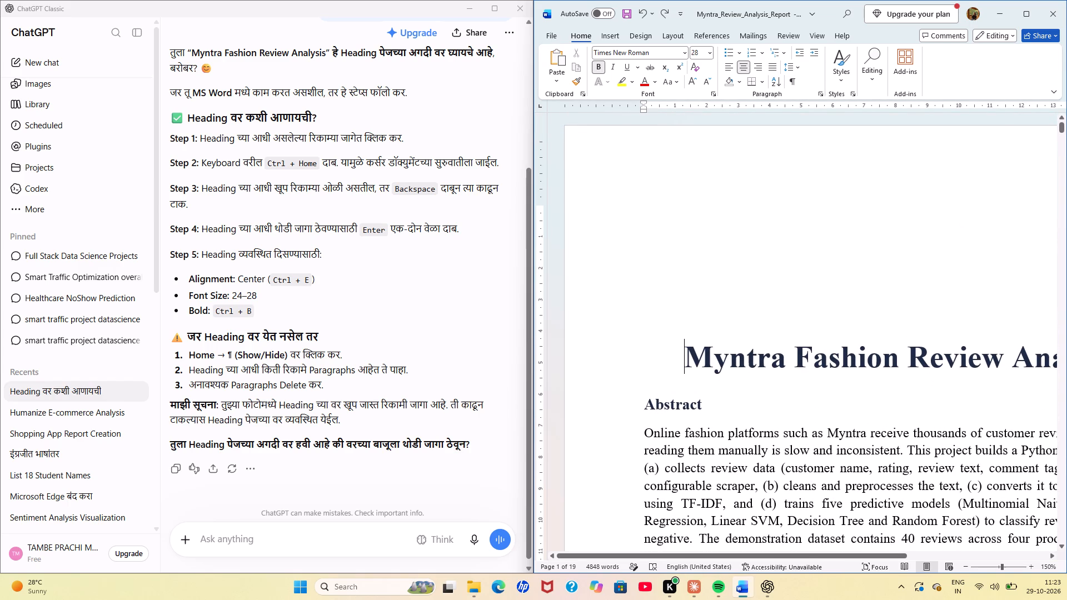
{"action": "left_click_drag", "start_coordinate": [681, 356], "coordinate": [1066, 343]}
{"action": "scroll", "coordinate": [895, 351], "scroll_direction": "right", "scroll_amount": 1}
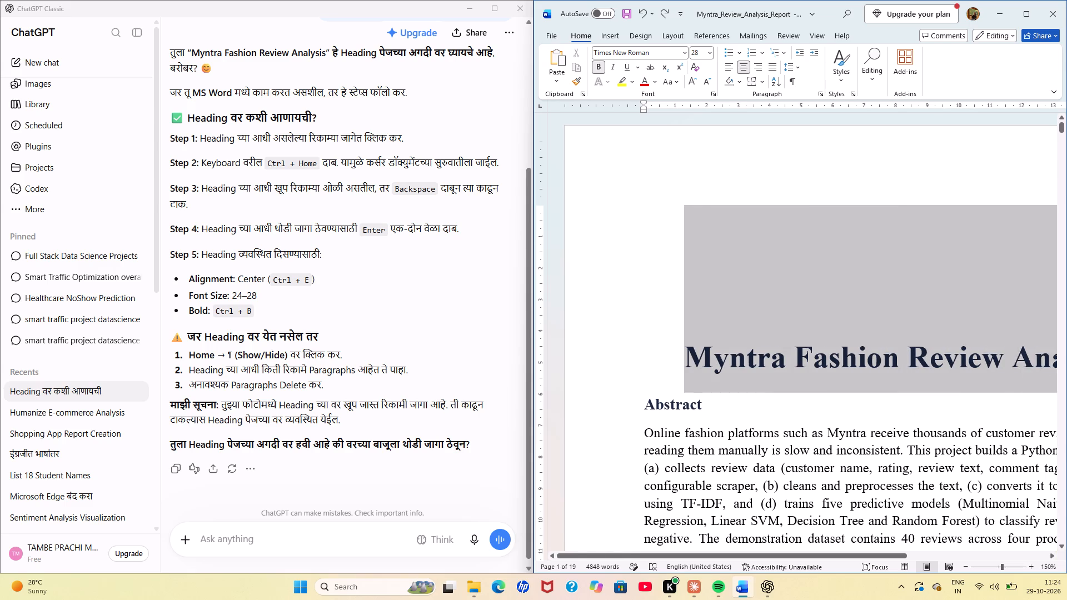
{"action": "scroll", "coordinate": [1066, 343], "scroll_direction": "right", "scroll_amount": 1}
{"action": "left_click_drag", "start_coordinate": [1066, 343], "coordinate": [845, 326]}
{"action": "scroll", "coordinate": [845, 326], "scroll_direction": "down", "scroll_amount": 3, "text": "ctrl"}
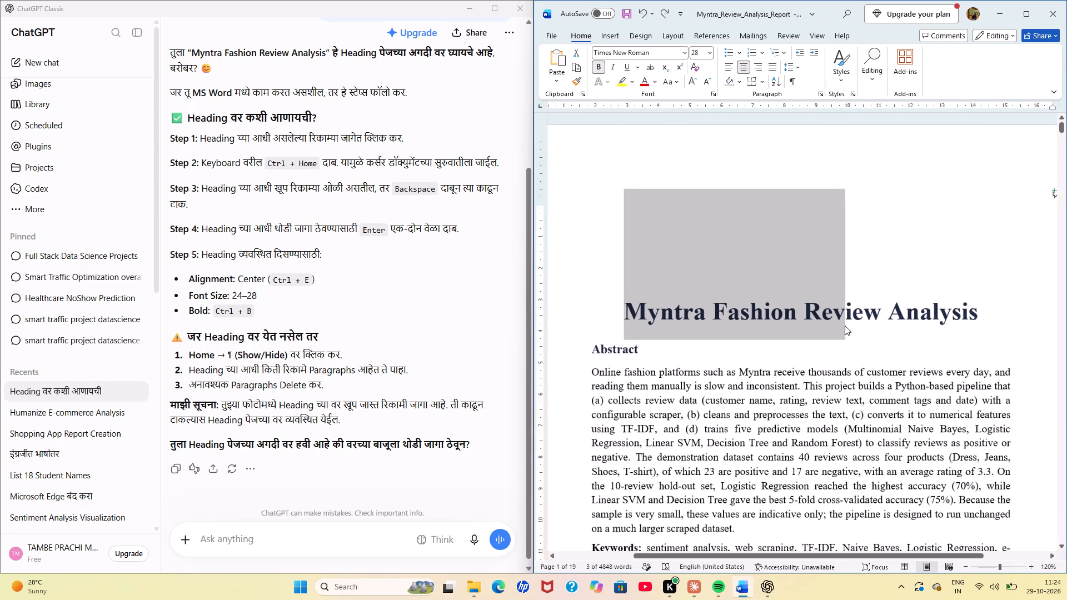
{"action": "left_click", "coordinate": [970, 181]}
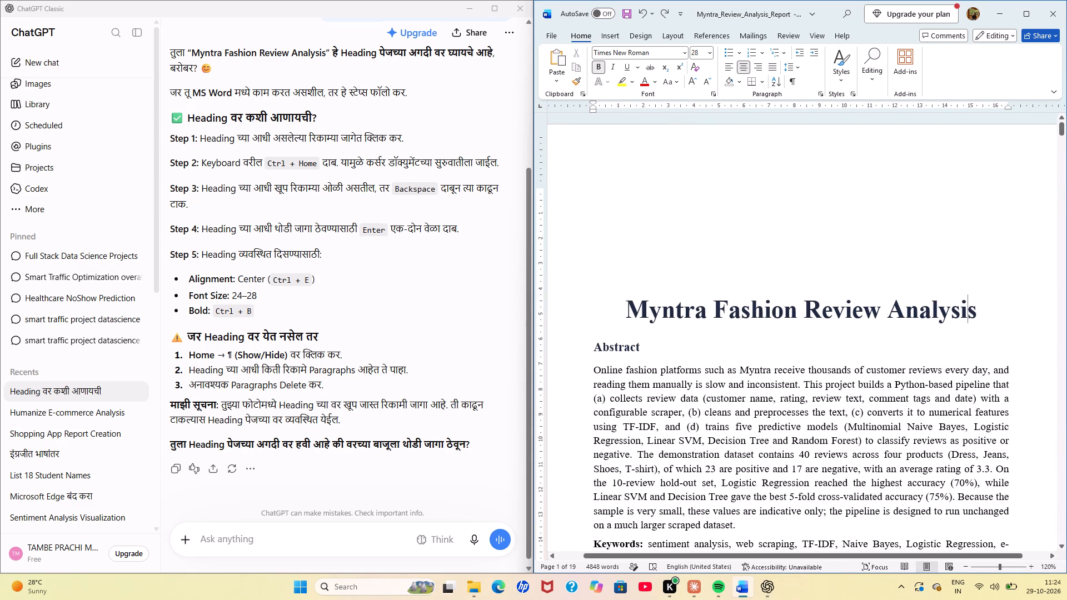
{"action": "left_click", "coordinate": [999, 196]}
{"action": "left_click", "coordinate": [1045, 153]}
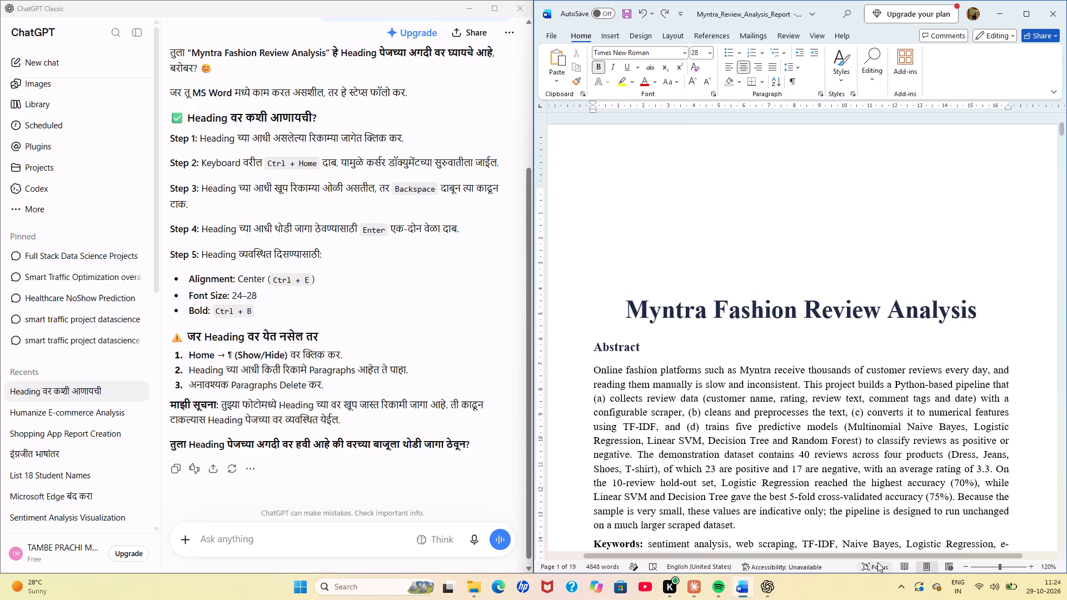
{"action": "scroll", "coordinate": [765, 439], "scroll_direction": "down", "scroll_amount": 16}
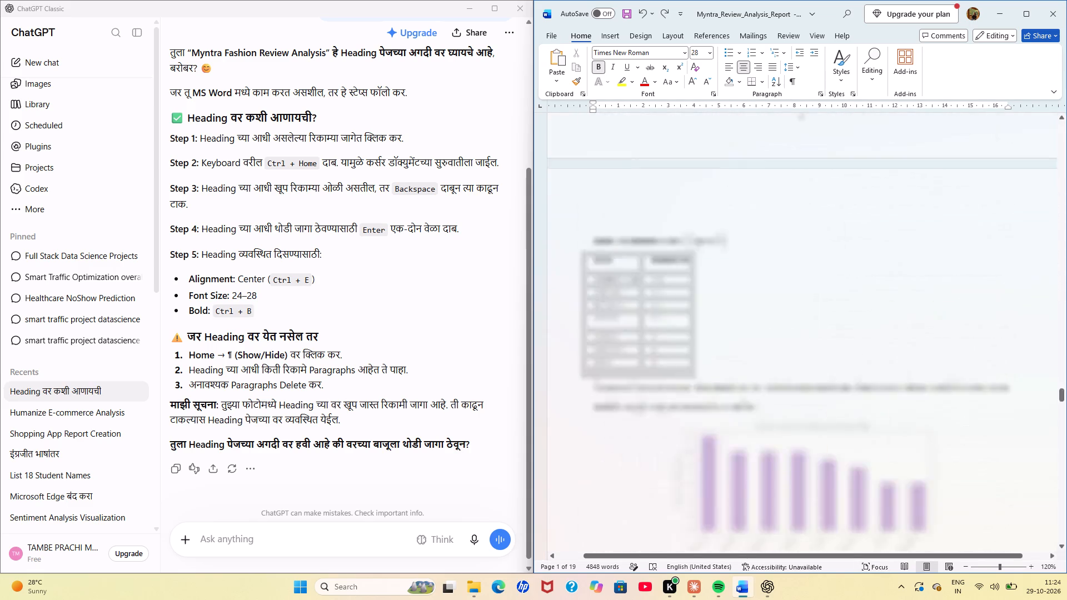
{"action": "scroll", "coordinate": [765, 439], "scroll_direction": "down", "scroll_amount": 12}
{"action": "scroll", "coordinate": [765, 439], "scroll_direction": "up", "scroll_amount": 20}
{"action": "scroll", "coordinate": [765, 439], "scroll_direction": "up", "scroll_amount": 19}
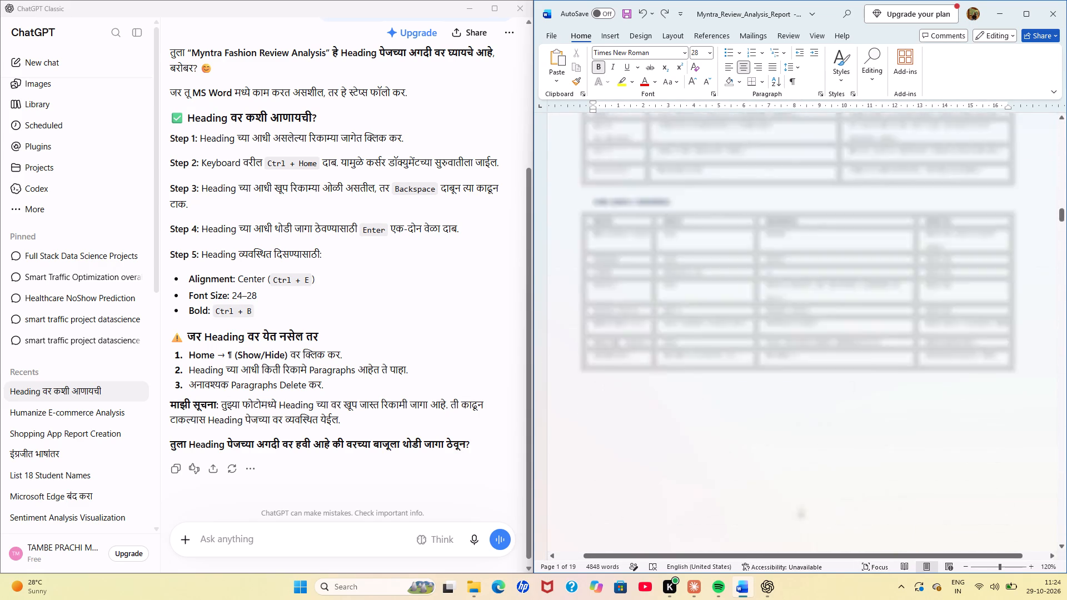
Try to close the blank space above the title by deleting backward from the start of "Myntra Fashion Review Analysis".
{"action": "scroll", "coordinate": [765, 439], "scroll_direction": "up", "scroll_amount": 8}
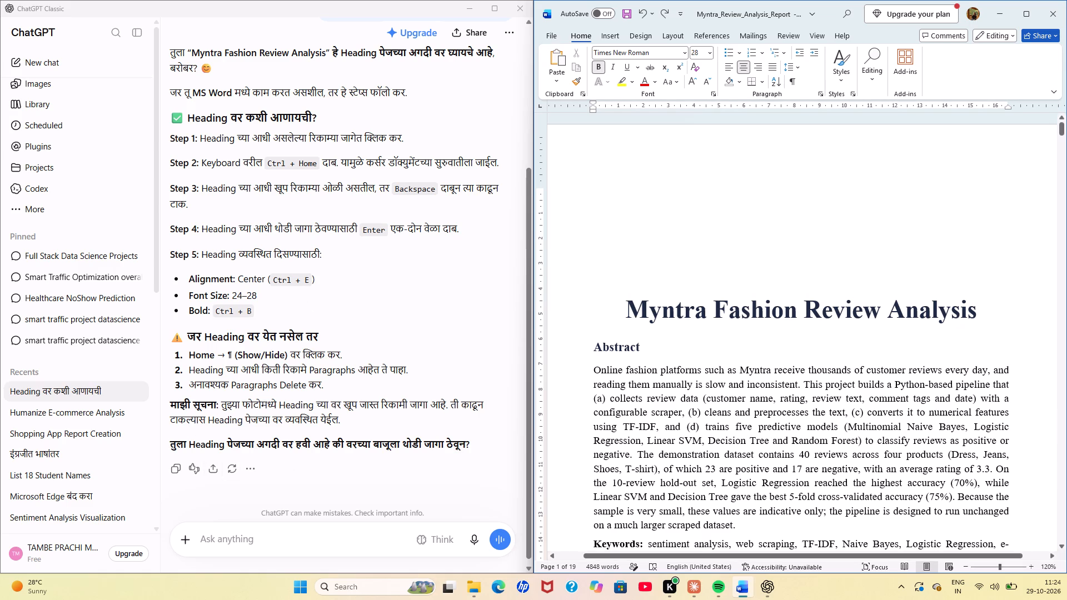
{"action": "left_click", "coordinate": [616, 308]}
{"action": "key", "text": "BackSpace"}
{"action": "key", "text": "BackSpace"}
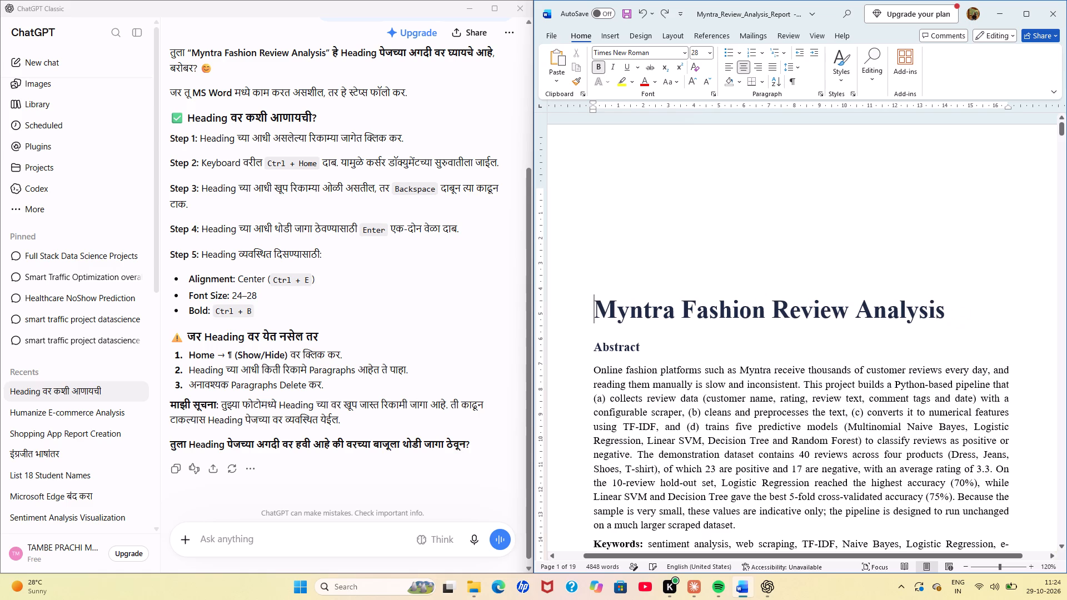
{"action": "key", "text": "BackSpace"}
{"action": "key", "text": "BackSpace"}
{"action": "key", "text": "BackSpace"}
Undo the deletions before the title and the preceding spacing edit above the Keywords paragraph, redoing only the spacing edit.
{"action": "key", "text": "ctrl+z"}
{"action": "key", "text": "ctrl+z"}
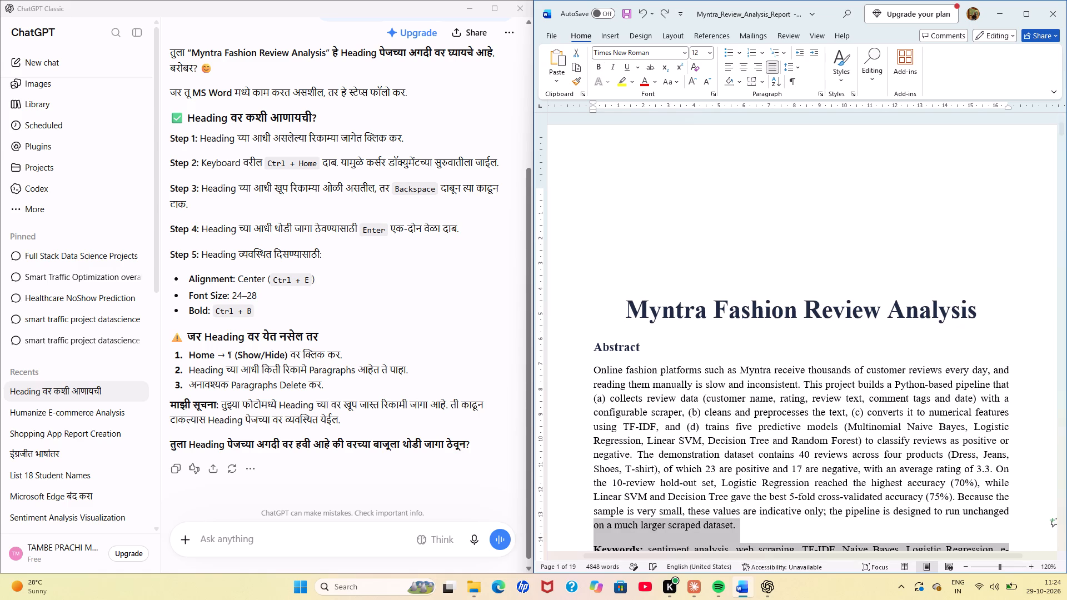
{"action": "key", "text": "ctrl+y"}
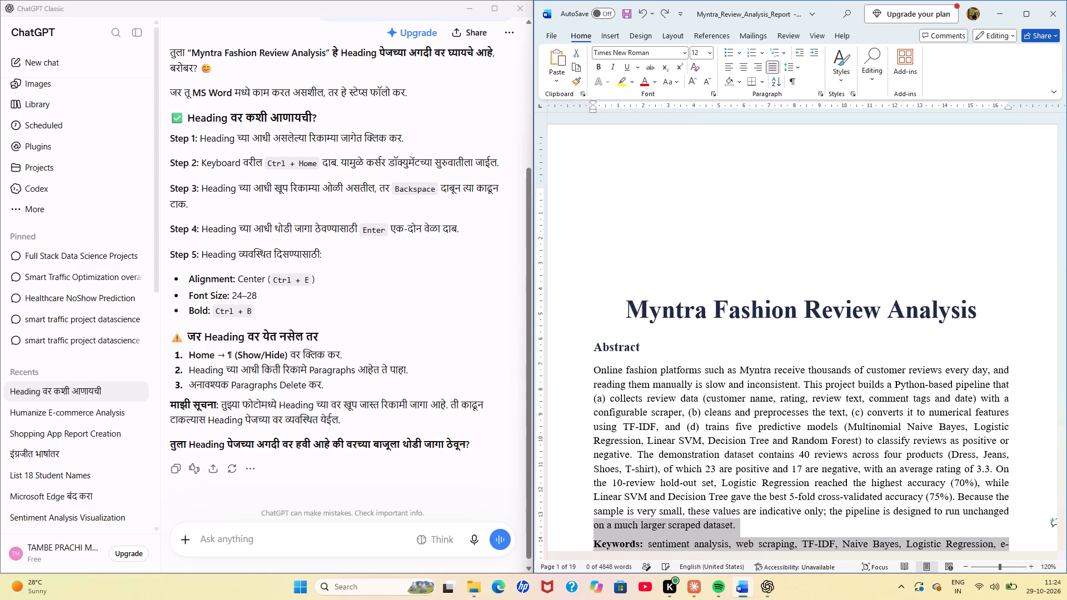
Maximize the report window and look over the title page and the start of the second page.
{"action": "left_click", "coordinate": [1020, 9]}
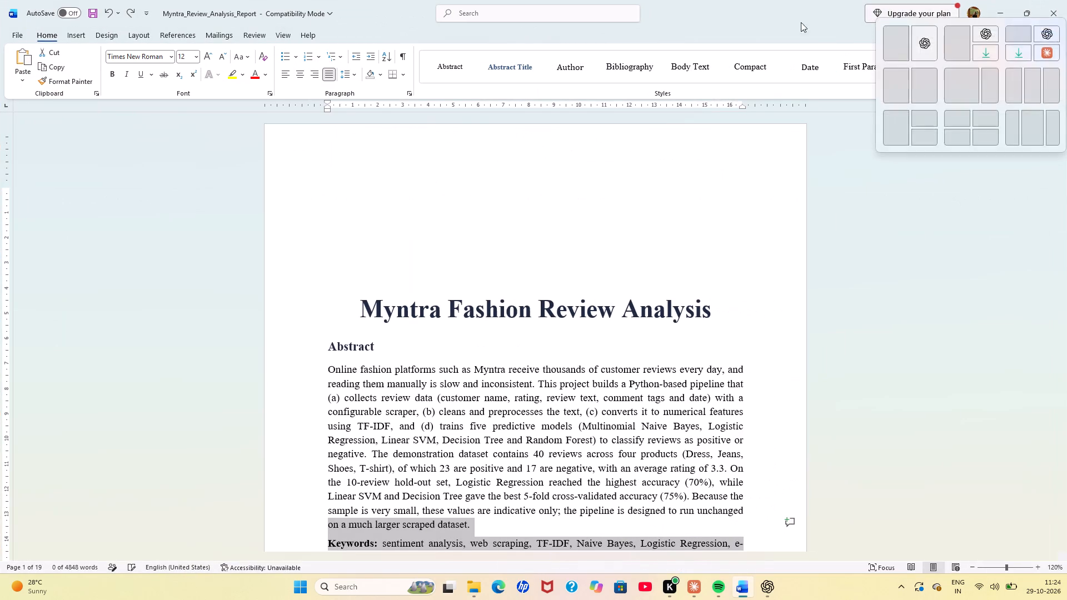
{"action": "scroll", "coordinate": [456, 485], "scroll_direction": "down", "scroll_amount": 1}
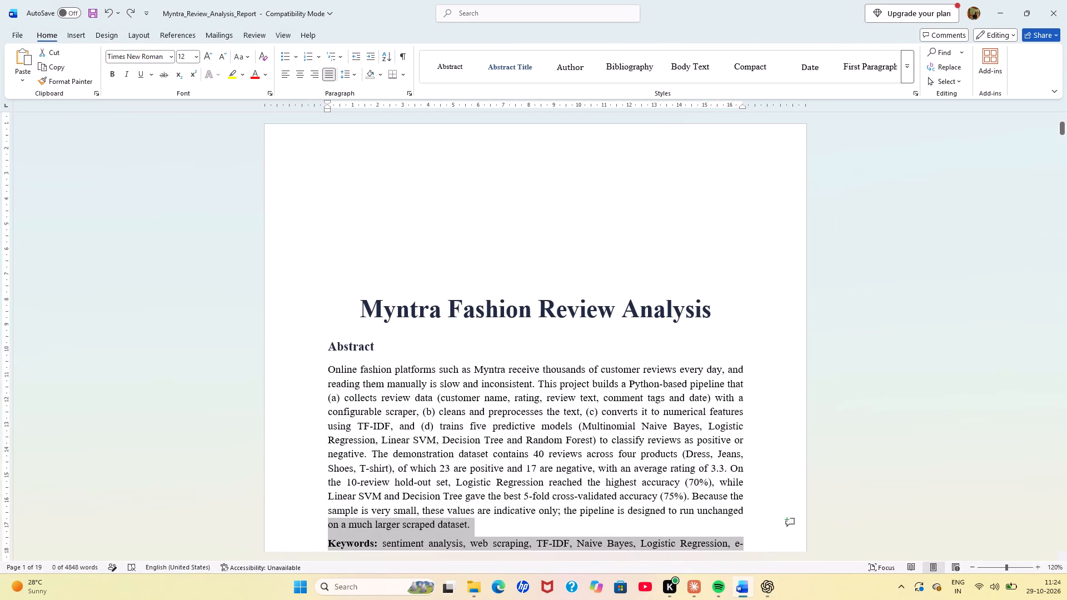
{"action": "scroll", "coordinate": [456, 485], "scroll_direction": "down", "scroll_amount": 2}
{"action": "scroll", "coordinate": [417, 249], "scroll_direction": "right", "scroll_amount": 1}
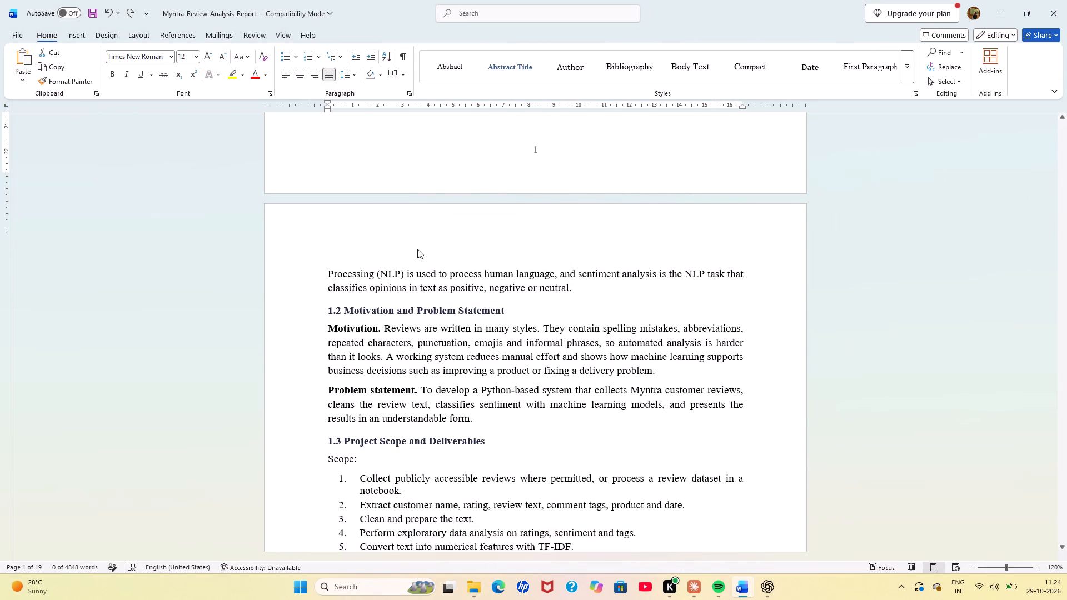
{"action": "scroll", "coordinate": [417, 249], "scroll_direction": "right", "scroll_amount": 2}
{"action": "scroll", "coordinate": [417, 249], "scroll_direction": "up", "scroll_amount": 5}
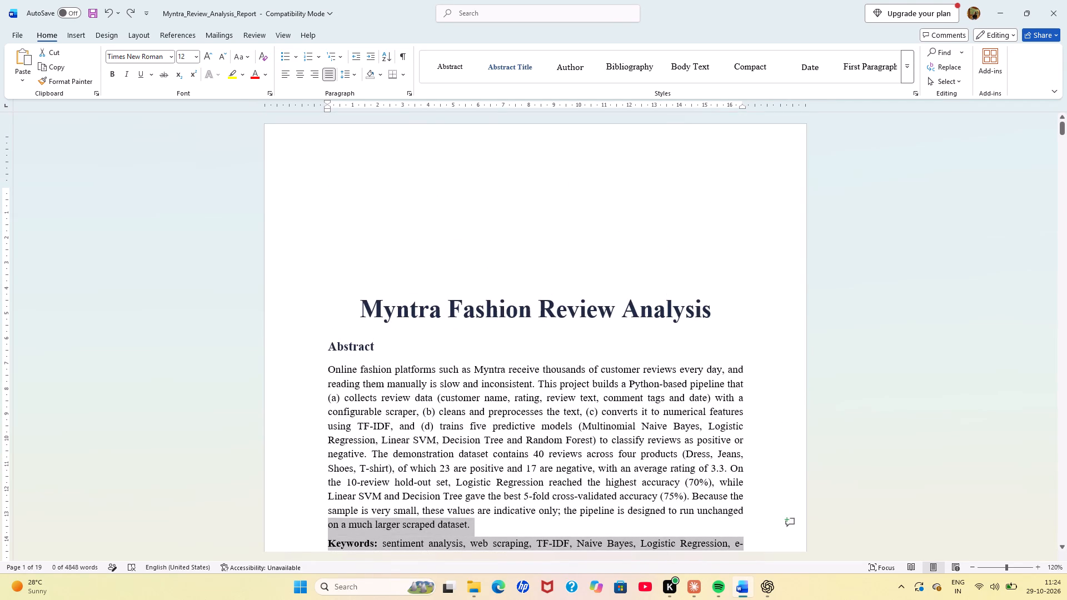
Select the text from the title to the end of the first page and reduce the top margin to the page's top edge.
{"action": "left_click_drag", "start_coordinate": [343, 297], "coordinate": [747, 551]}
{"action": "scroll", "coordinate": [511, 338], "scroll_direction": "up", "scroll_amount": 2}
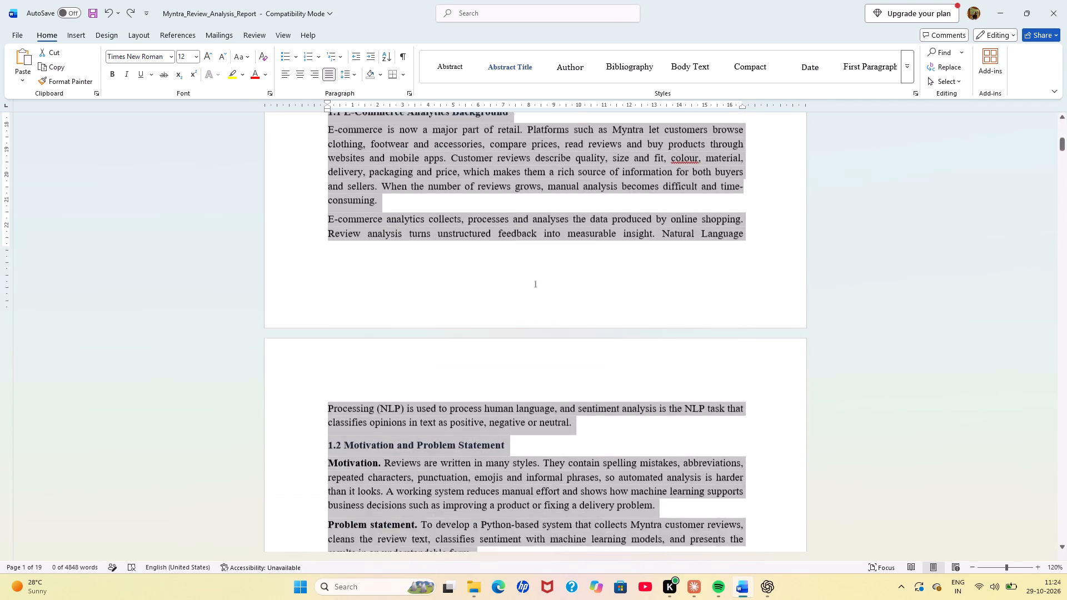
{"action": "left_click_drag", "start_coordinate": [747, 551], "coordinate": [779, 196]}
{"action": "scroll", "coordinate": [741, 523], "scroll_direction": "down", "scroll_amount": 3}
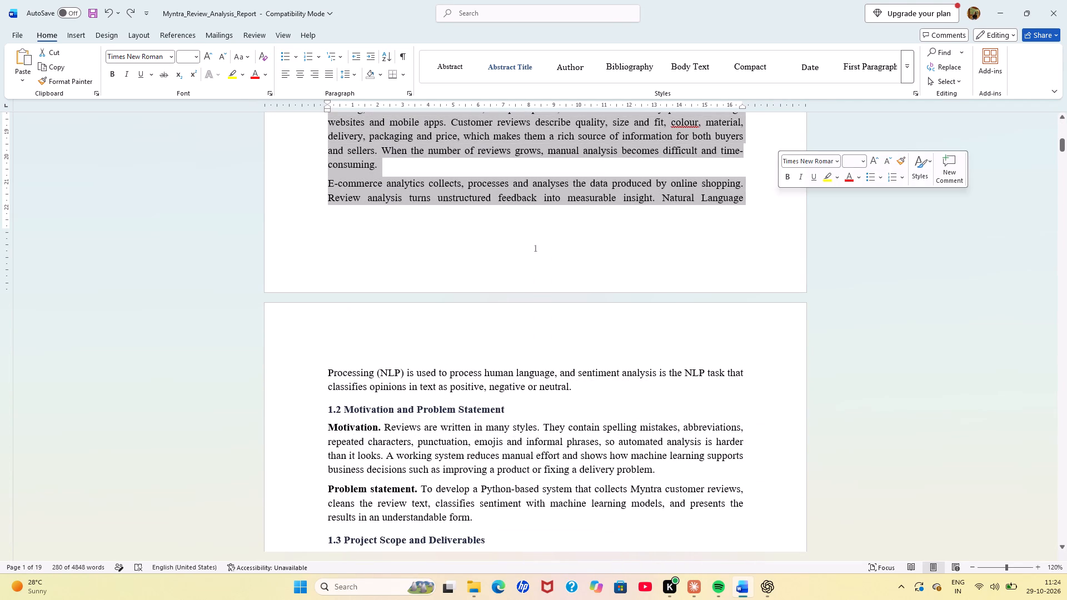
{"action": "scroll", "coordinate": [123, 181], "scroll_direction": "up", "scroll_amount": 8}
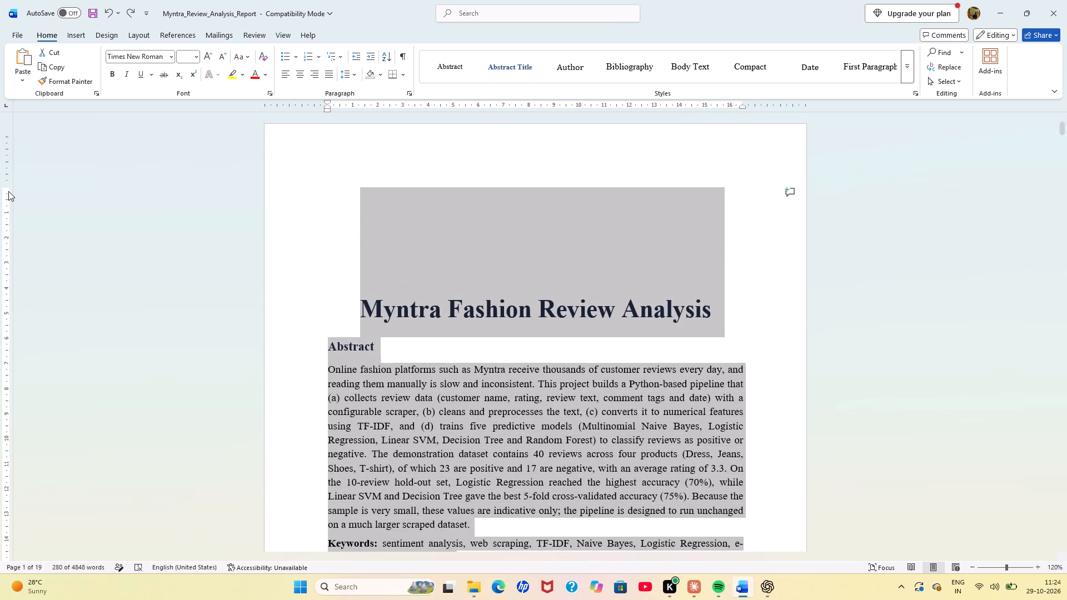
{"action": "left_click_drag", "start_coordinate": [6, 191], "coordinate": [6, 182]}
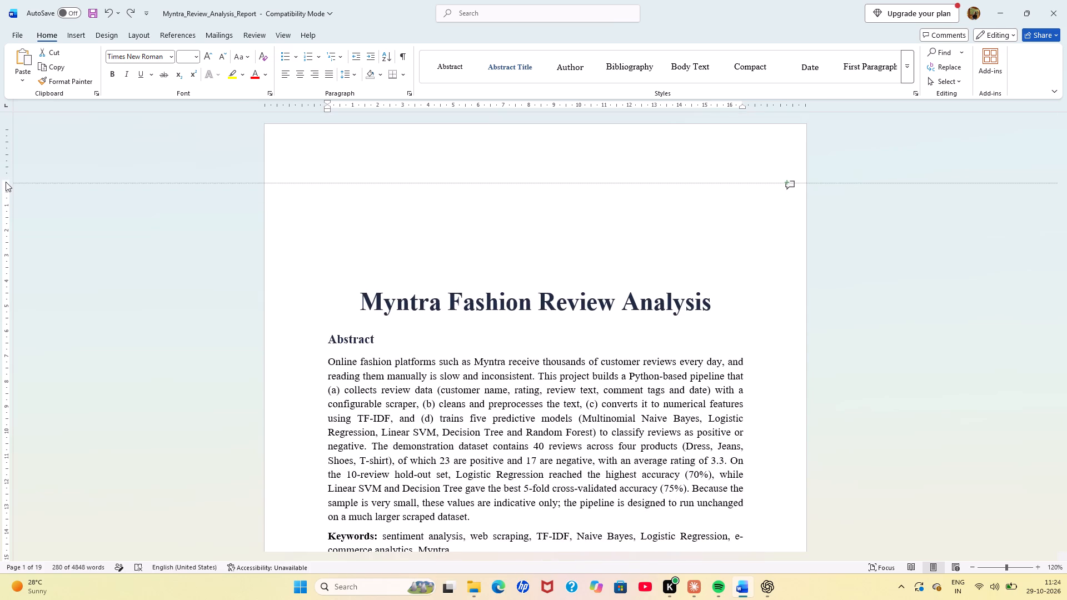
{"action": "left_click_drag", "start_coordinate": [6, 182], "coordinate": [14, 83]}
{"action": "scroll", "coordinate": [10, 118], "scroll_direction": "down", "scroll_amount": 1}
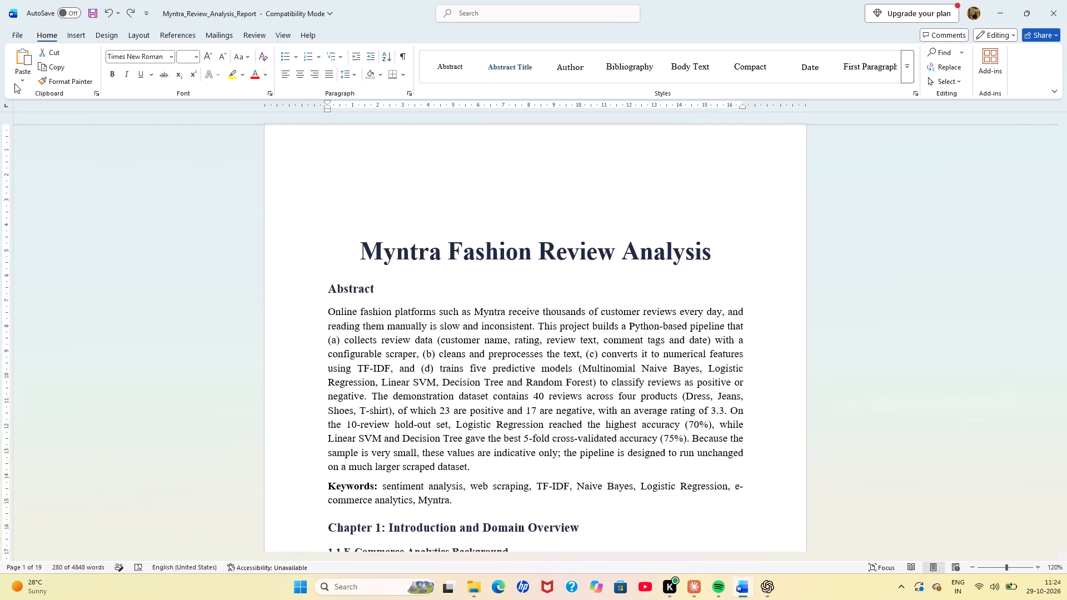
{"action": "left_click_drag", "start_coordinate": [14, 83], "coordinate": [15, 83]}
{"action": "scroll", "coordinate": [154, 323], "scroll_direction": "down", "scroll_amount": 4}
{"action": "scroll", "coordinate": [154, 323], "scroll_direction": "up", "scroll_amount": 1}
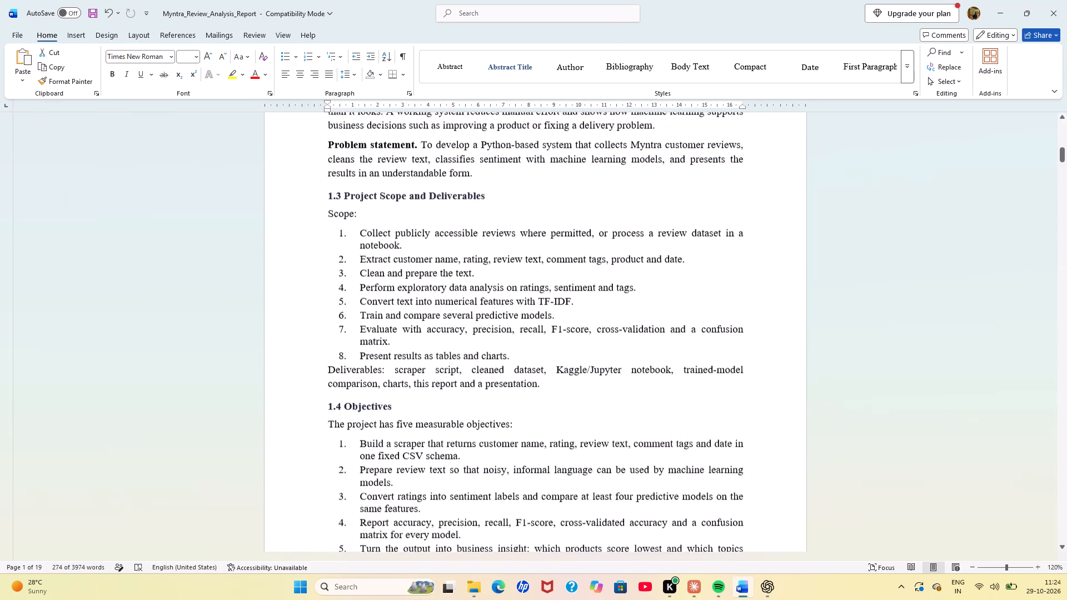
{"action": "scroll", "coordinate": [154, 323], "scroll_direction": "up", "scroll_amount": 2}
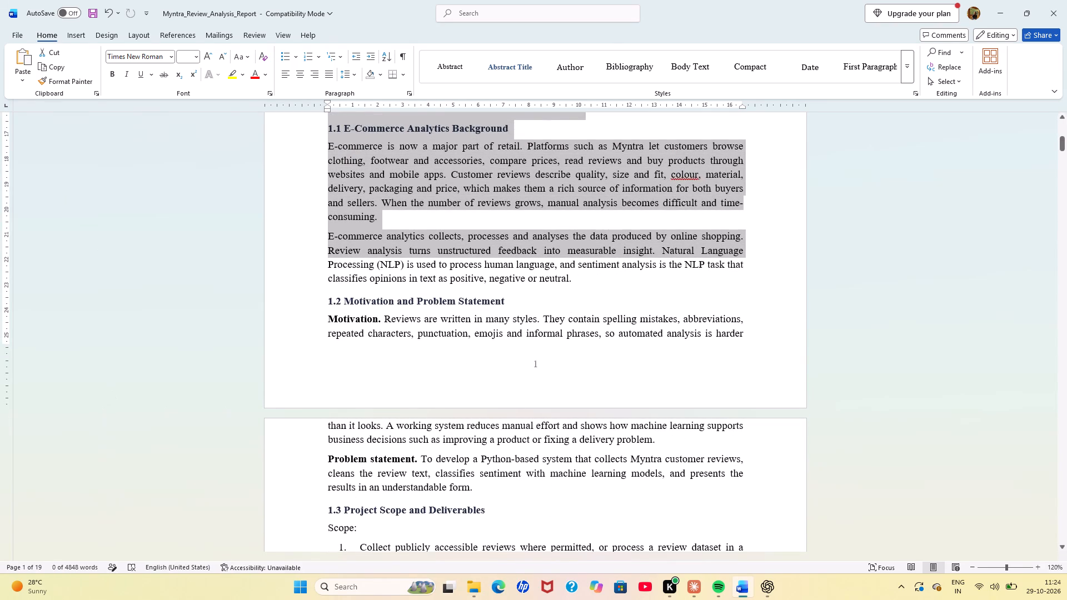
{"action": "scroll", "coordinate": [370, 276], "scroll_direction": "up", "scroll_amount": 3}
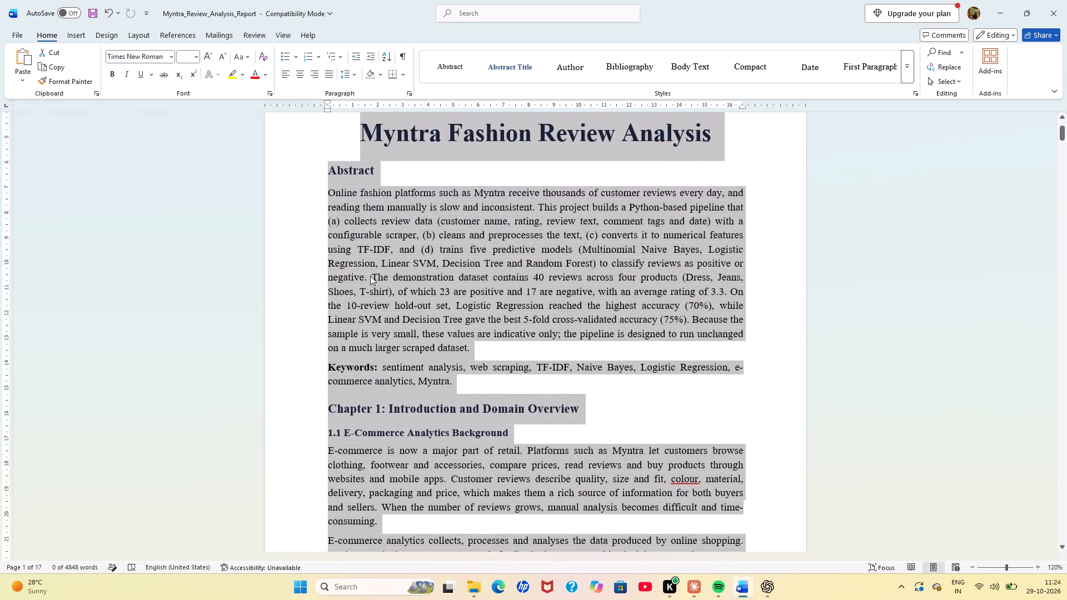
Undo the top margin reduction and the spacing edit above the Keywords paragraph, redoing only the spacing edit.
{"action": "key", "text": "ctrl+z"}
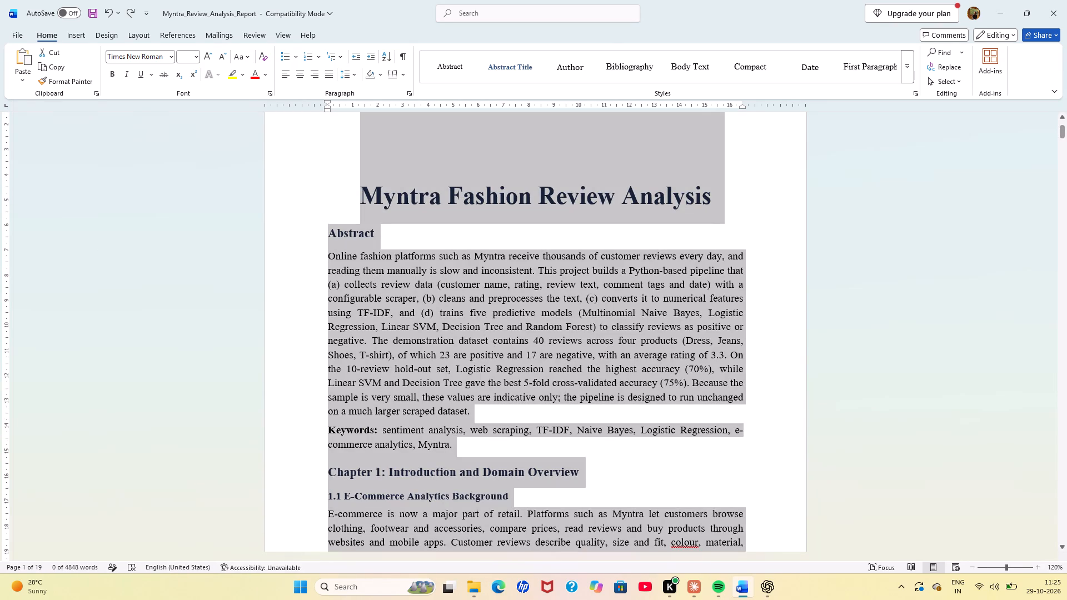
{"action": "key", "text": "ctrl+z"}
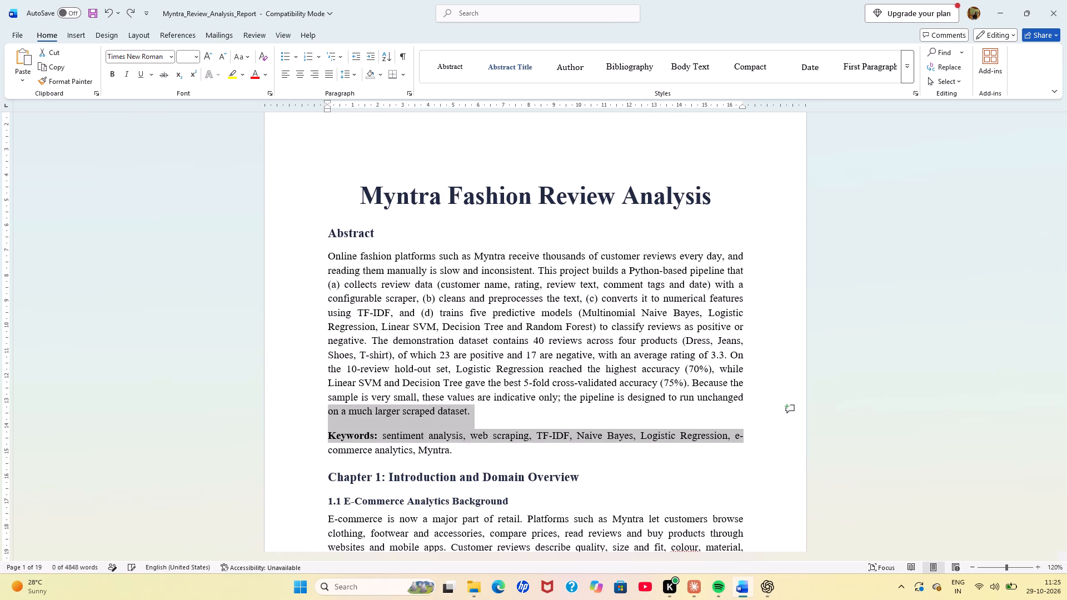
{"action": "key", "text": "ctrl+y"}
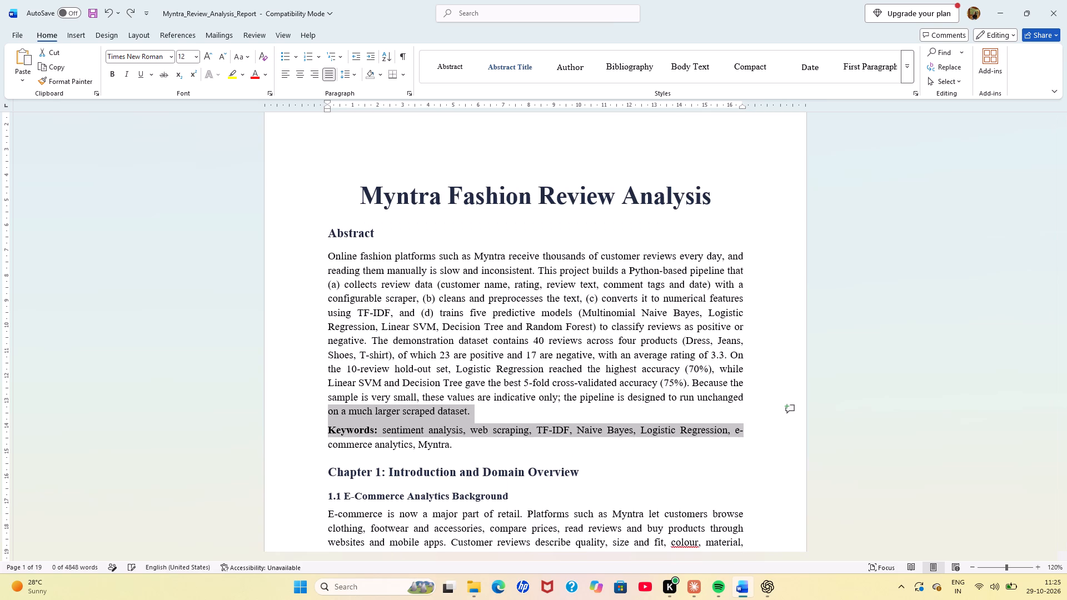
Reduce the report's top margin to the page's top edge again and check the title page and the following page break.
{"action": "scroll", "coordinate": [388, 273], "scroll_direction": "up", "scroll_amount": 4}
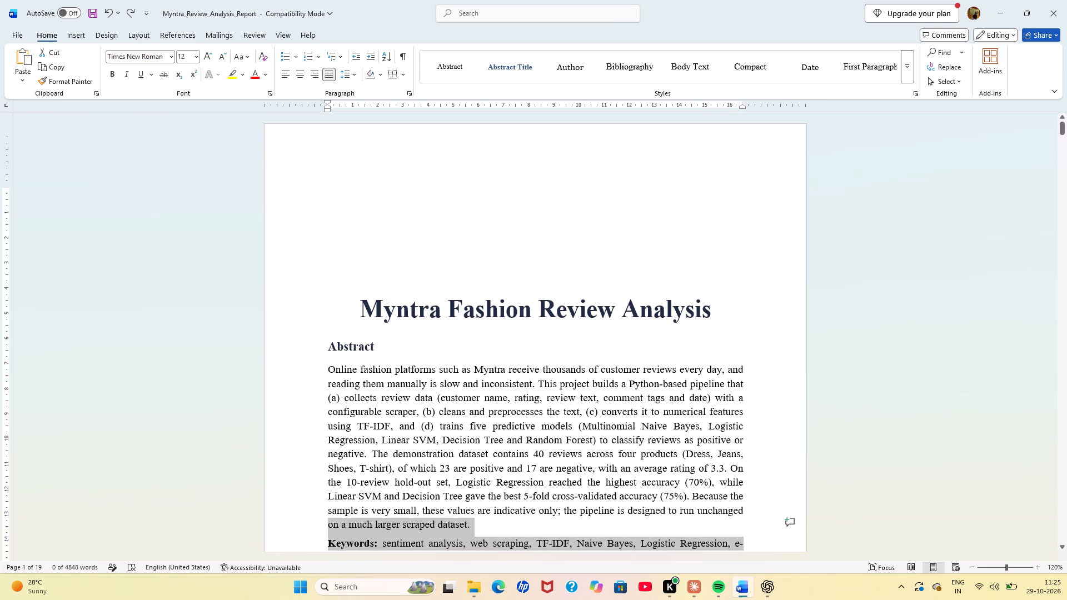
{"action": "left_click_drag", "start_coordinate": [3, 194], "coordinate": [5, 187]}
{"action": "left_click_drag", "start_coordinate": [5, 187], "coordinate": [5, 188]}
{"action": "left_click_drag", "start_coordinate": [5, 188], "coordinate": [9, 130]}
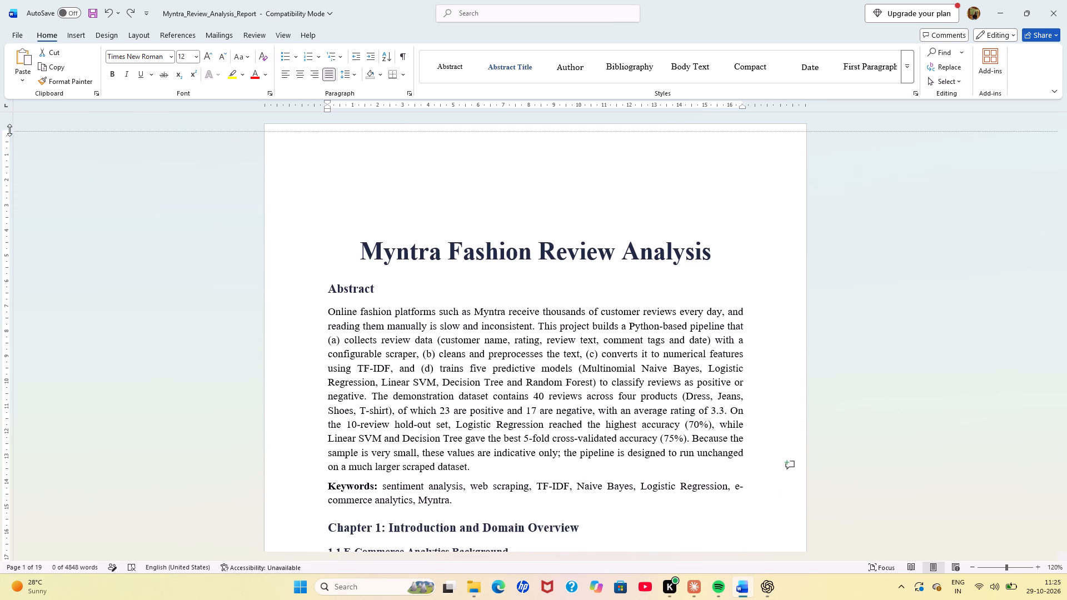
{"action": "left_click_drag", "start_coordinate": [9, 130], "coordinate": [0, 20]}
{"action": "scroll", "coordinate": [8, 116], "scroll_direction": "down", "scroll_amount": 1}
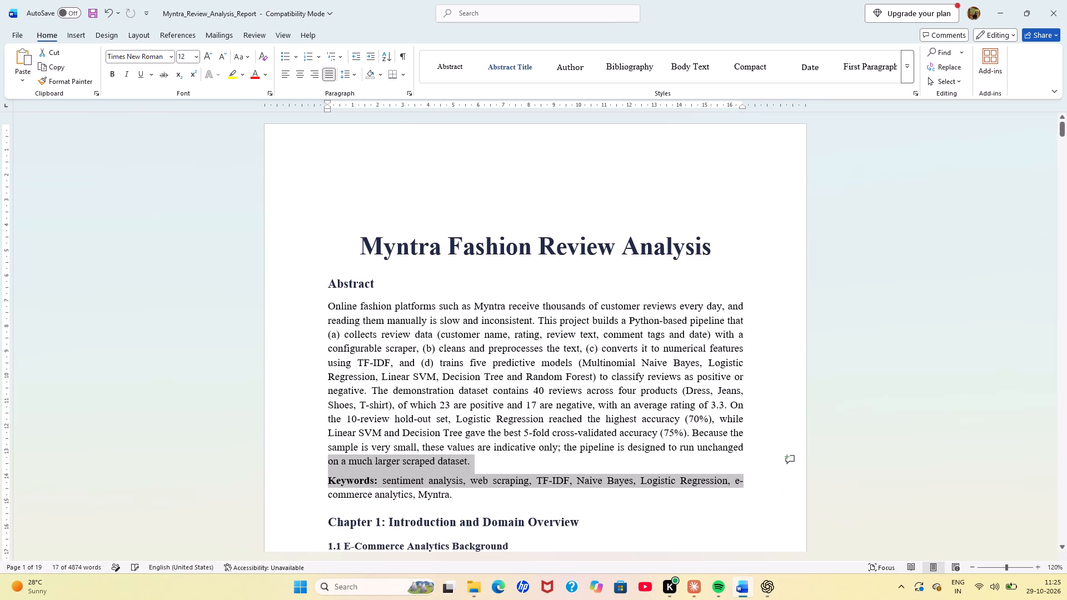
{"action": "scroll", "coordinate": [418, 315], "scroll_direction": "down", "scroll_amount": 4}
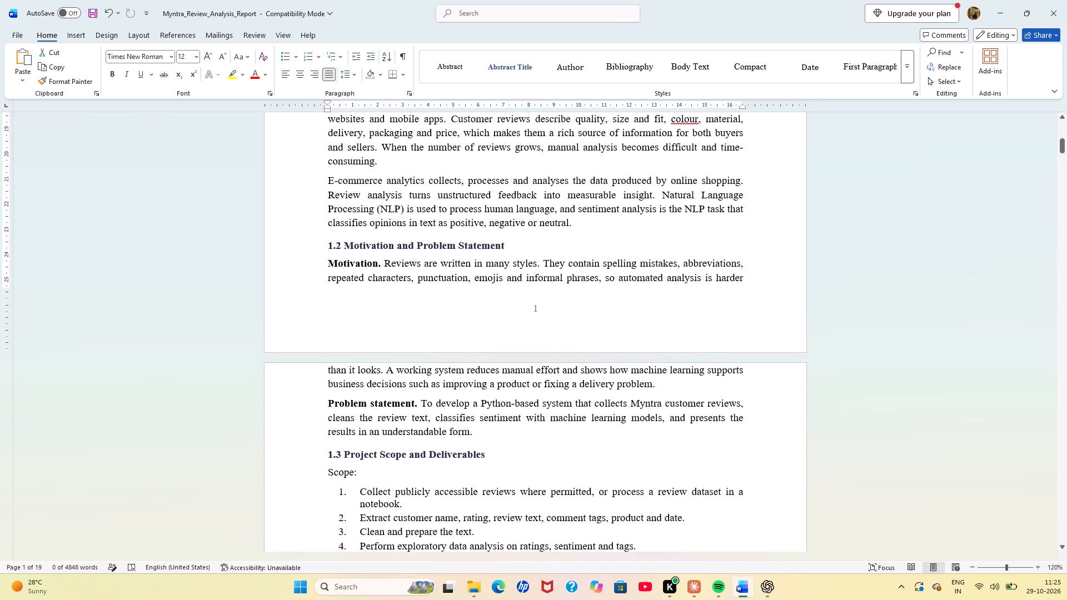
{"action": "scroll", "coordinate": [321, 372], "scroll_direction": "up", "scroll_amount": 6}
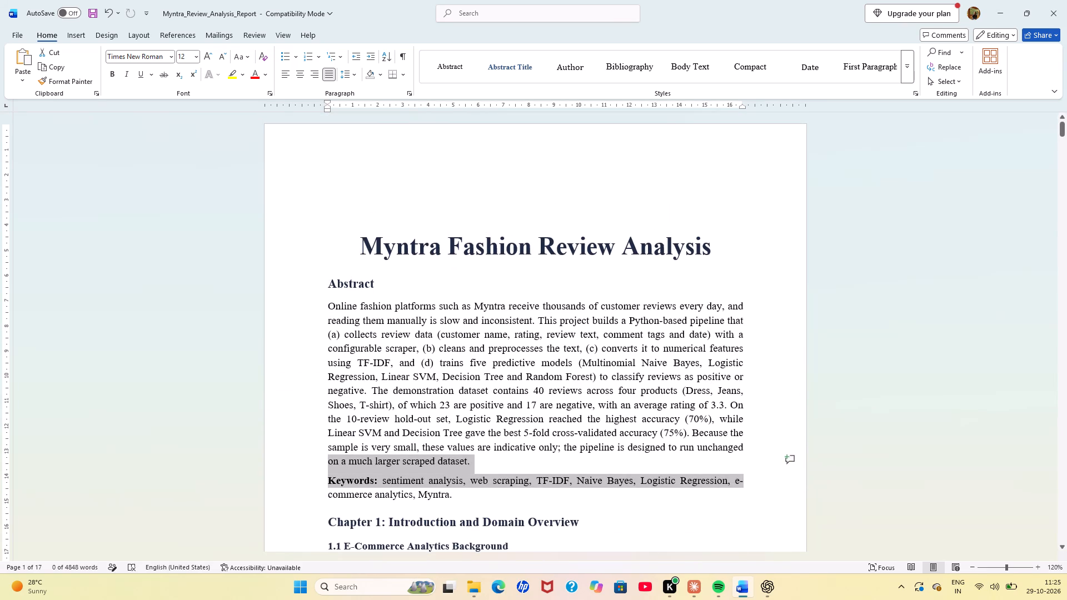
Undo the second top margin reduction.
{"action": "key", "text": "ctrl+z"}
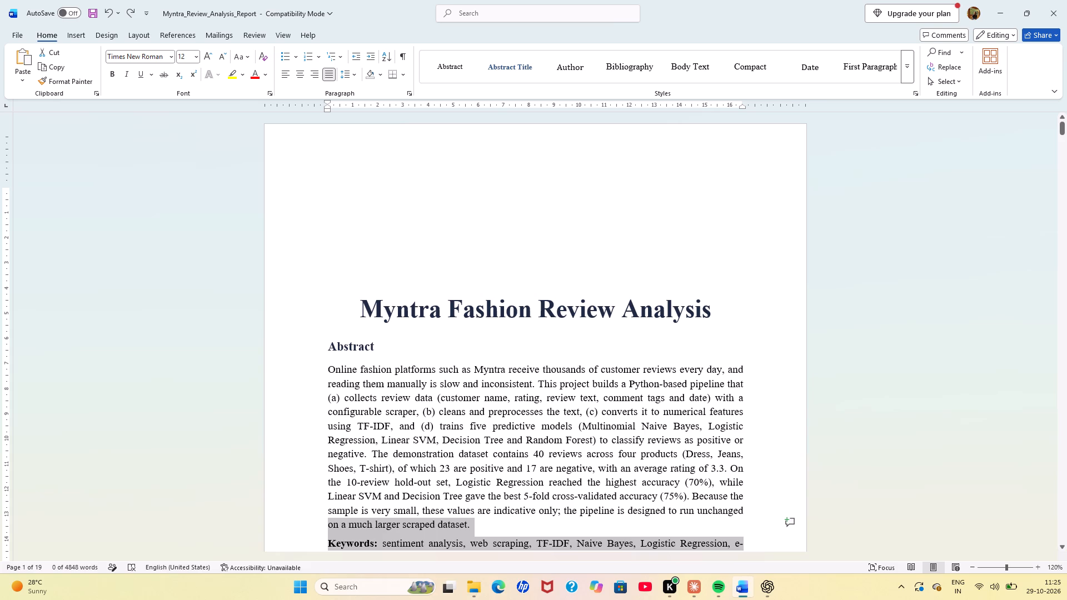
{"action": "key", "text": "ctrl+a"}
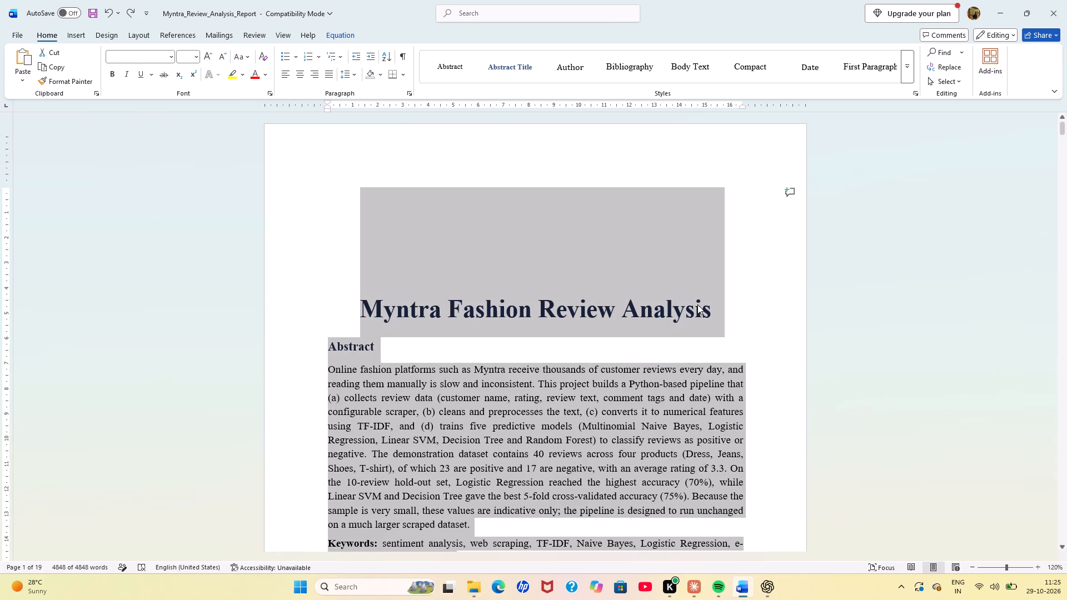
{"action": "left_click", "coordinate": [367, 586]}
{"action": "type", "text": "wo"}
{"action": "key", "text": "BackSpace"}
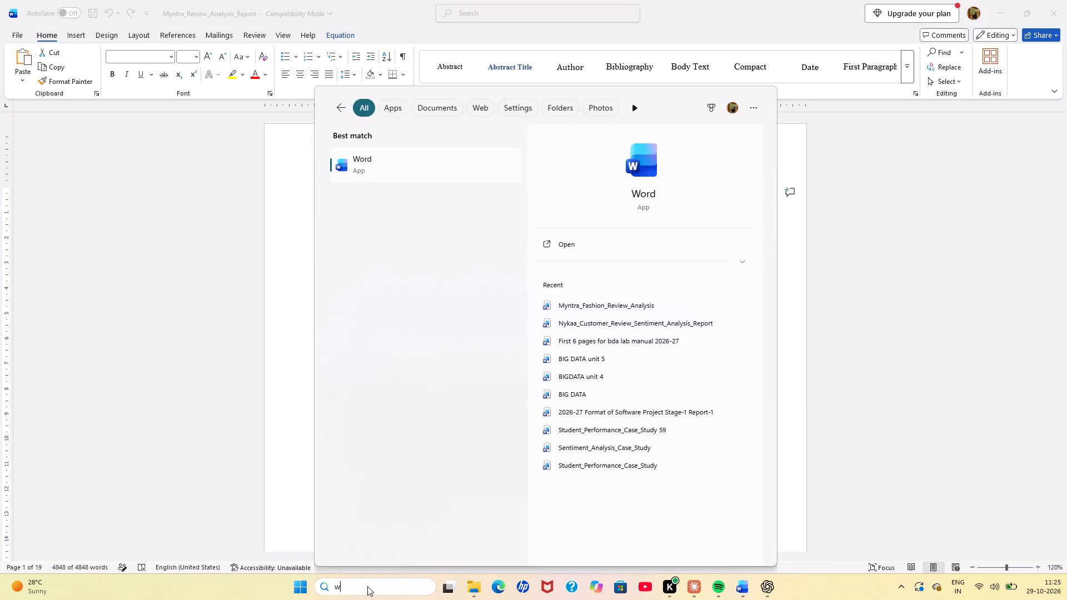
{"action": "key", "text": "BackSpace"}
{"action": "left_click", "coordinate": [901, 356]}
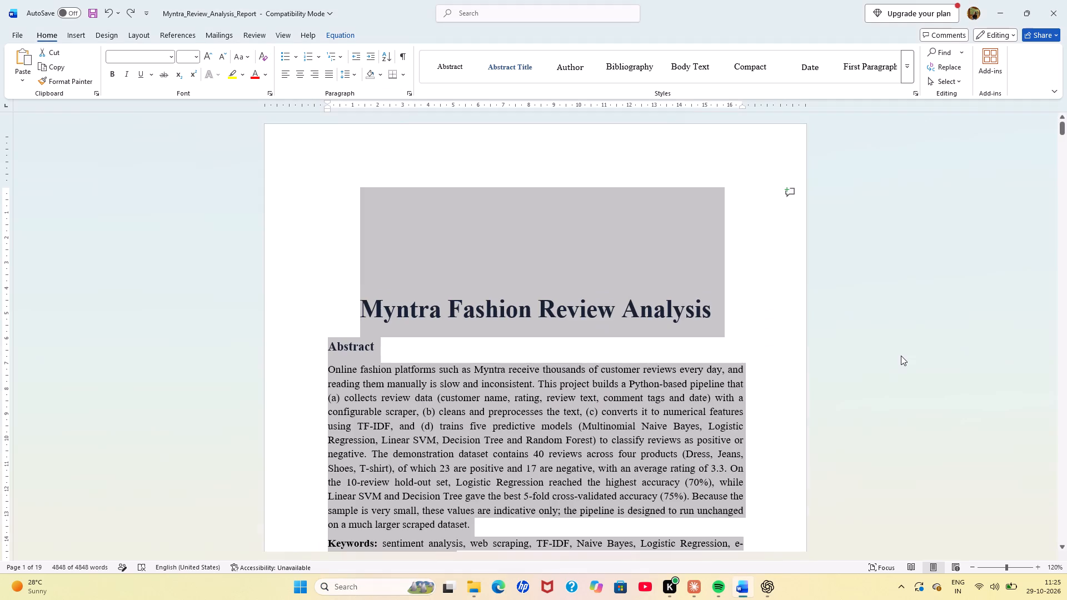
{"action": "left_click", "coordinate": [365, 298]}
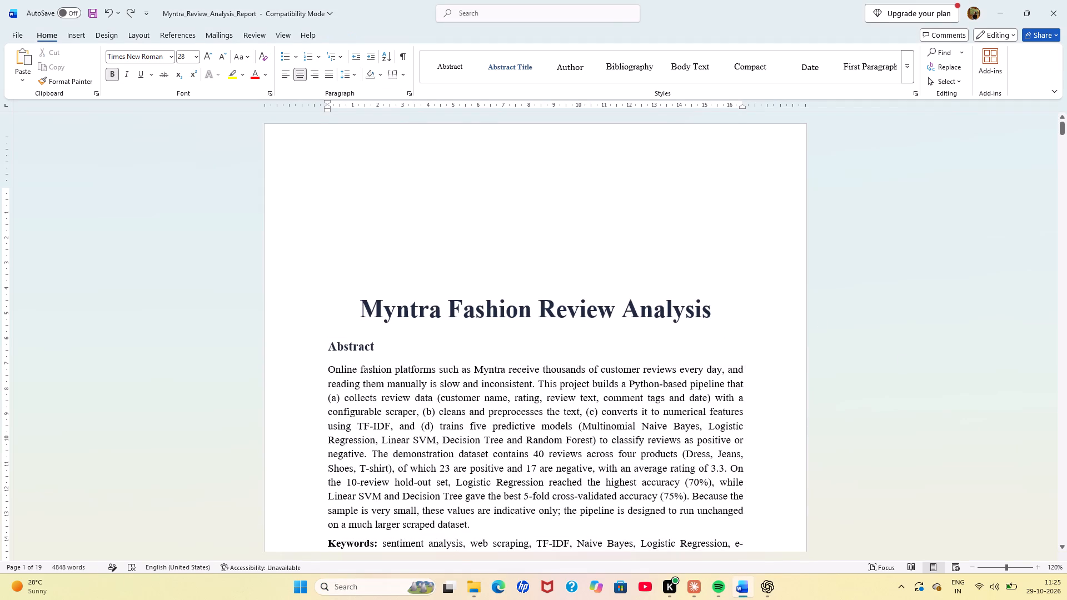
Create a new blank document and arrange it side by side with the report.
{"action": "key", "text": "ctrl+n"}
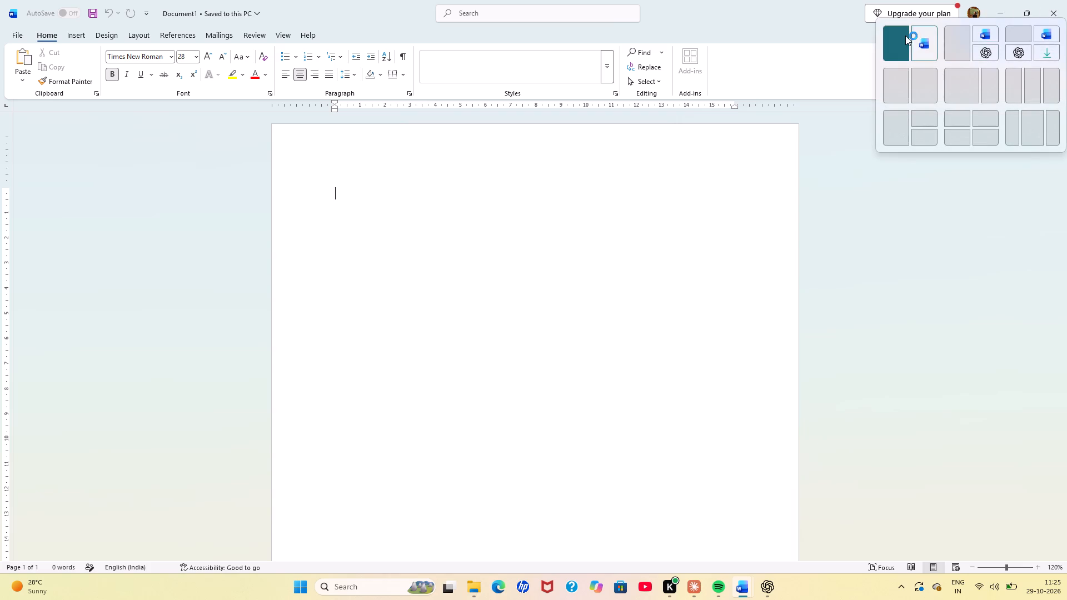
{"action": "left_click", "coordinate": [898, 36]}
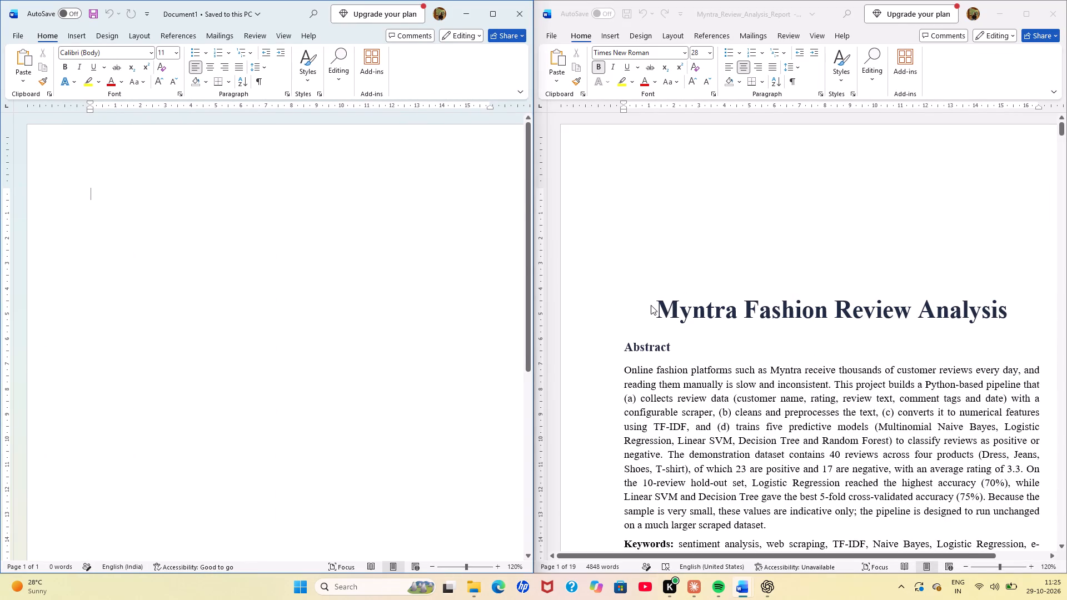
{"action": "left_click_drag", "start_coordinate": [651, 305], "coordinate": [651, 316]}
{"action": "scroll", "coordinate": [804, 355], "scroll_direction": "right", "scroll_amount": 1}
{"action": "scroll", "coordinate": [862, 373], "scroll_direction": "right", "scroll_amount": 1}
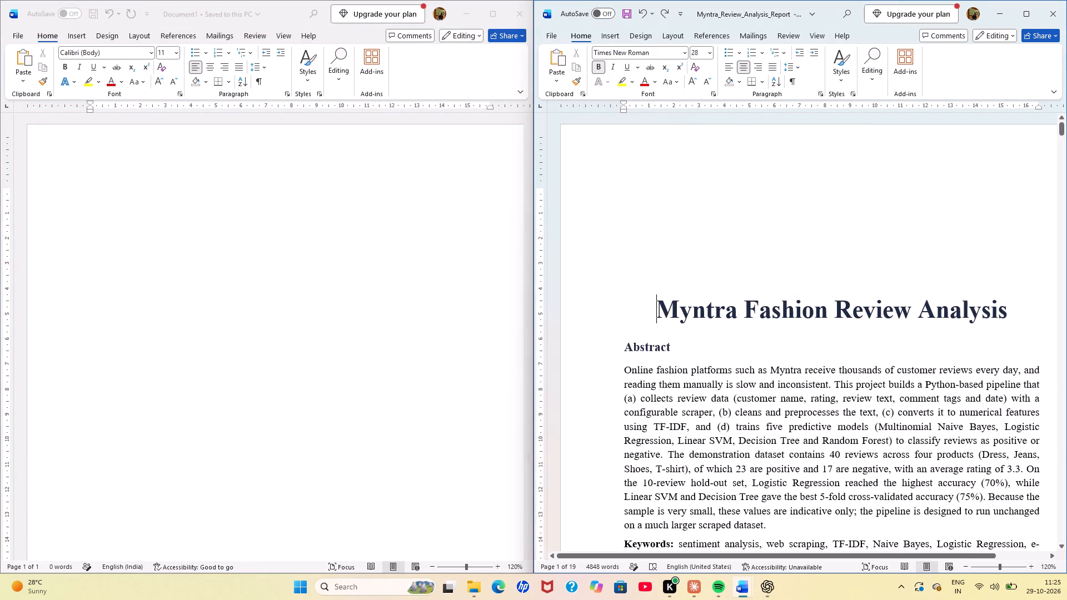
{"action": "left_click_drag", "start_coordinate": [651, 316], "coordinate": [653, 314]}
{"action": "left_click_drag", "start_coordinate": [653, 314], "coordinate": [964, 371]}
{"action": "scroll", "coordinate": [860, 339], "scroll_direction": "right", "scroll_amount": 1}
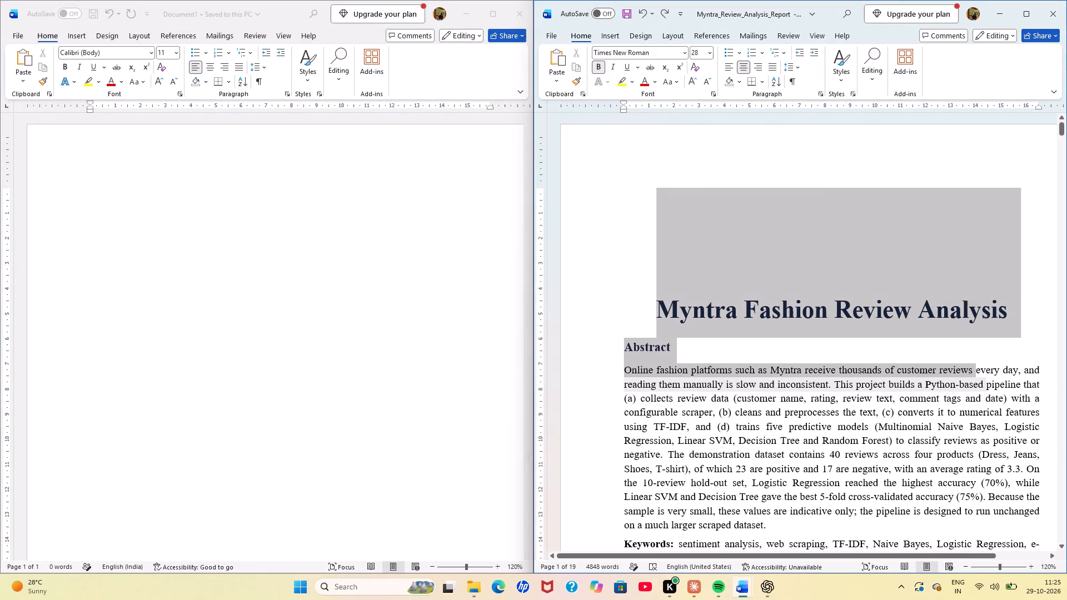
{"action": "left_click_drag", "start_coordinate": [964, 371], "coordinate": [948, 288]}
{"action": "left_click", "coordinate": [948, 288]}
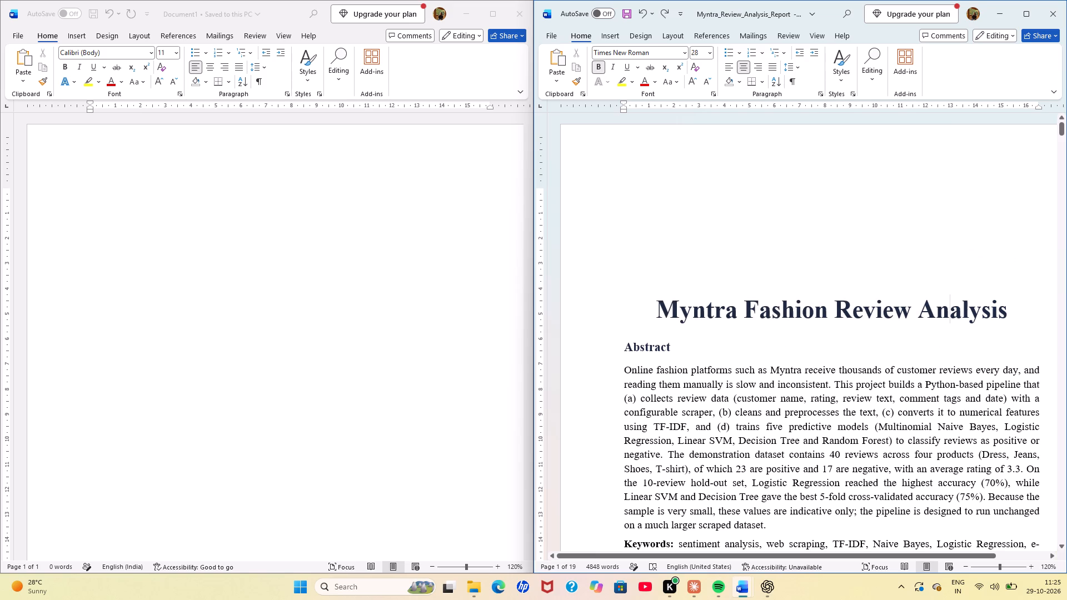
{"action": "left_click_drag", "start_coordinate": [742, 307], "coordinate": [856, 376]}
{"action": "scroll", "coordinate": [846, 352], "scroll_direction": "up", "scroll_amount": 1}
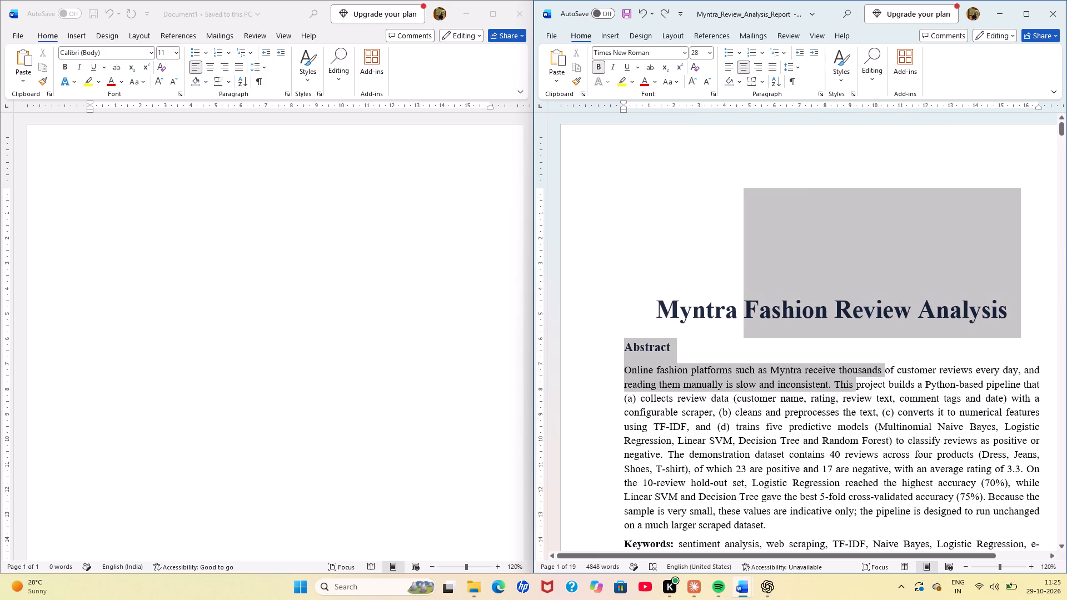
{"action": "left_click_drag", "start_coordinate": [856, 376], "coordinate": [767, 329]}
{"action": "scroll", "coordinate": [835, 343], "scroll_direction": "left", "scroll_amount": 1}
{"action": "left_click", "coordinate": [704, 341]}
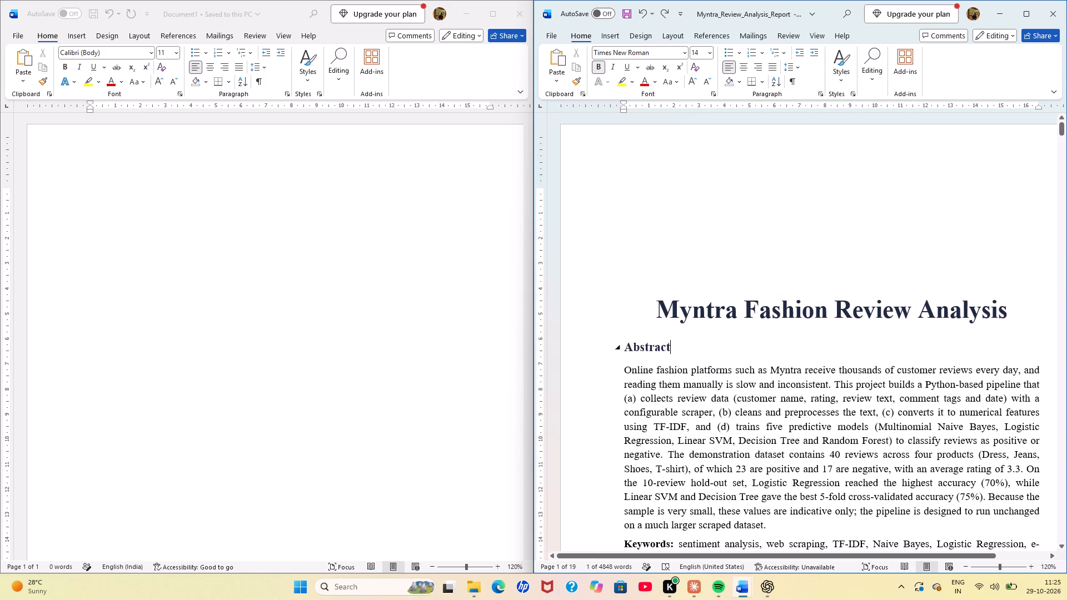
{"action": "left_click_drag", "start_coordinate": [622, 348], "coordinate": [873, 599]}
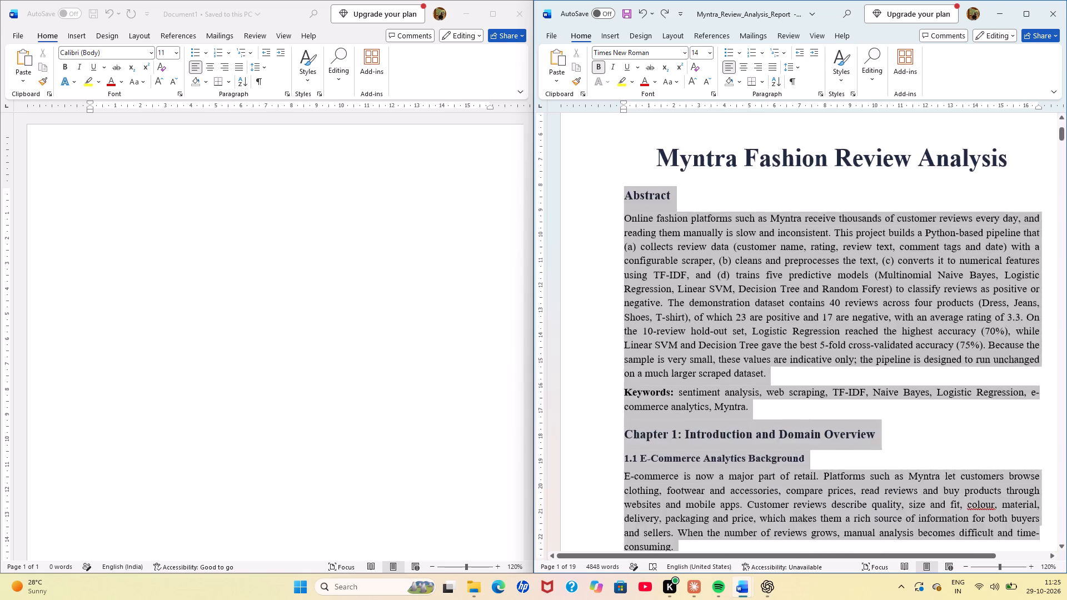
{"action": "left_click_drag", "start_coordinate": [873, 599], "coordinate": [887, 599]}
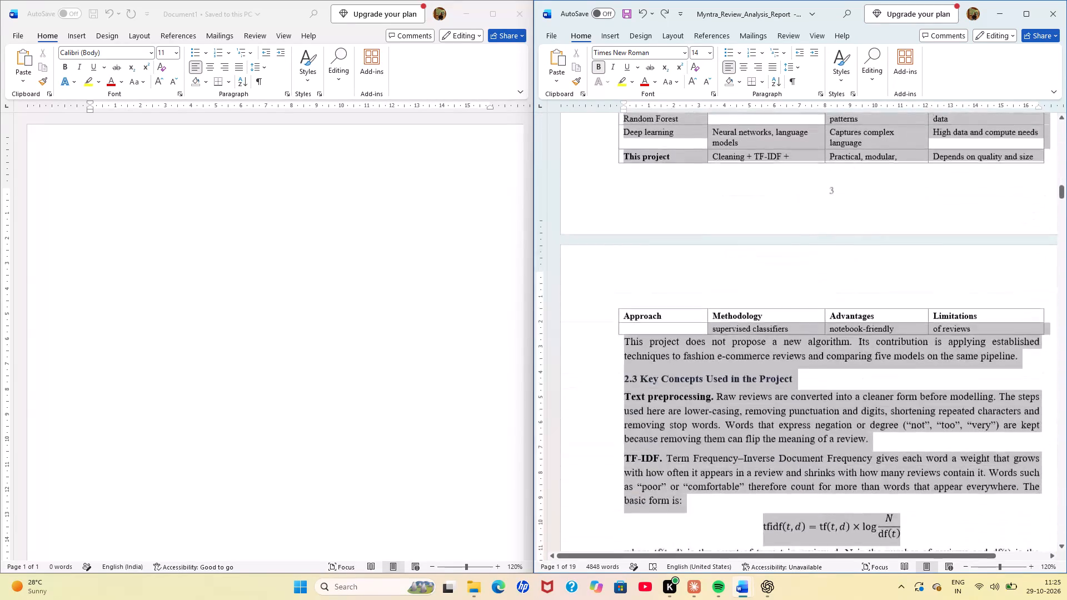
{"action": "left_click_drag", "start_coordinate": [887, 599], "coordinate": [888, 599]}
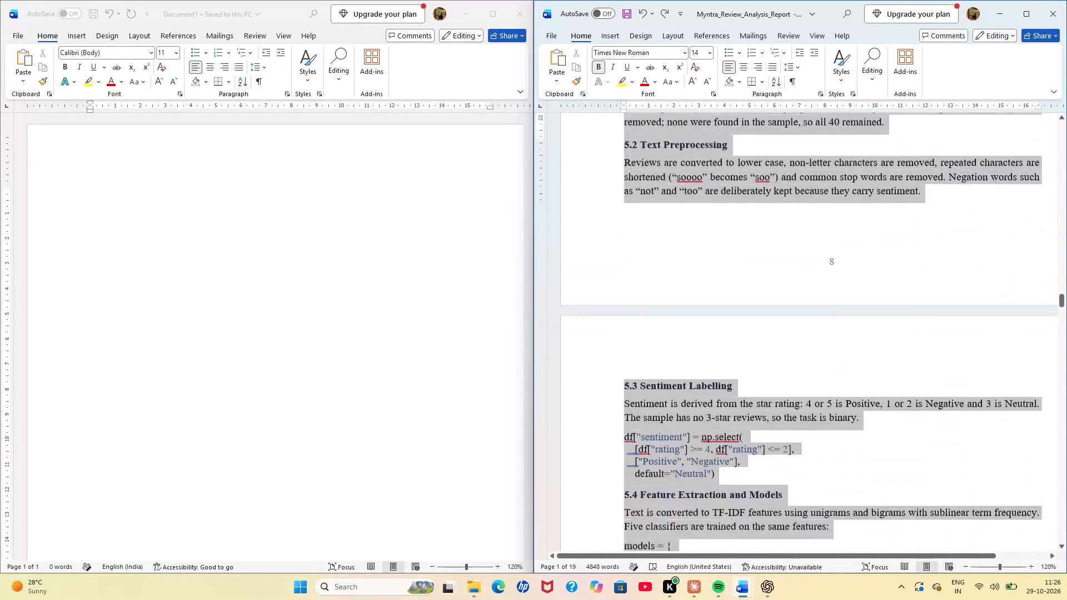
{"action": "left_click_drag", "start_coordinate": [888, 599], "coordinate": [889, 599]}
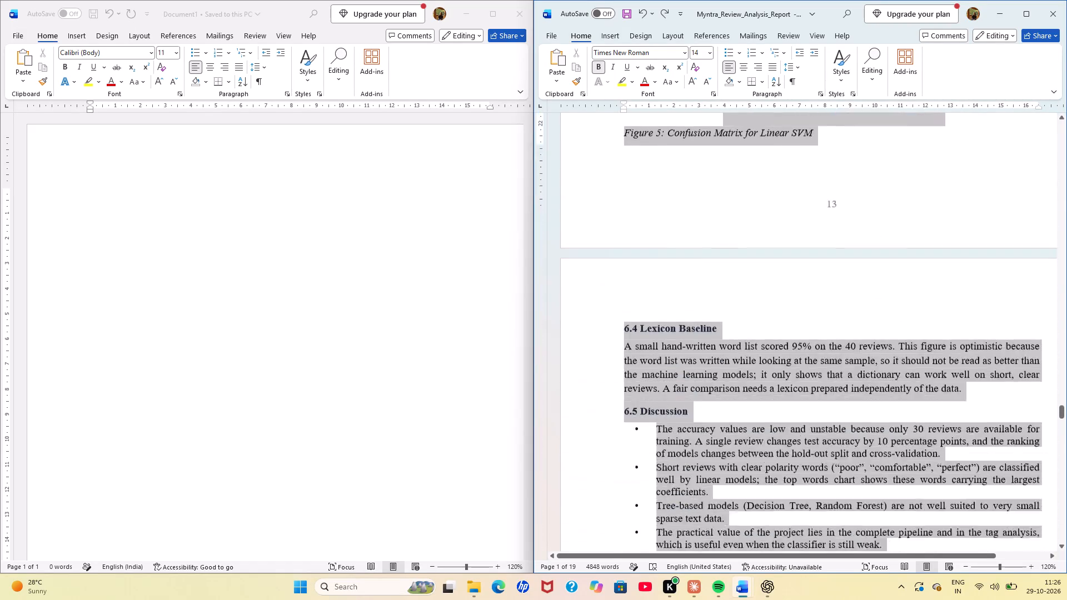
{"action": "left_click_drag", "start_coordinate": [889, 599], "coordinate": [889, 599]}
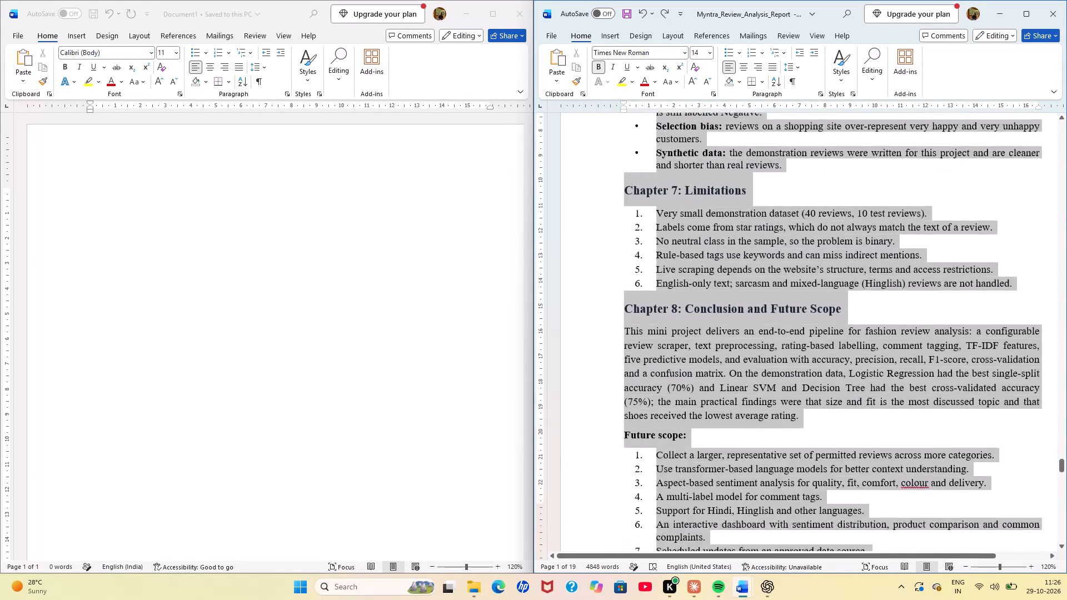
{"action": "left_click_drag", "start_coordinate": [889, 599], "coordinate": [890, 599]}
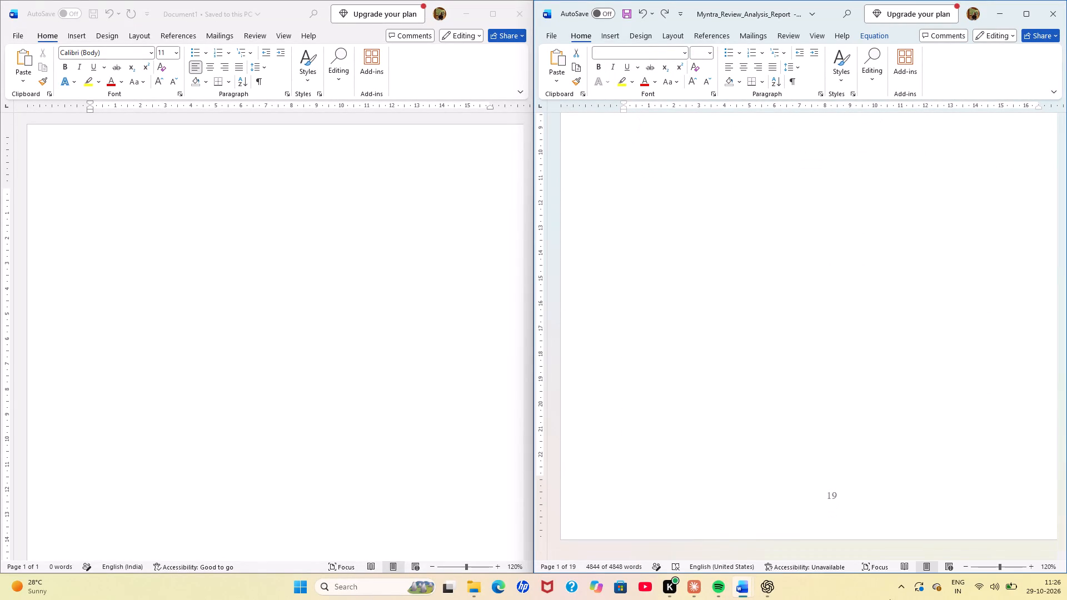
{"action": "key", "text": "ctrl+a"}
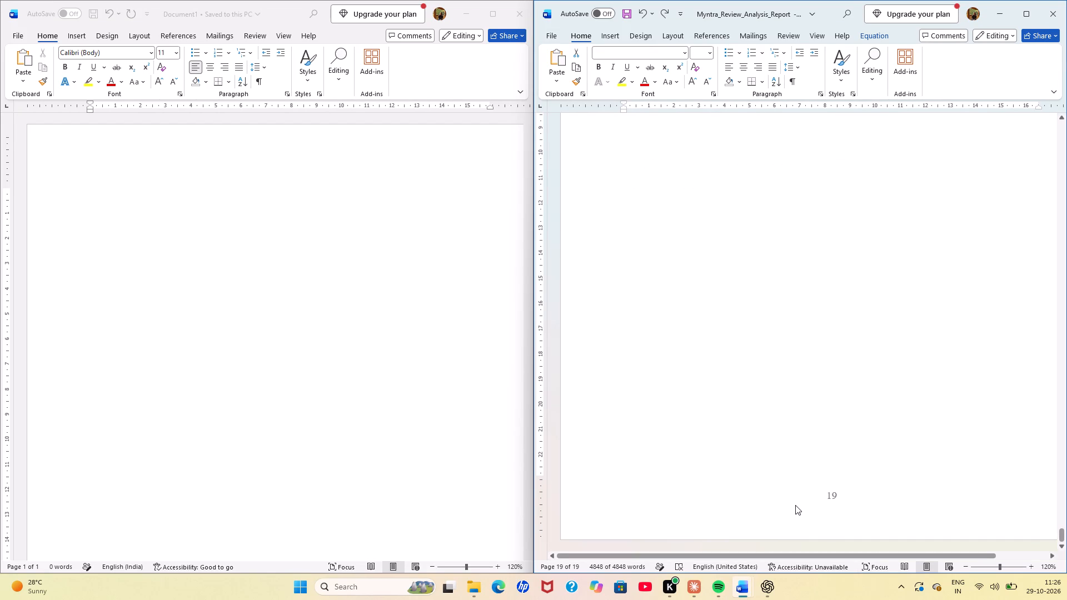
Undo the spacing edit above the Keywords paragraph in the report.
{"action": "key", "text": "ctrl+z"}
{"action": "scroll", "coordinate": [795, 505], "scroll_direction": "up", "scroll_amount": 4}
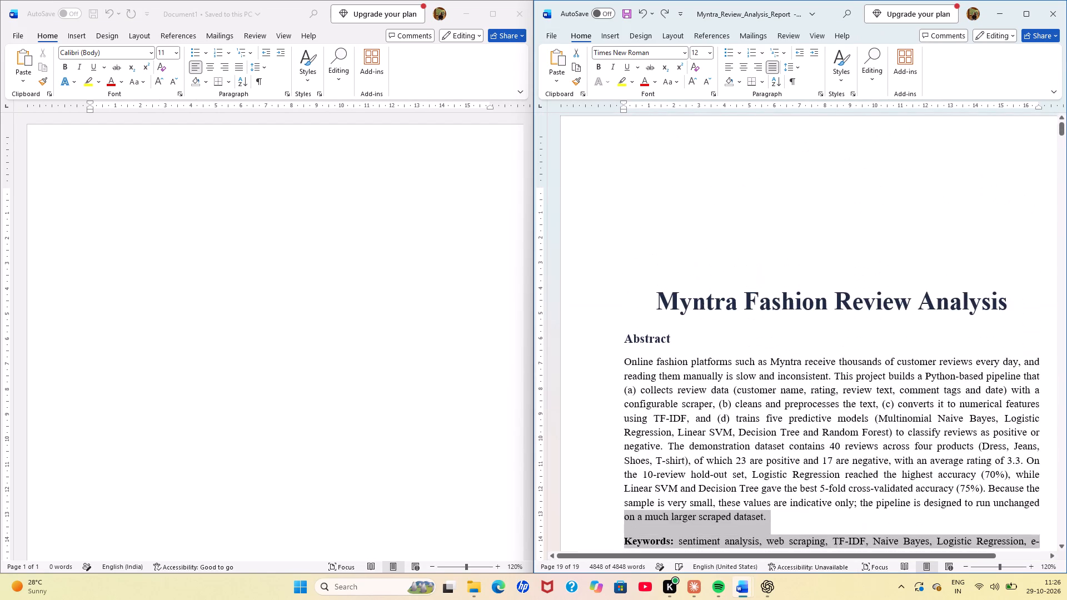
{"action": "scroll", "coordinate": [795, 505], "scroll_direction": "down", "scroll_amount": 1}
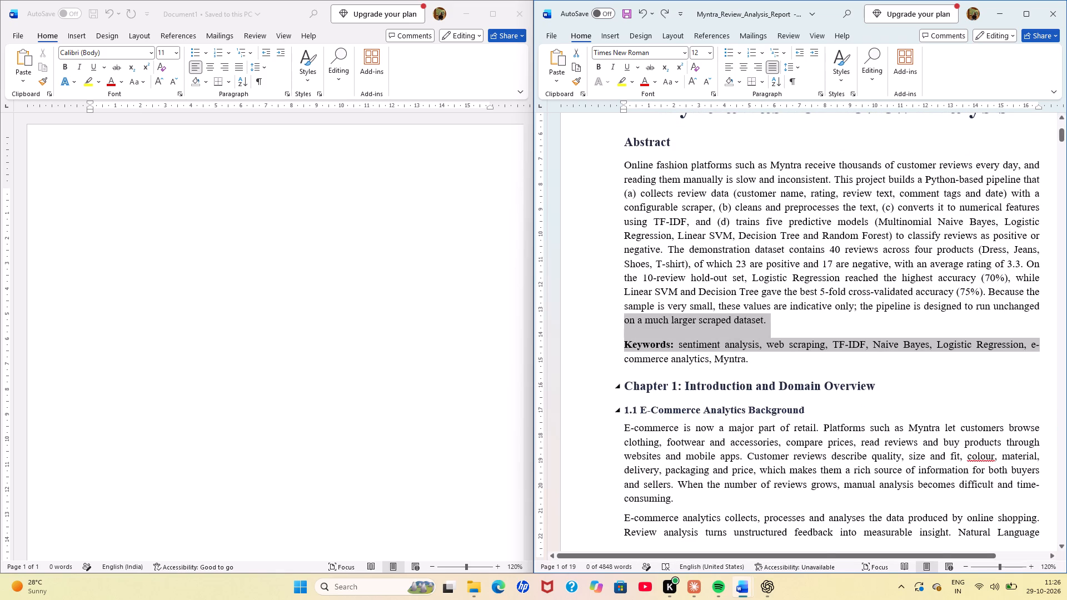
{"action": "scroll", "coordinate": [929, 394], "scroll_direction": "up", "scroll_amount": 6}
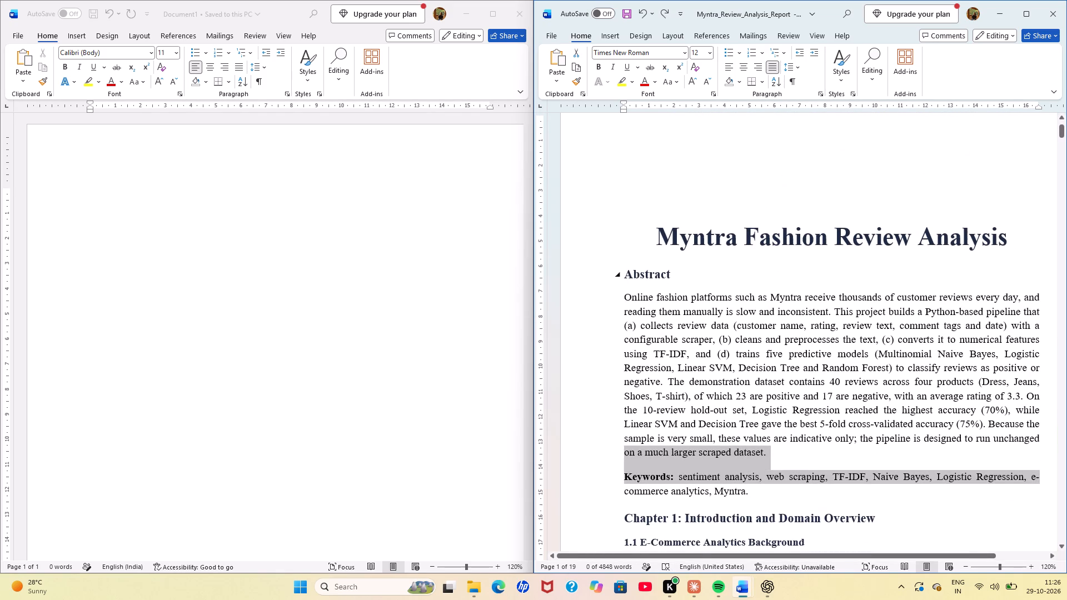
Copy the report's content from the Abstract heading through the last page into the new blank document.
{"action": "left_click", "coordinate": [800, 282]}
{"action": "left_click_drag", "start_coordinate": [624, 271], "coordinate": [834, 596]}
{"action": "scroll", "coordinate": [781, 404], "scroll_direction": "up", "scroll_amount": 1}
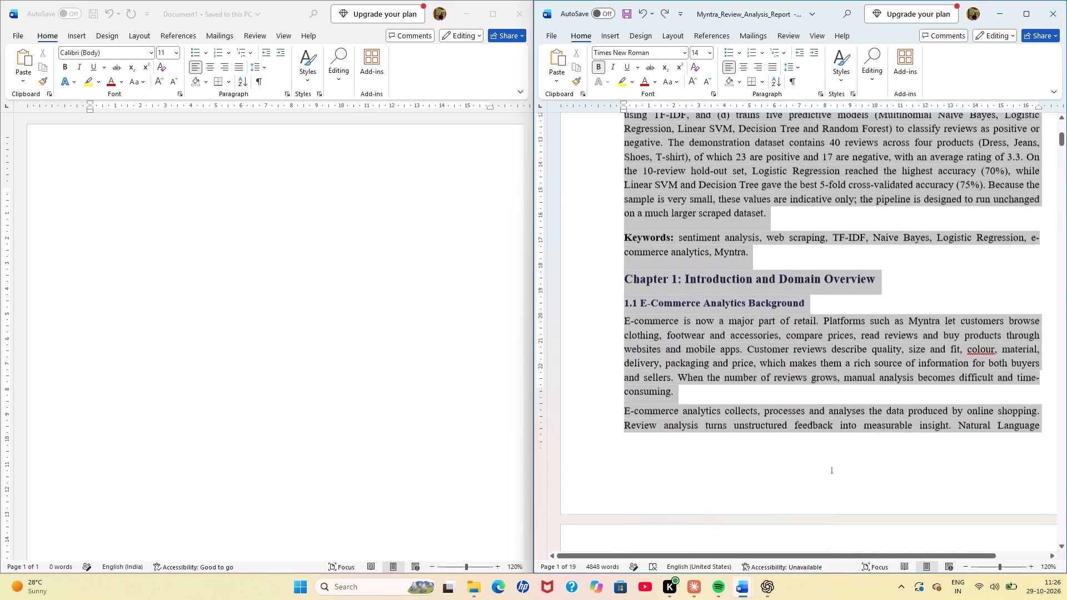
{"action": "left_click_drag", "start_coordinate": [834, 596], "coordinate": [834, 599]}
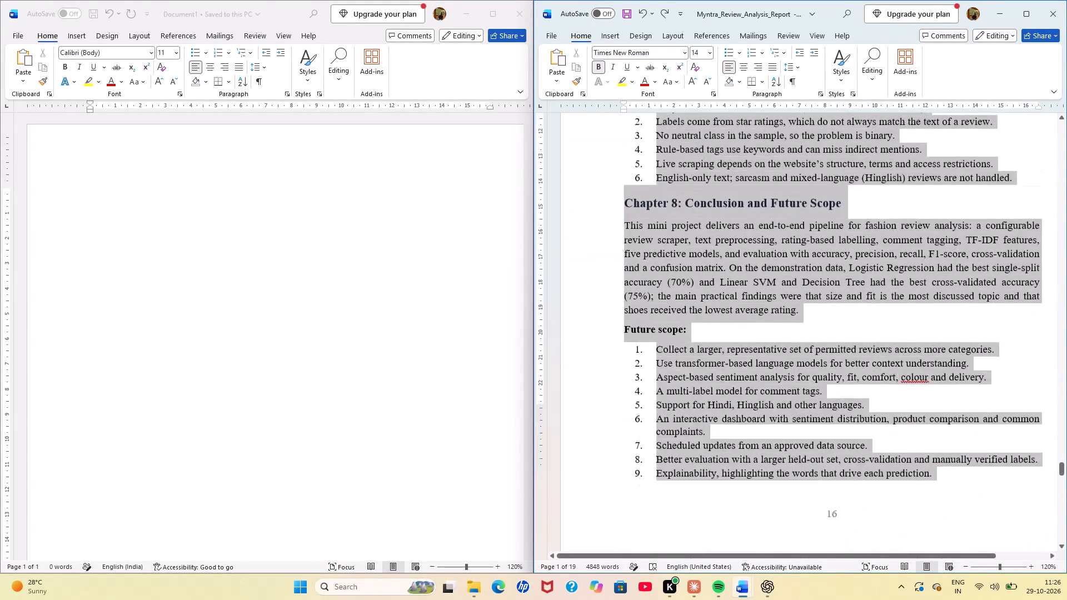
{"action": "left_click_drag", "start_coordinate": [834, 599], "coordinate": [836, 590]}
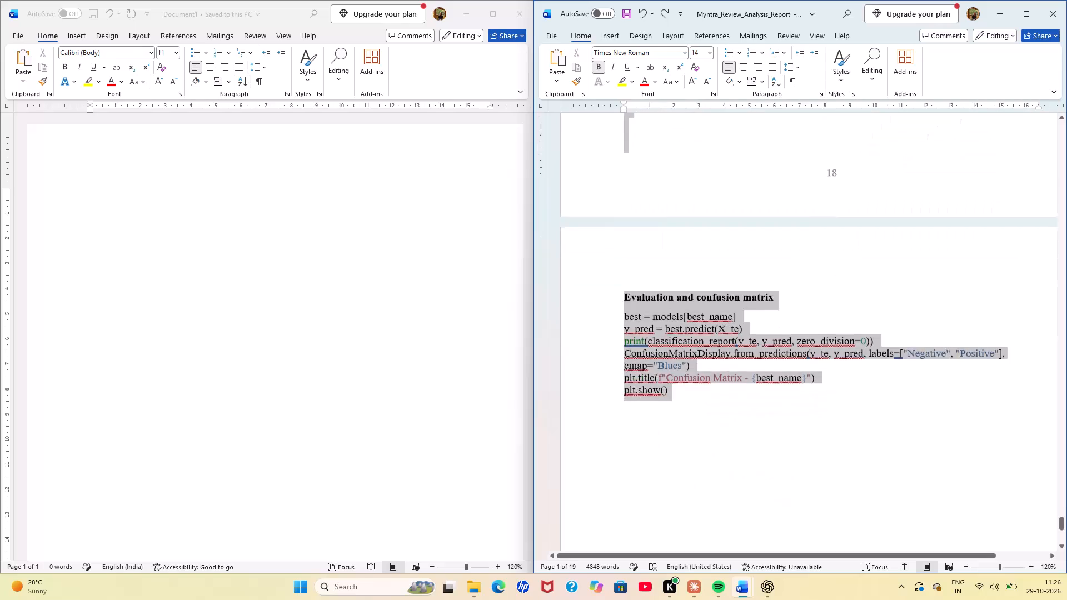
{"action": "left_click_drag", "start_coordinate": [836, 590], "coordinate": [746, 354]}
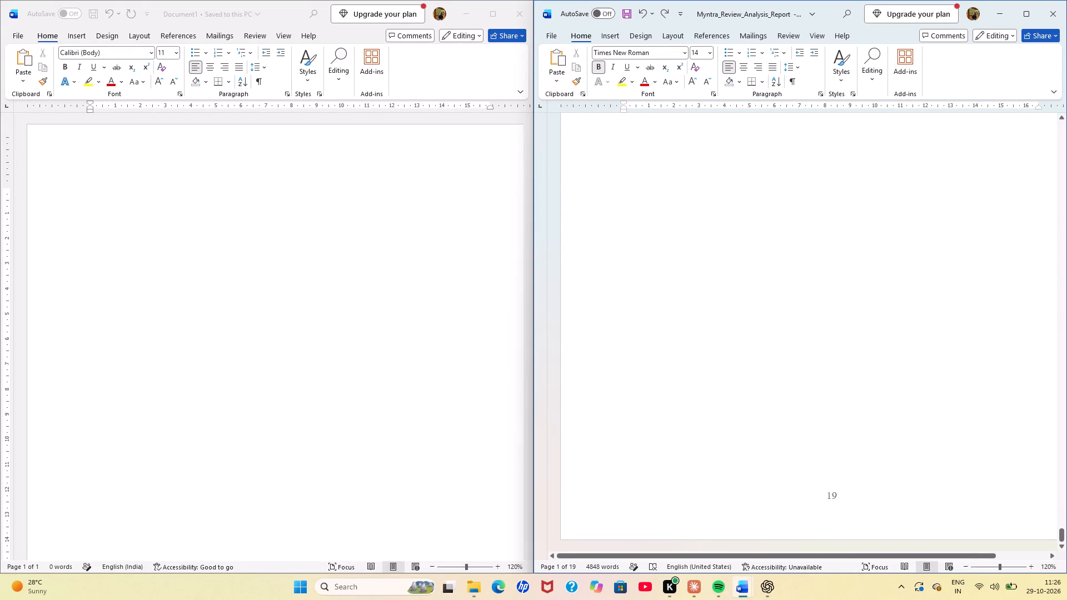
{"action": "left_click_drag", "start_coordinate": [746, 354], "coordinate": [746, 356]}
{"action": "key", "text": "ctrl+c"}
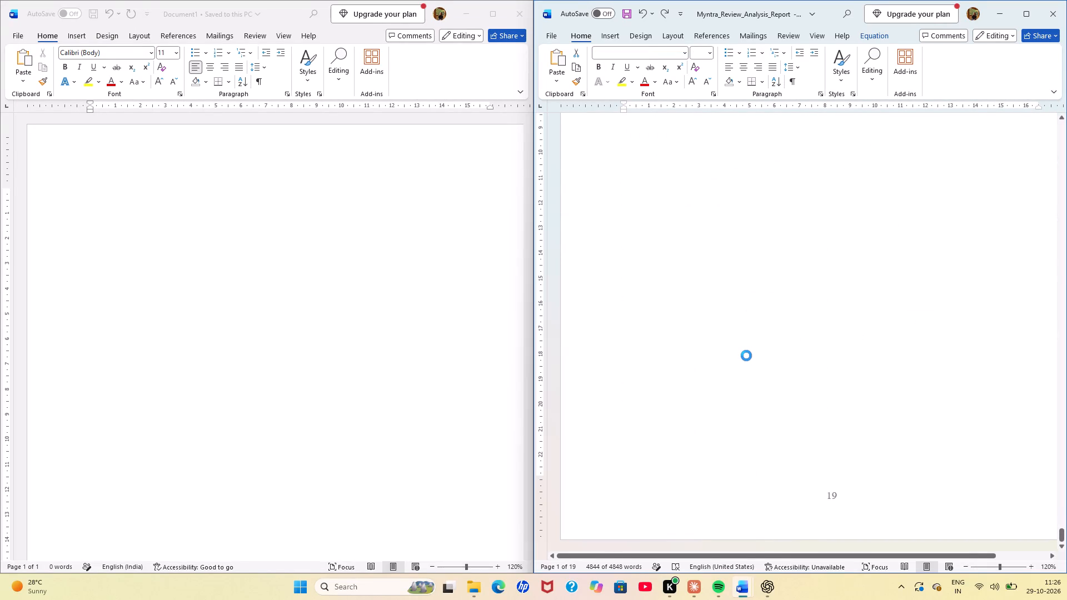
{"action": "scroll", "coordinate": [746, 356], "scroll_direction": "up", "scroll_amount": 6}
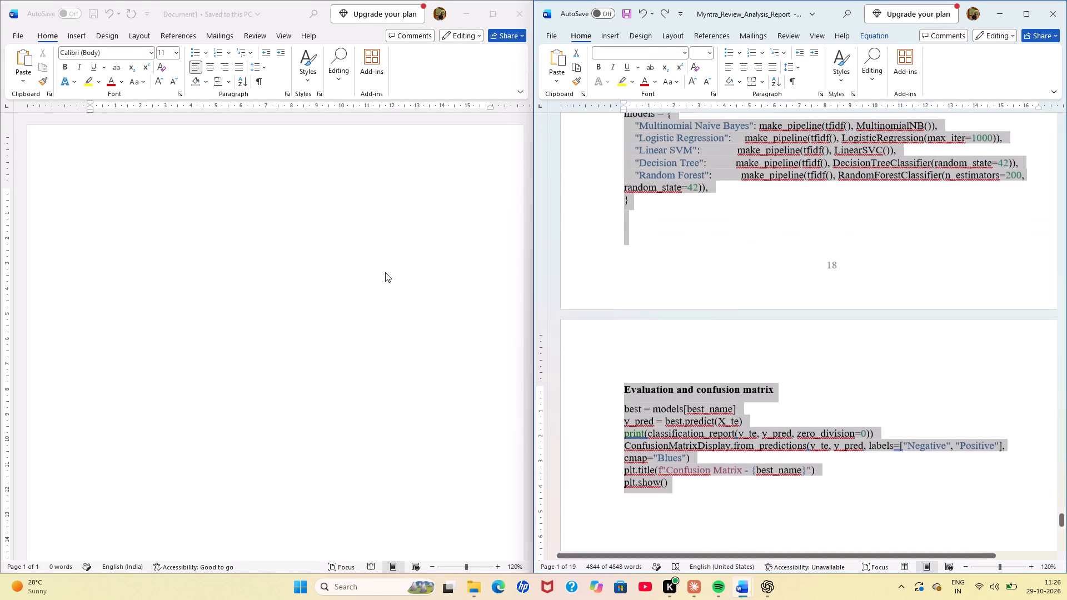
{"action": "left_click", "coordinate": [328, 225]}
{"action": "key", "text": "ctrl+v"}
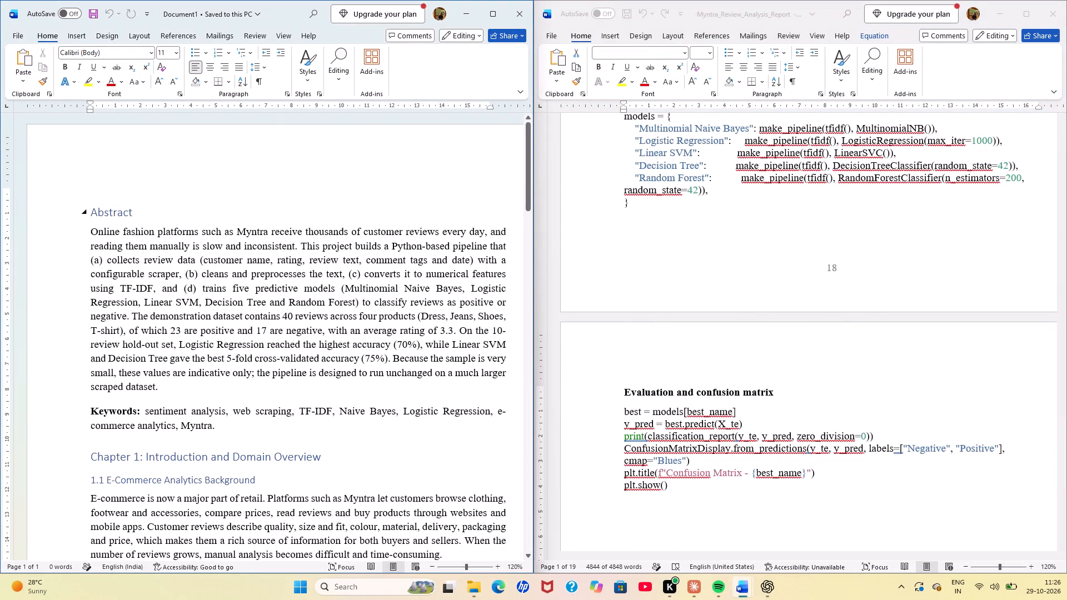
{"action": "scroll", "coordinate": [338, 227], "scroll_direction": "up", "scroll_amount": 17}
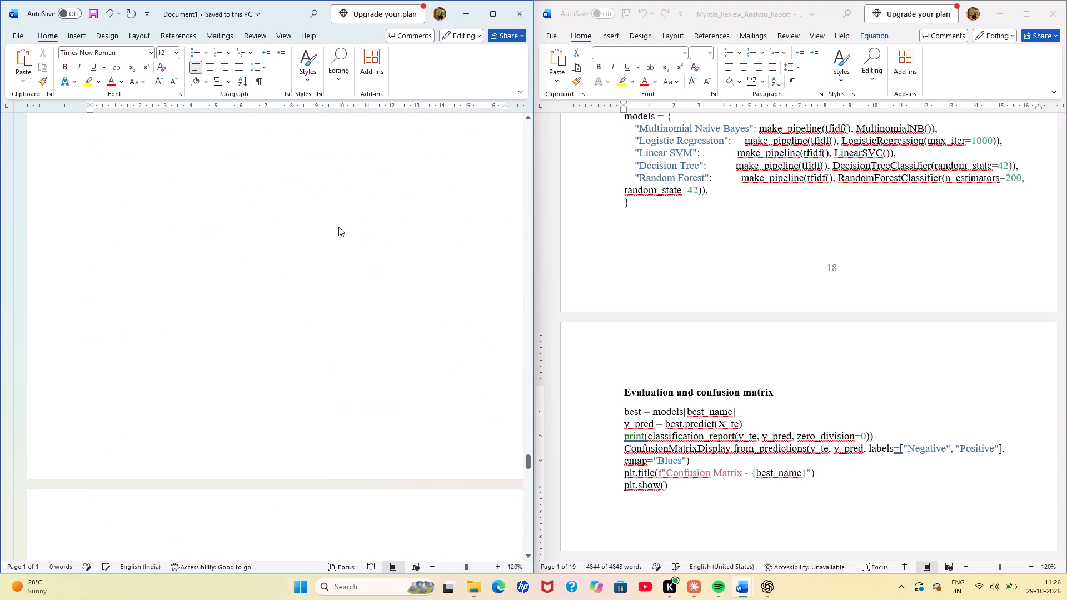
{"action": "scroll", "coordinate": [338, 227], "scroll_direction": "up", "scroll_amount": 16}
{"action": "scroll", "coordinate": [576, 227], "scroll_direction": "up", "scroll_amount": 9}
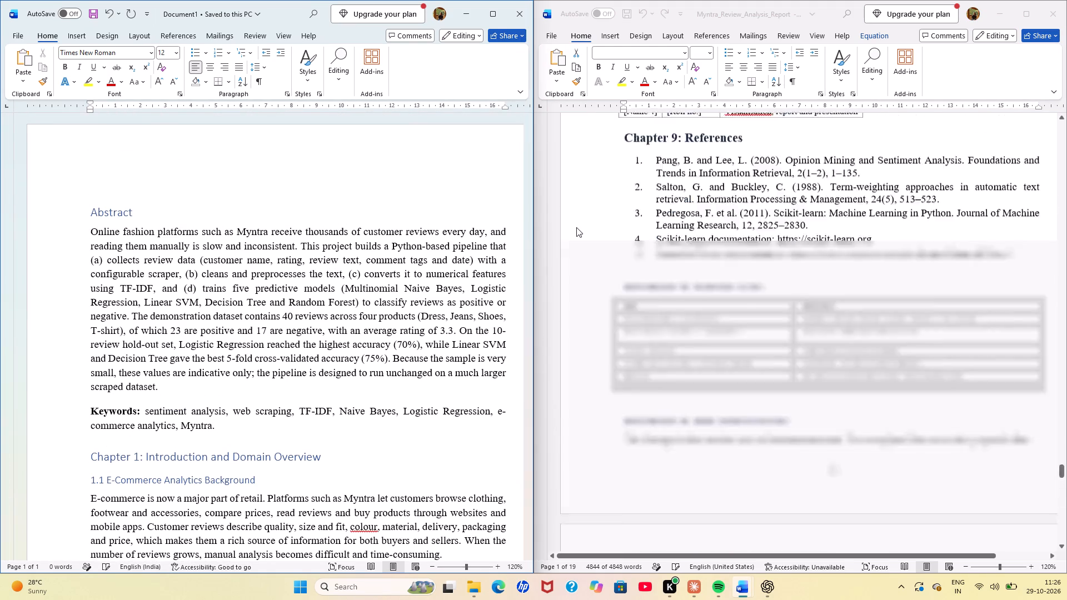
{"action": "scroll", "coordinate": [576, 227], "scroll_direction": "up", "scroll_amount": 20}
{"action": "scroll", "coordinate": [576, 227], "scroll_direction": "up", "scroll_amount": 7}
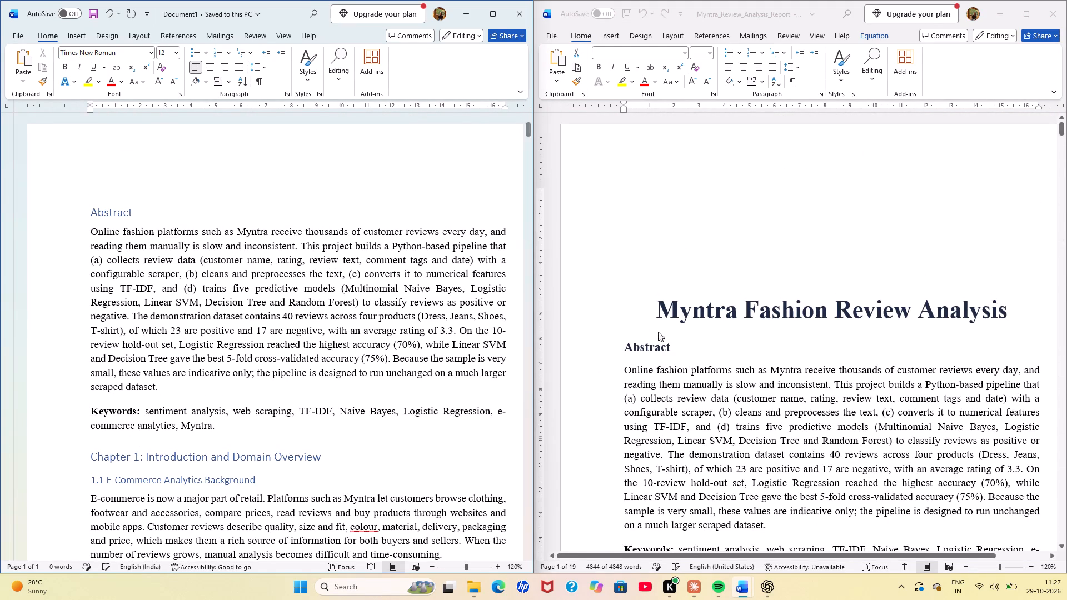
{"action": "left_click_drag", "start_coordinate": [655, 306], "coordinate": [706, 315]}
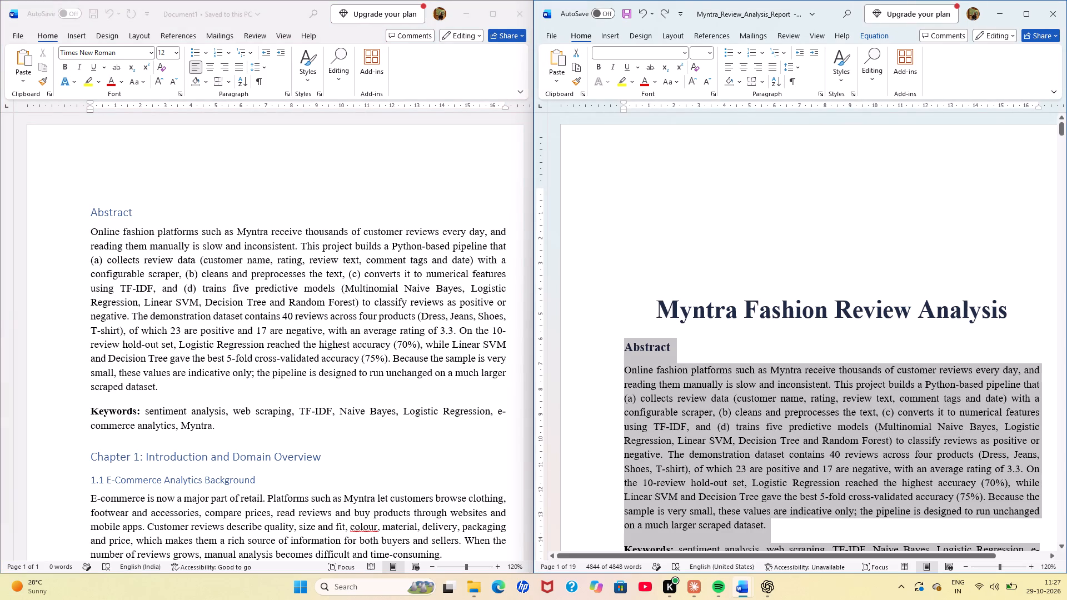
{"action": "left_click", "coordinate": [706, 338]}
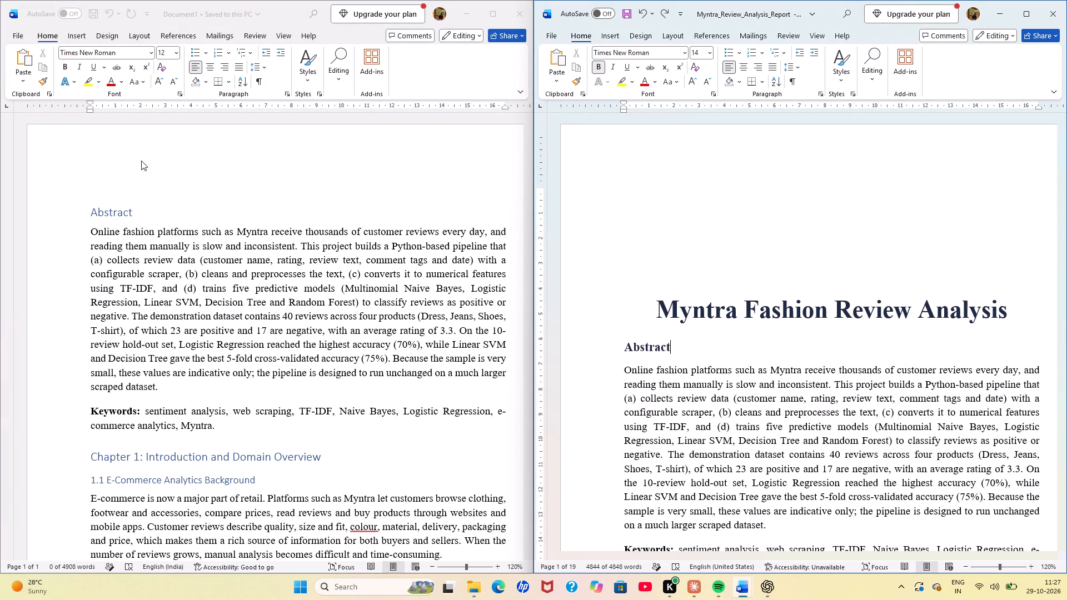
Add the title line "Myntra Fasion Review Analysis" above the Abstract heading in the new document.
{"action": "left_click", "coordinate": [114, 211]}
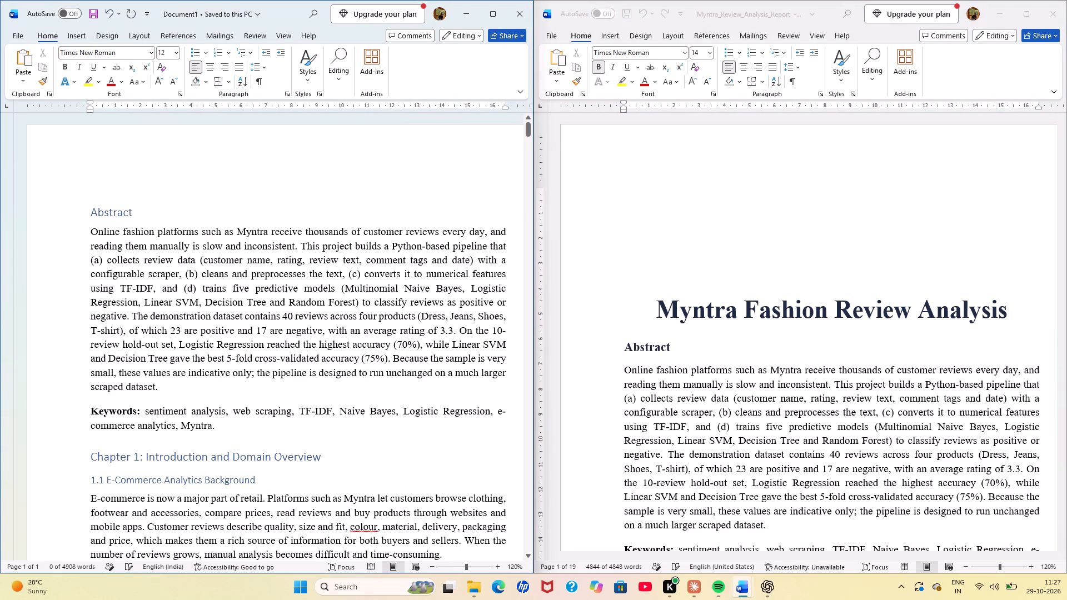
{"action": "key", "text": "Left"}
{"action": "key", "text": "Left"}
{"action": "key", "text": "Left"}
{"action": "key", "text": "Left"}
{"action": "key", "text": "Left"}
{"action": "key", "text": "Left"}
{"action": "key", "text": "Left"}
{"action": "key", "text": "Left"}
{"action": "key", "text": "Left"}
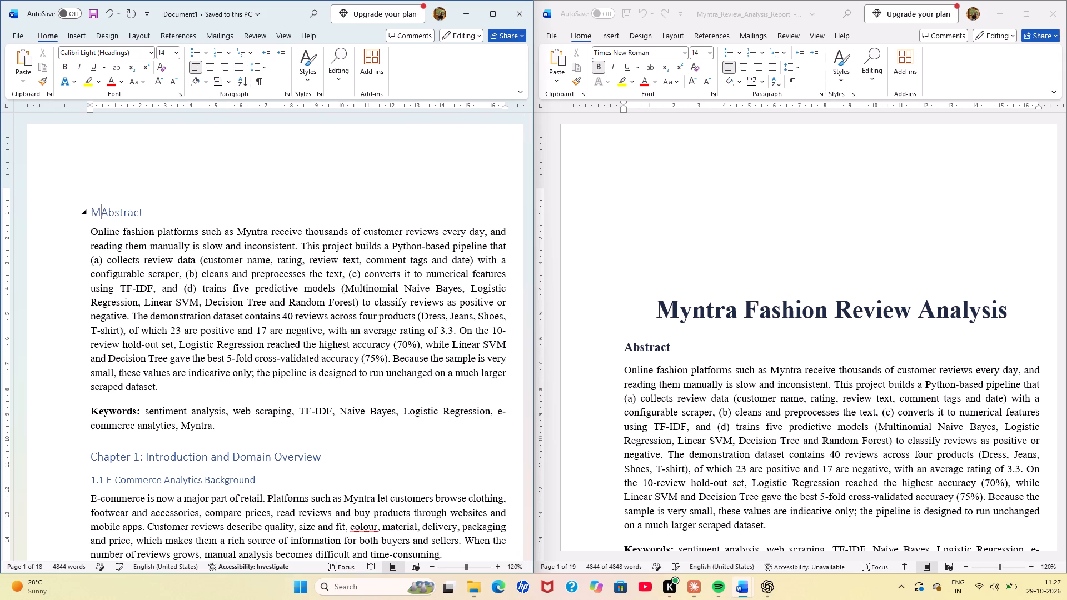
{"action": "type", "text": "yntra"}
{"action": "key", "text": "space"}
{"action": "type", "text": "as"}
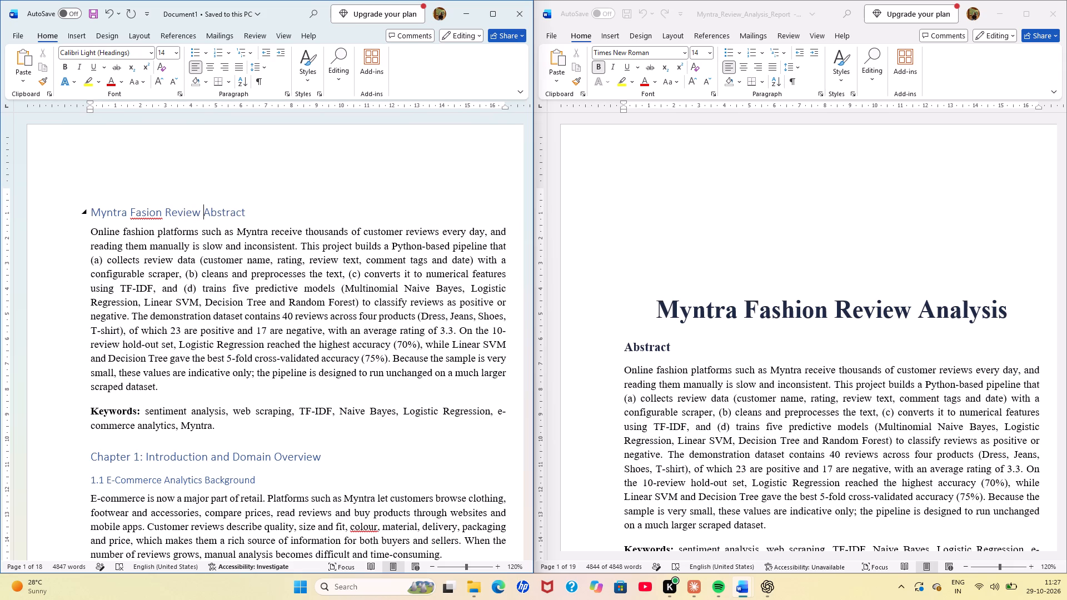
{"action": "type", "text": "nalysis"}
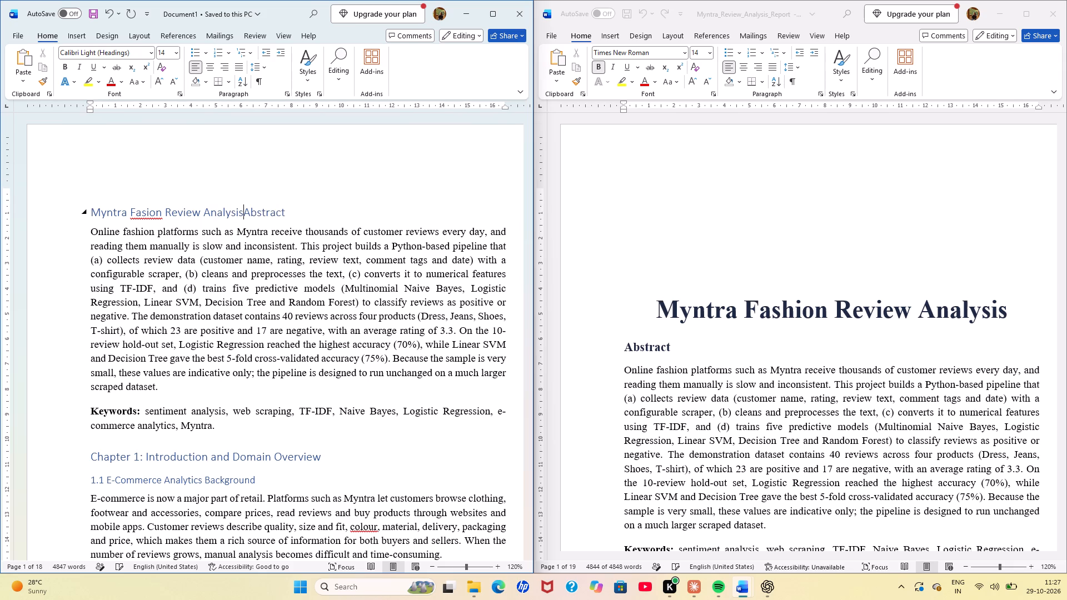
{"action": "key", "text": "Return"}
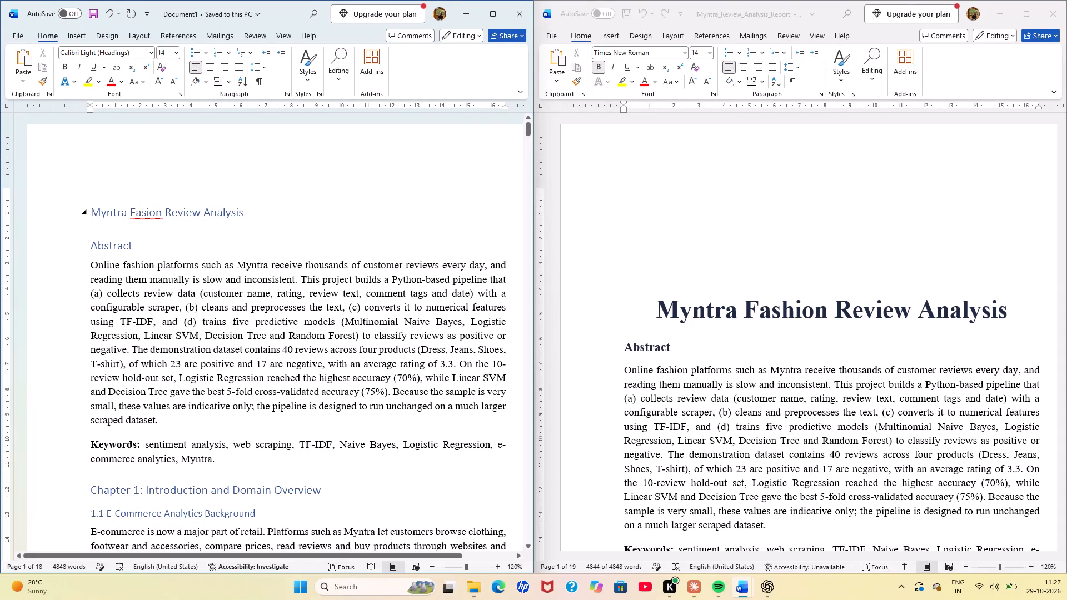
Format the title line above the Abstract heading as 28 pt, black, bold and centred.
{"action": "left_click_drag", "start_coordinate": [96, 211], "coordinate": [227, 207]}
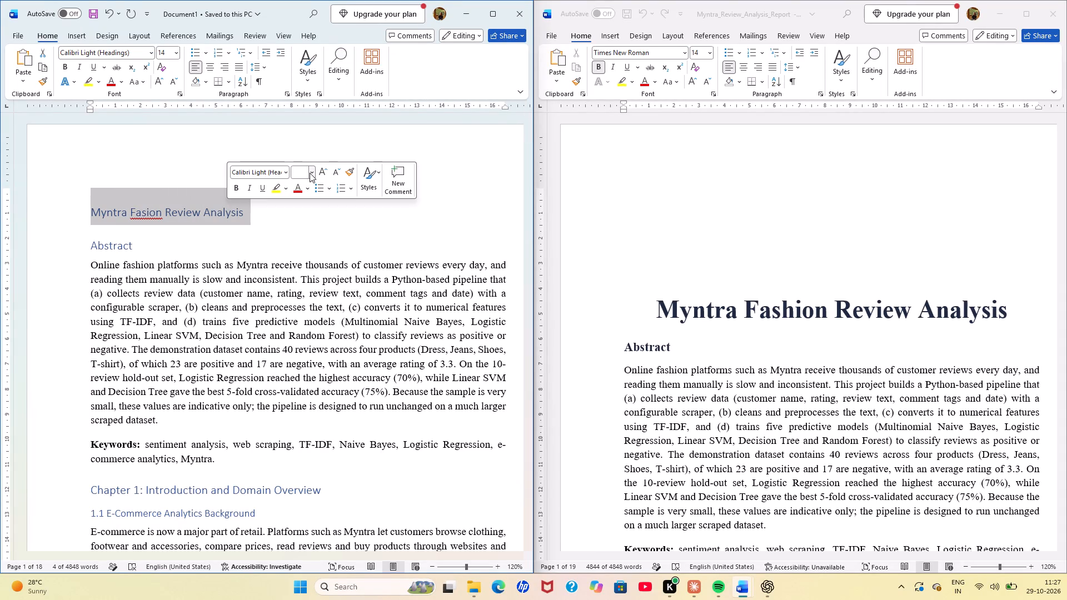
{"action": "left_click", "coordinate": [310, 173]}
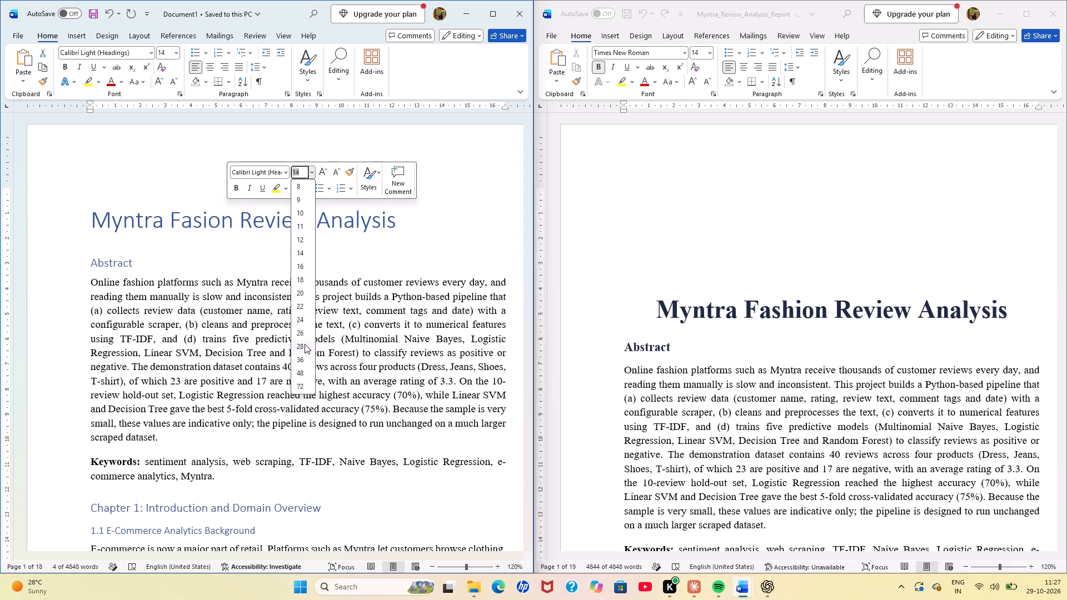
{"action": "left_click", "coordinate": [305, 344]}
{"action": "left_click", "coordinate": [297, 191]}
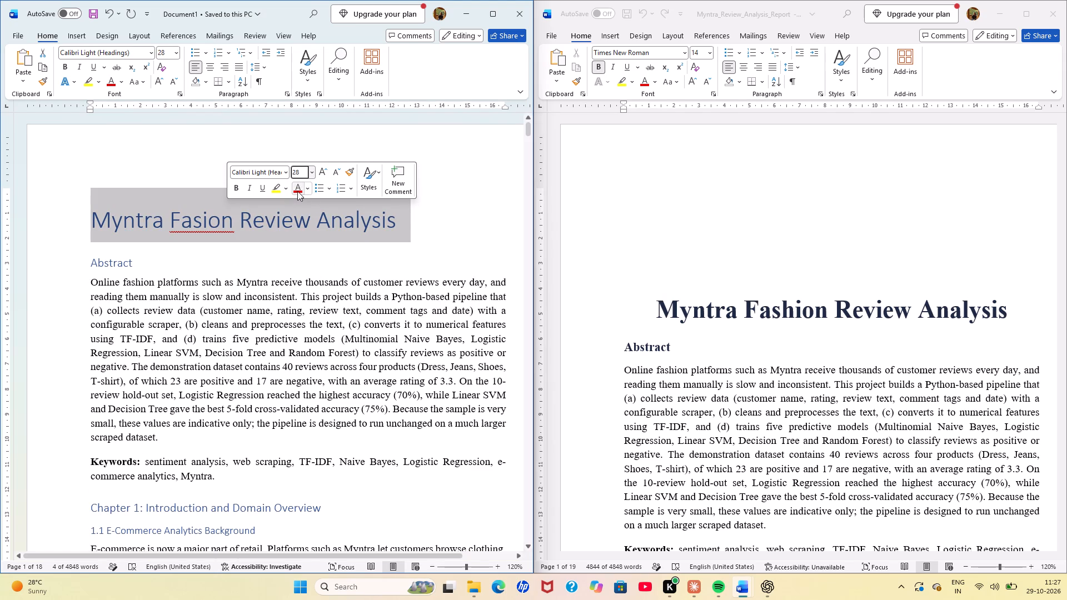
{"action": "left_click", "coordinate": [309, 188]}
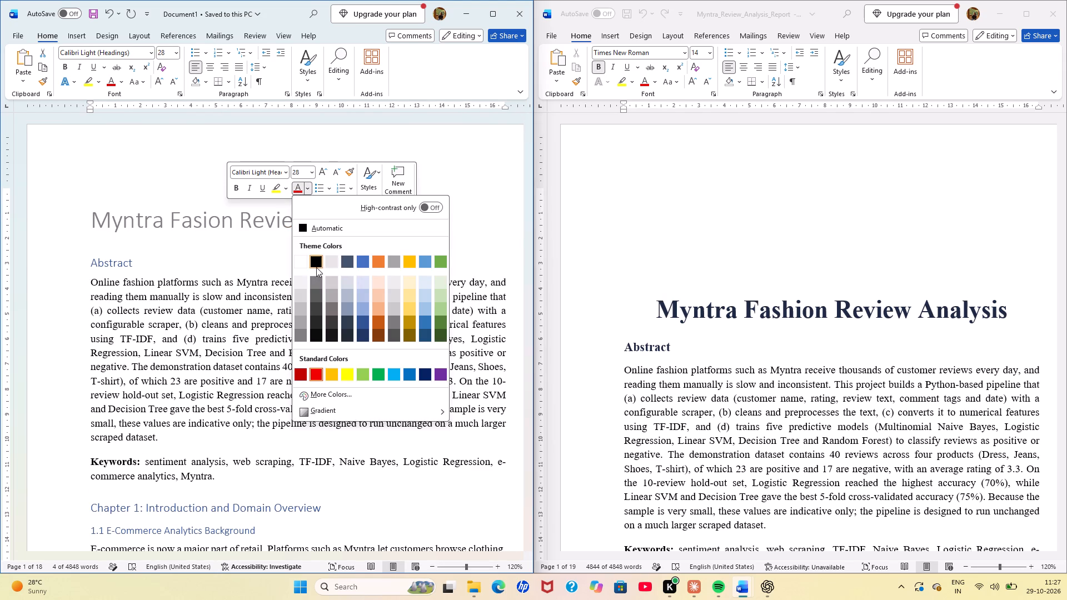
{"action": "left_click", "coordinate": [317, 263]}
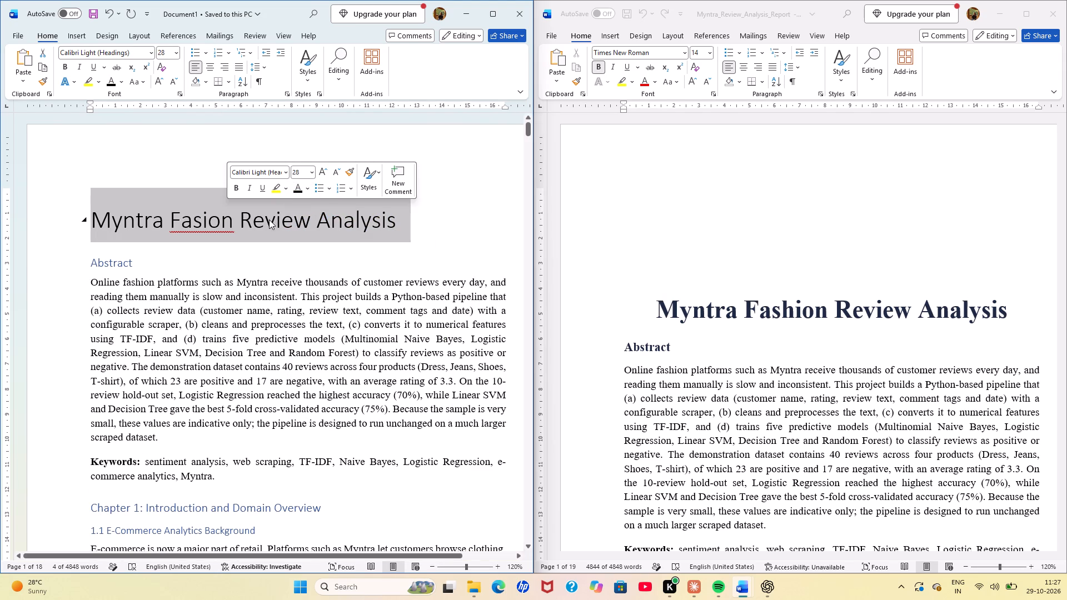
{"action": "left_click", "coordinate": [236, 191]}
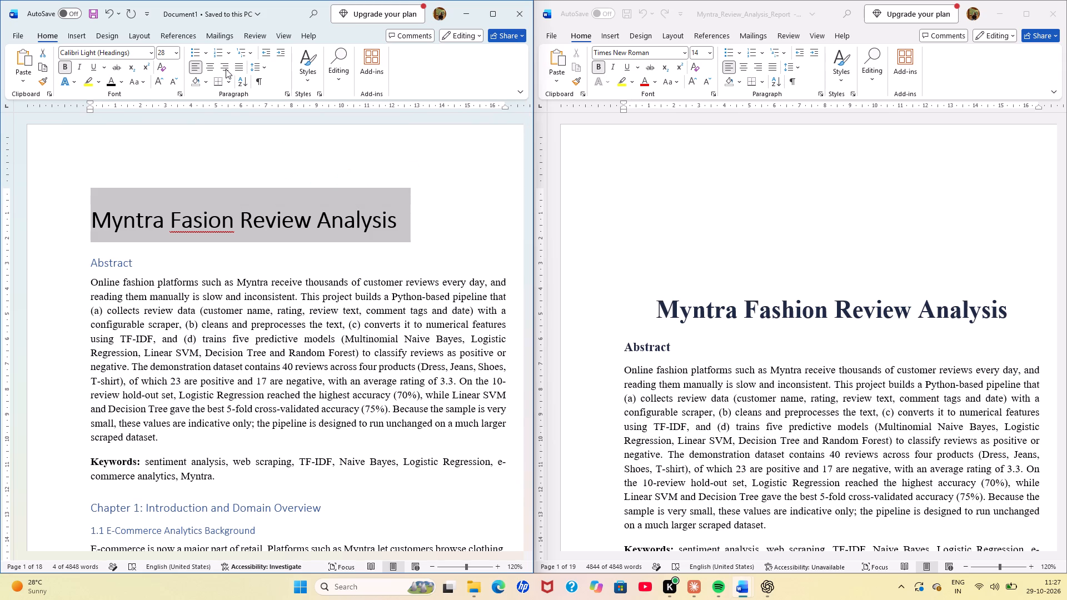
{"action": "left_click", "coordinate": [212, 67]}
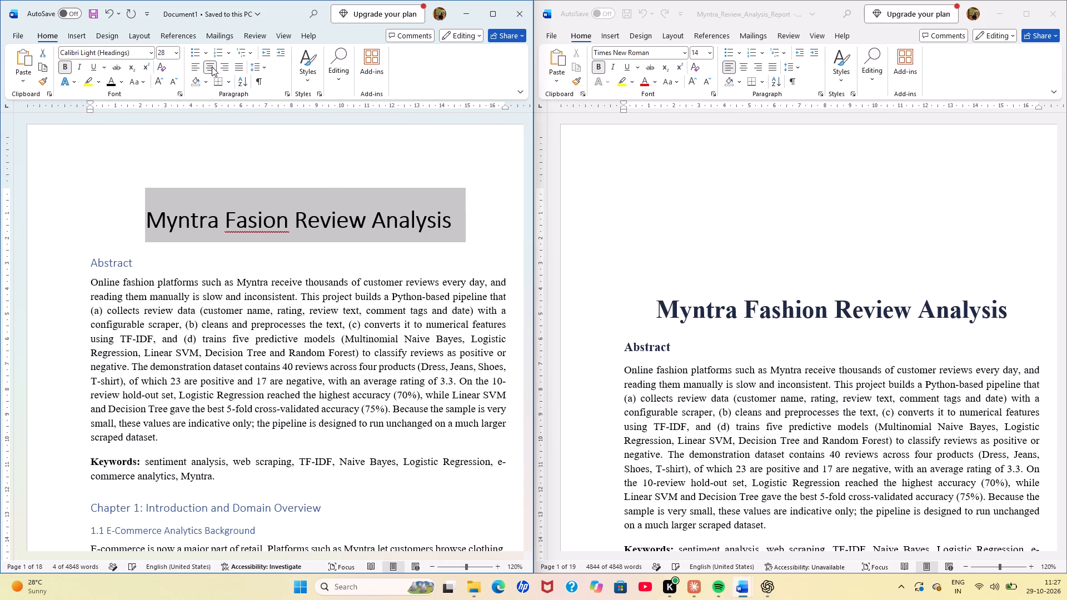
Correct the misspelled word in the title so it reads "Myntra Fashion Review Analysis".
{"action": "left_click", "coordinate": [247, 180]}
{"action": "scroll", "coordinate": [251, 233], "scroll_direction": "down", "scroll_amount": 1}
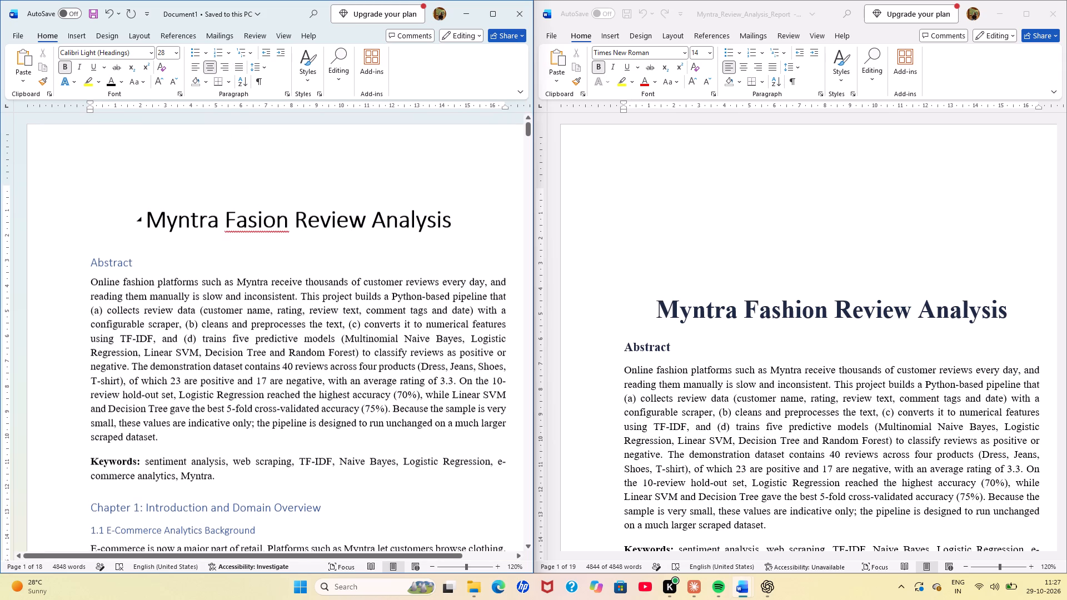
{"action": "scroll", "coordinate": [251, 233], "scroll_direction": "down", "scroll_amount": 1}
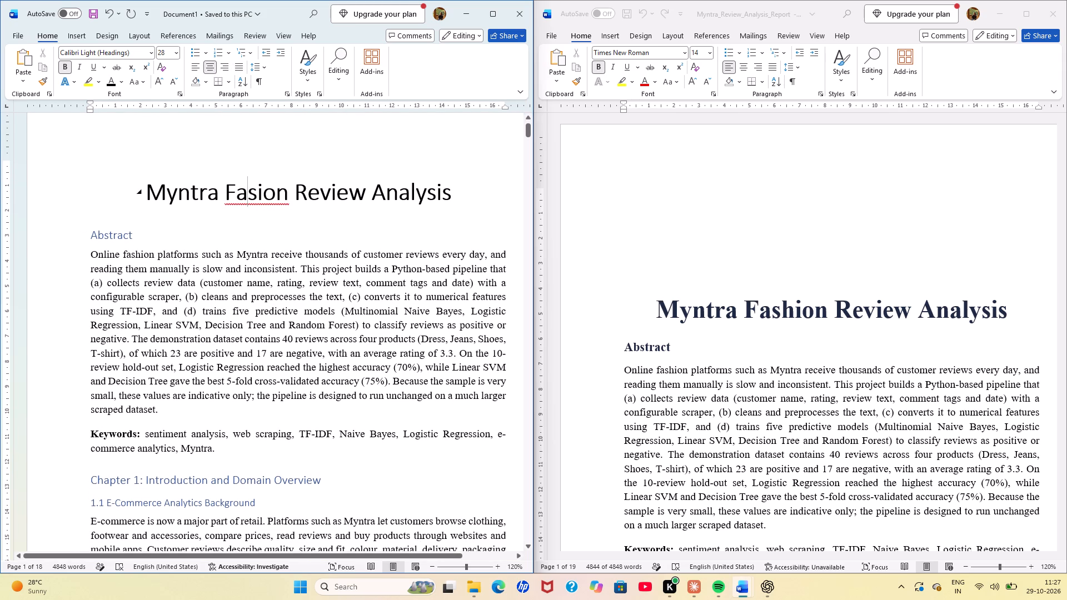
{"action": "key", "text": "Return"}
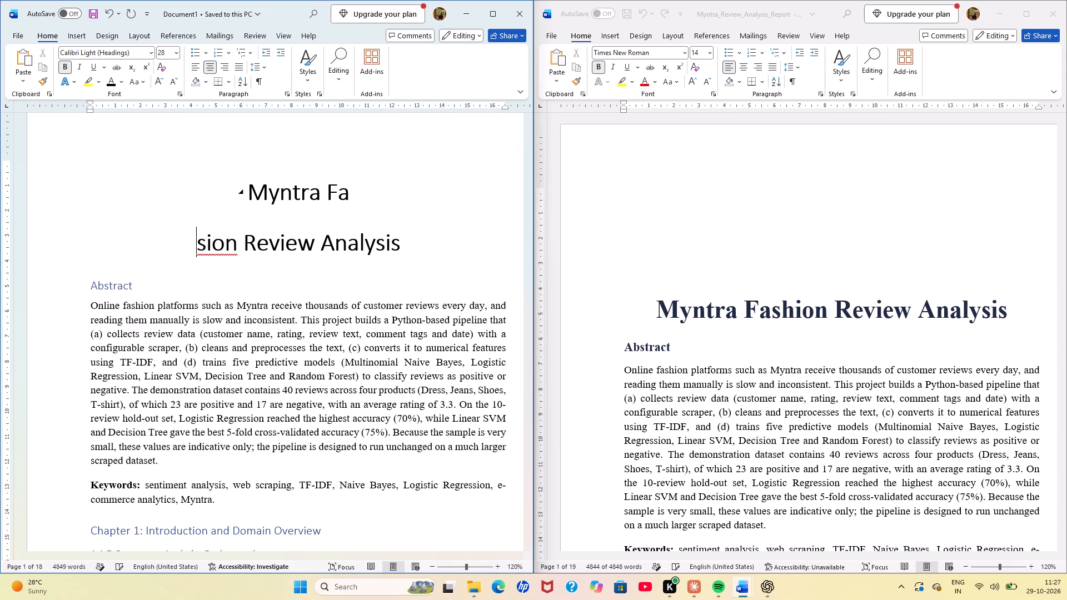
{"action": "key", "text": "ctrl+z"}
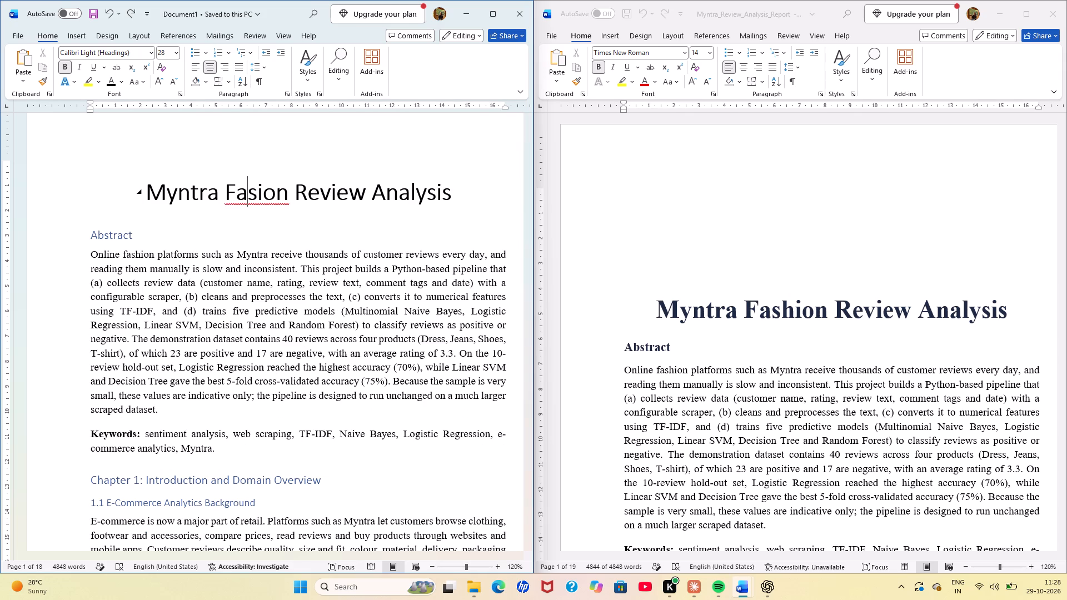
{"action": "key", "text": "Right"}
{"action": "key", "text": "h"}
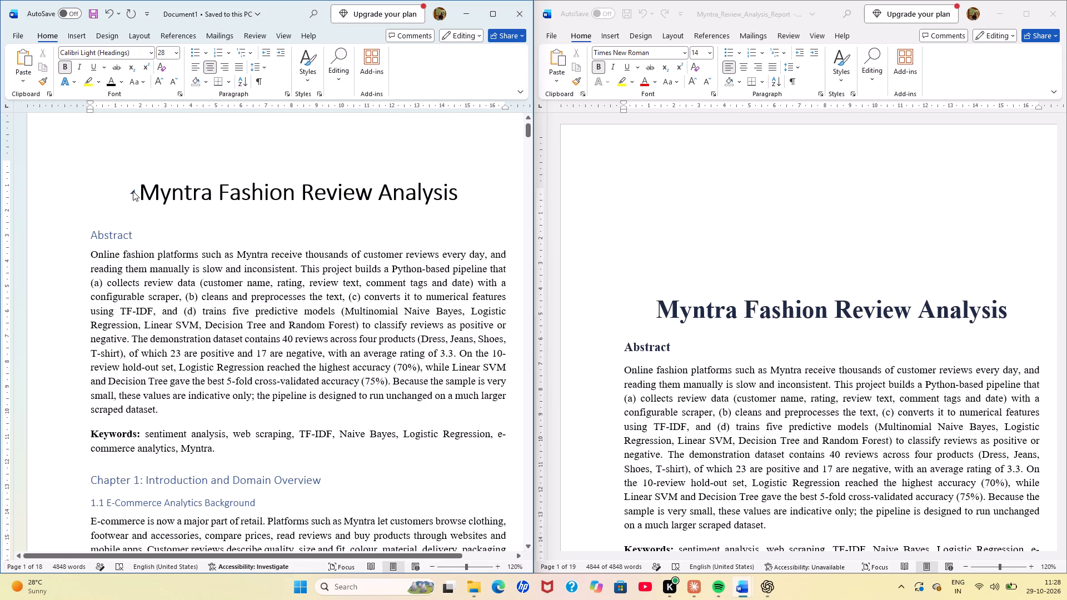
Set the whole title line's font to Times New Roman, keeping it bold.
{"action": "left_click_drag", "start_coordinate": [133, 191], "coordinate": [152, 191]}
{"action": "left_click_drag", "start_coordinate": [140, 191], "coordinate": [278, 189]}
{"action": "scroll", "coordinate": [278, 189], "scroll_direction": "right", "scroll_amount": 1}
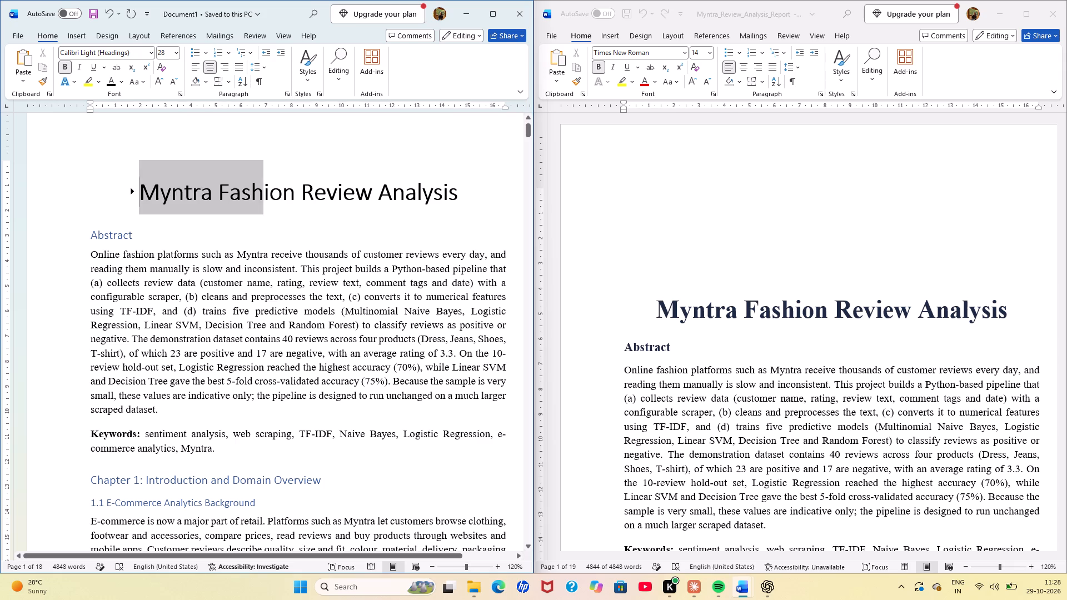
{"action": "scroll", "coordinate": [278, 189], "scroll_direction": "right", "scroll_amount": 1}
{"action": "left_click_drag", "start_coordinate": [278, 189], "coordinate": [448, 188]}
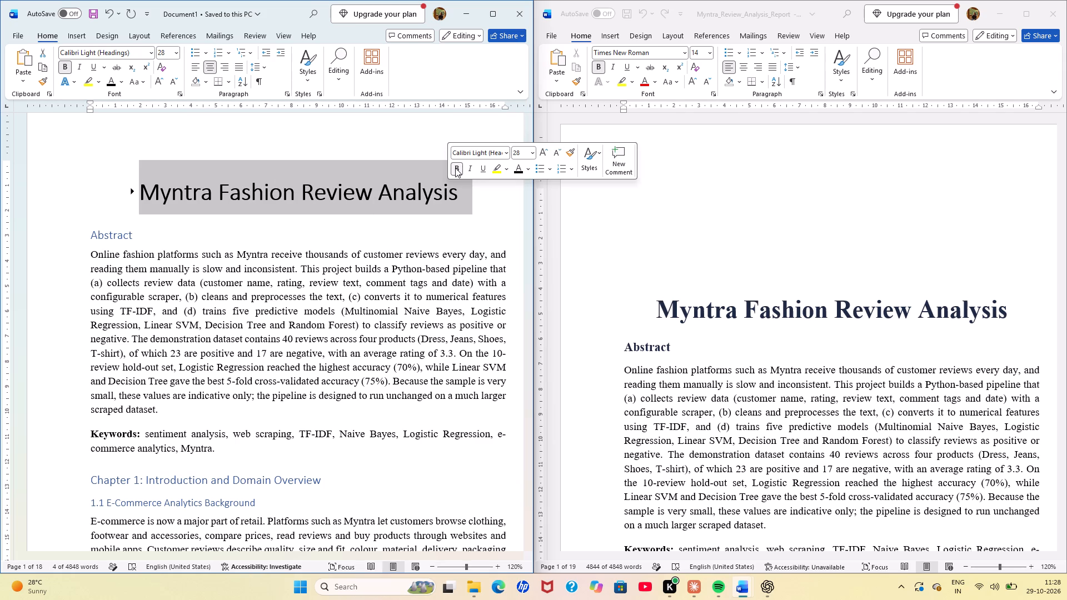
{"action": "left_click", "coordinate": [455, 168]}
{"action": "left_click", "coordinate": [455, 168]}
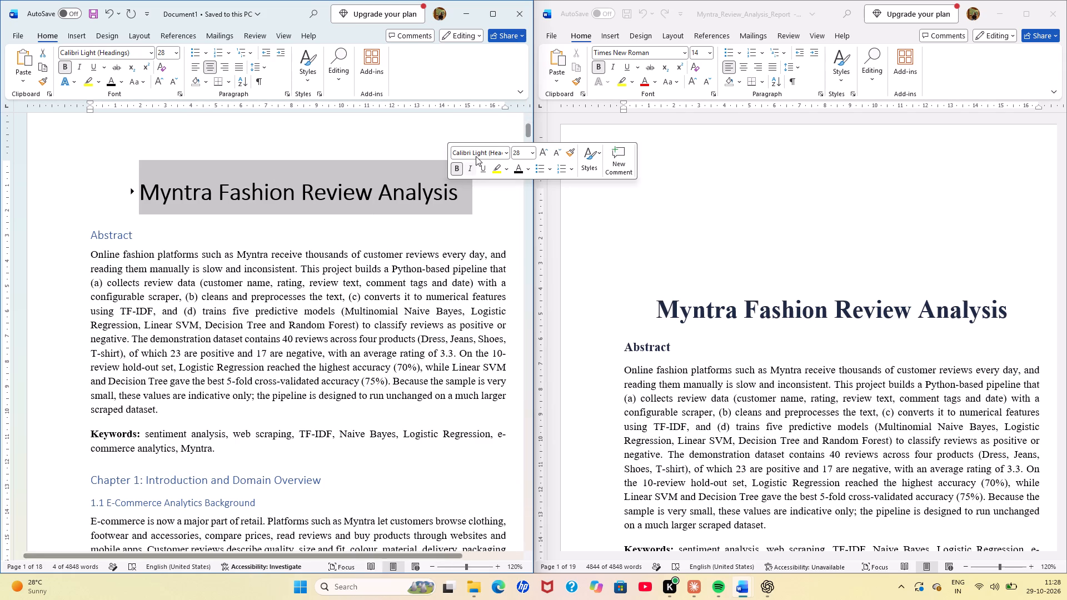
{"action": "left_click", "coordinate": [477, 153]}
{"action": "type", "text": "tim"}
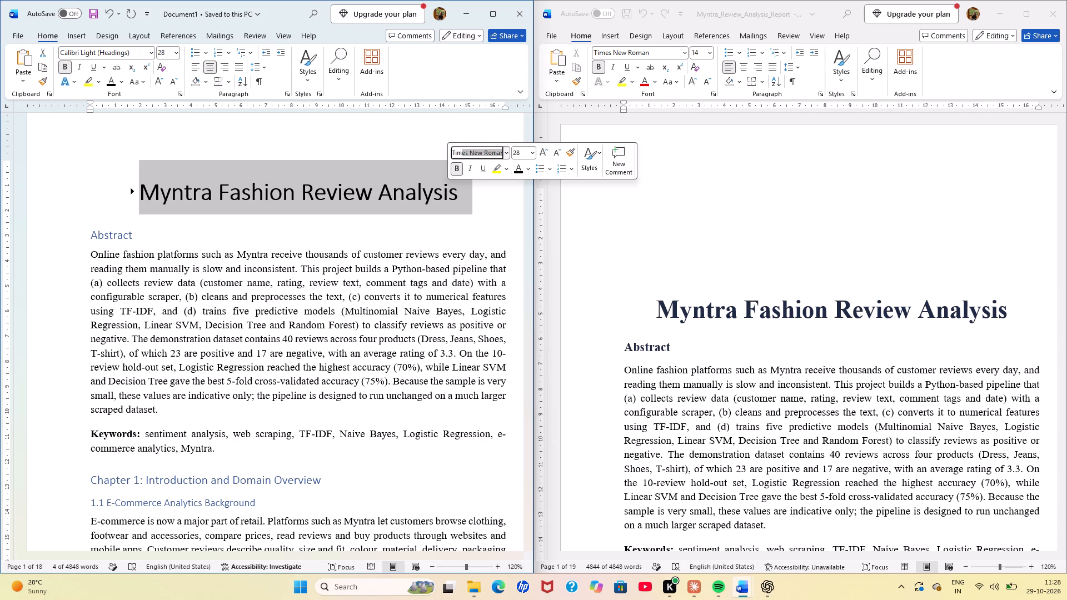
{"action": "key", "text": "Return"}
{"action": "left_click", "coordinate": [346, 133]}
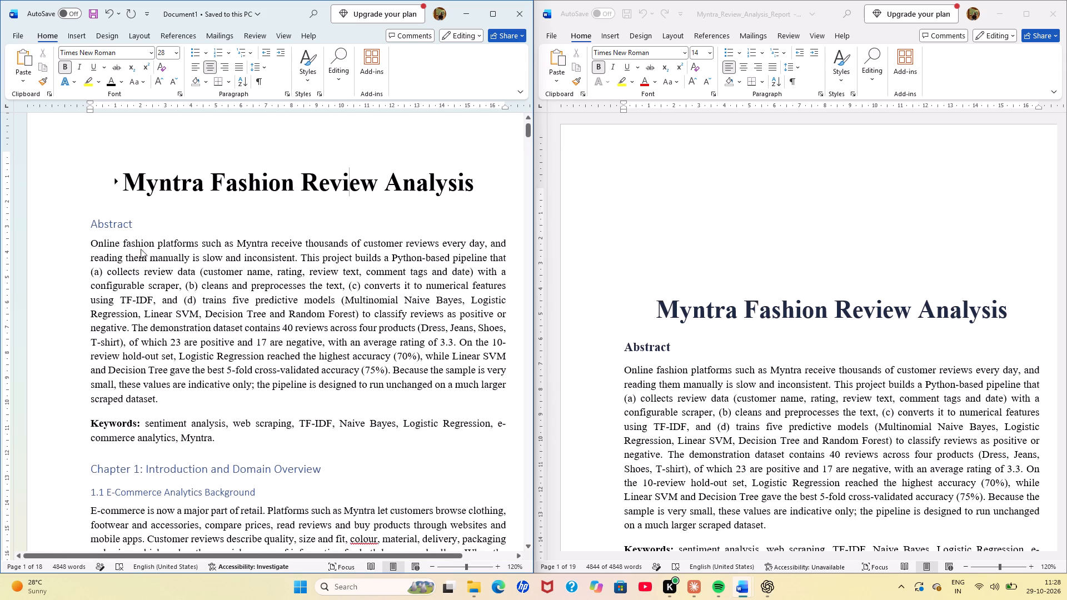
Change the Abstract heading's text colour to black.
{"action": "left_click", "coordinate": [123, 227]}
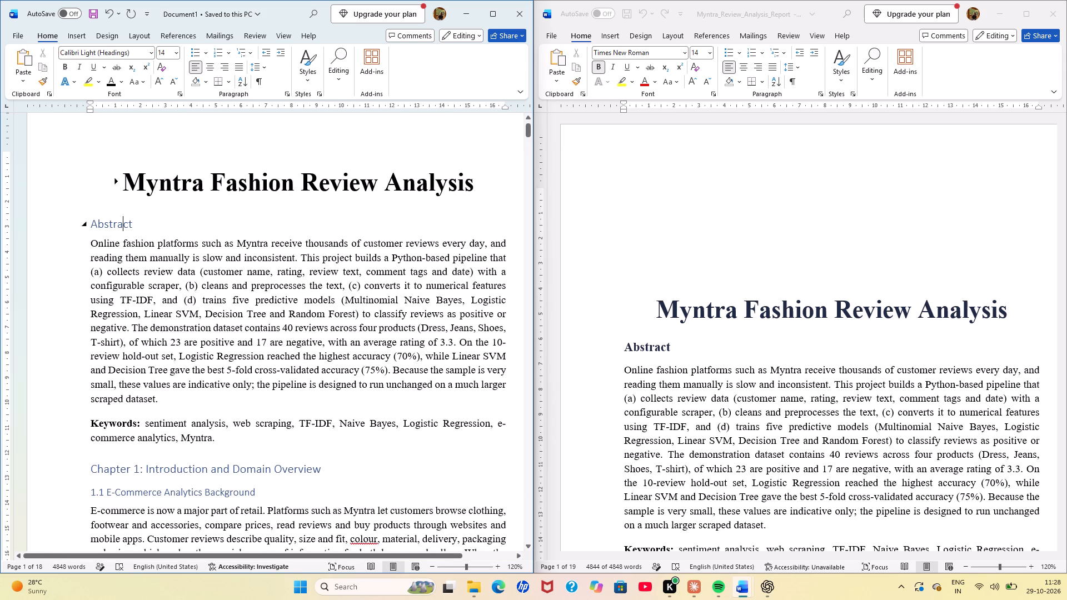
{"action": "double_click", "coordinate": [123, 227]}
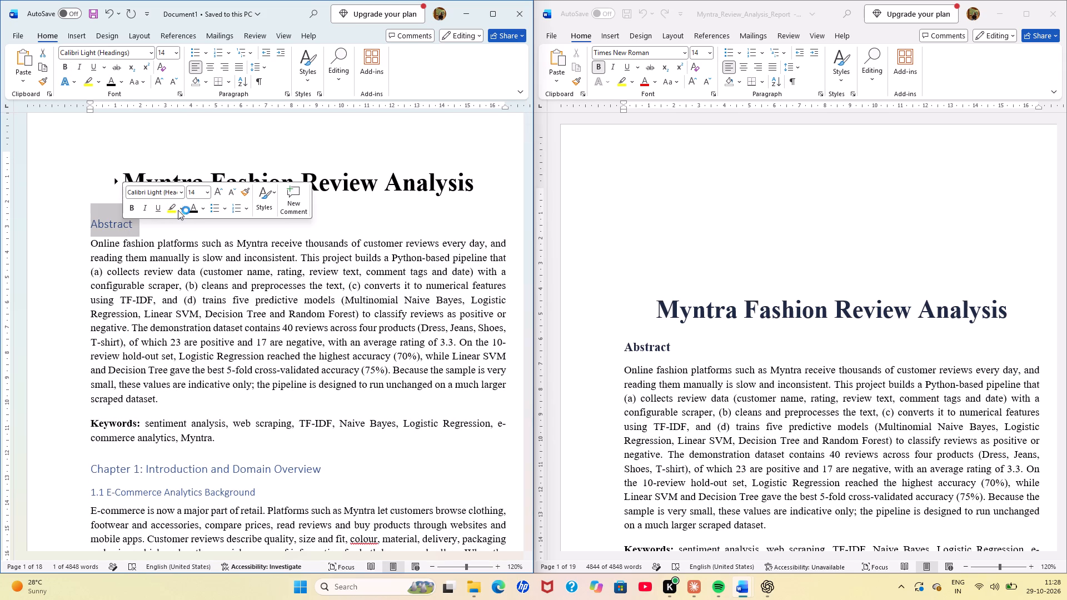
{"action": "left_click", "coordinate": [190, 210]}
Maximize the new document's window and apply the Heading 1 style to the Abstract heading.
{"action": "left_click", "coordinate": [116, 224]}
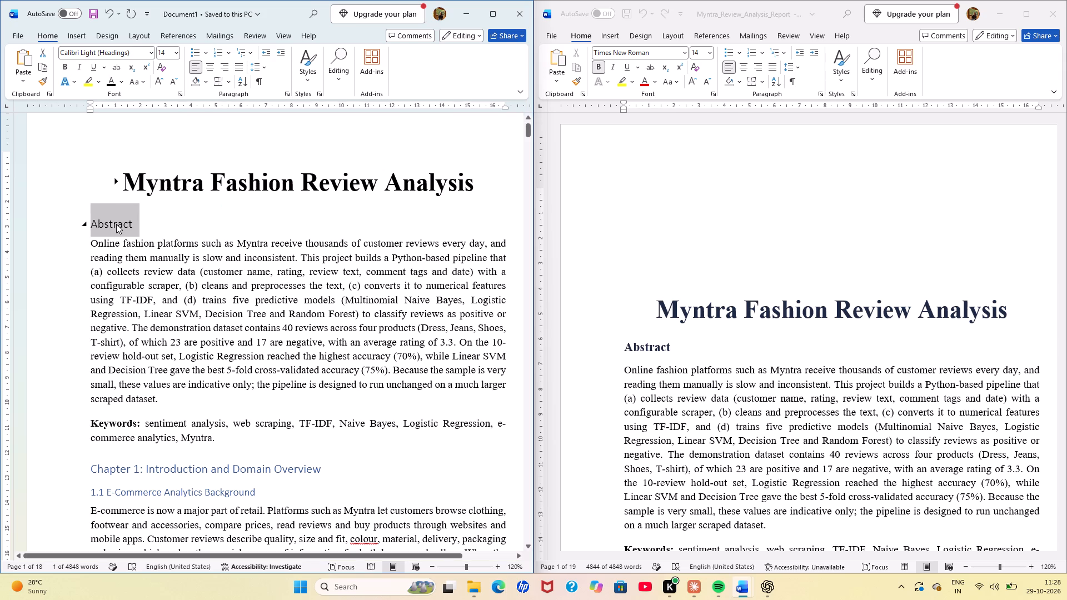
{"action": "triple_click", "coordinate": [116, 224]}
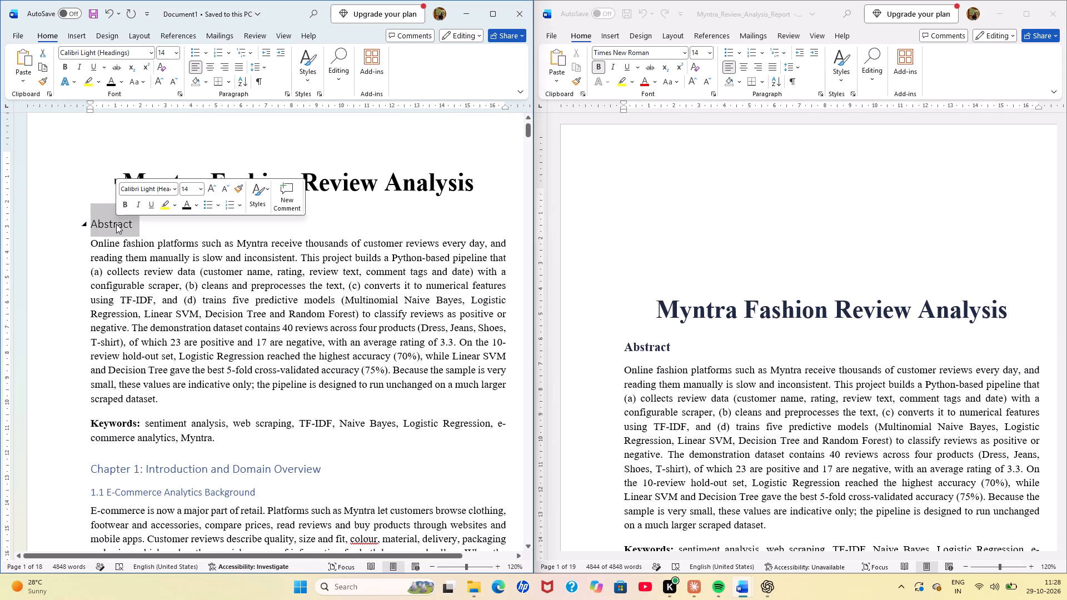
{"action": "left_click", "coordinate": [46, 40]}
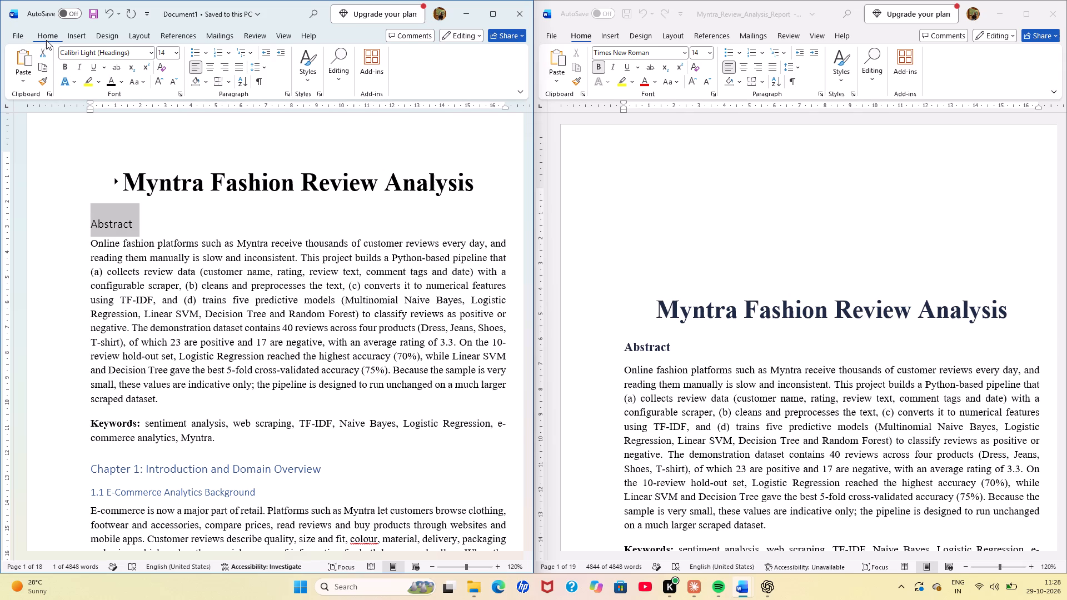
{"action": "left_click", "coordinate": [488, 18]}
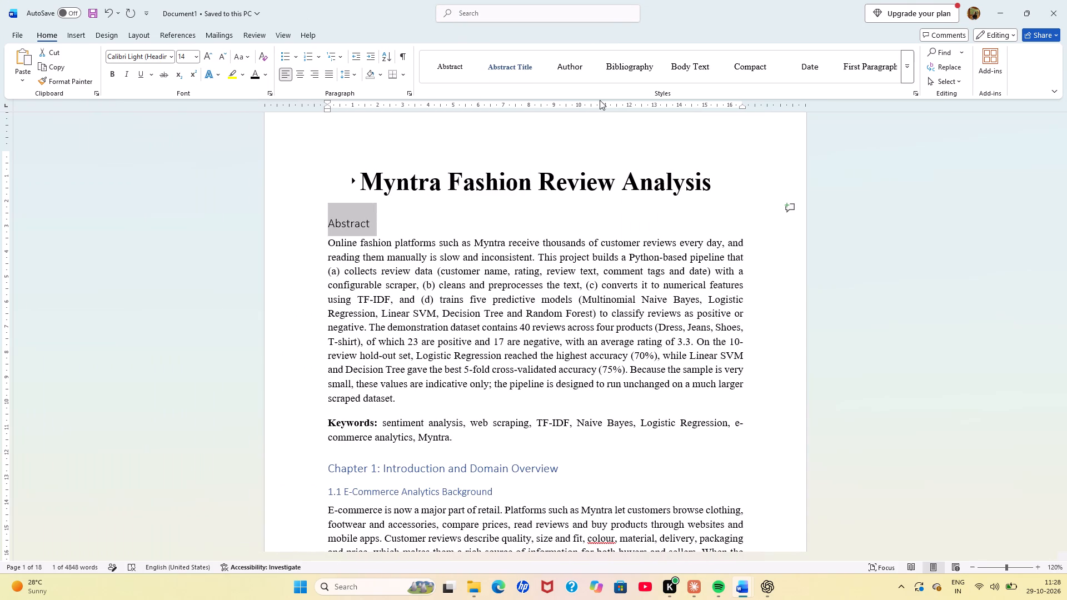
{"action": "left_click", "coordinate": [906, 69]}
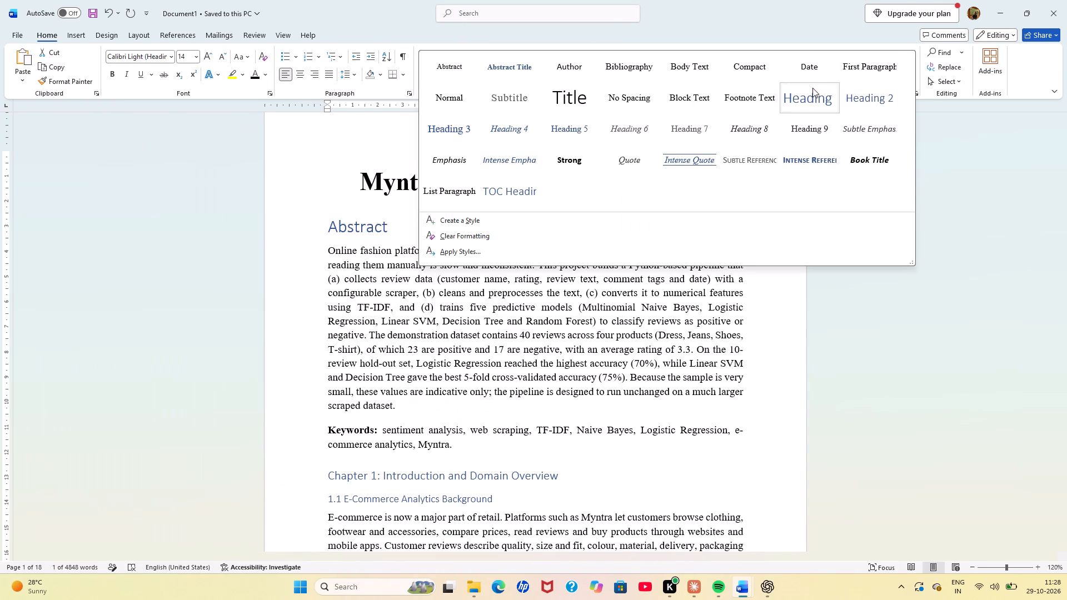
{"action": "left_click", "coordinate": [812, 88]}
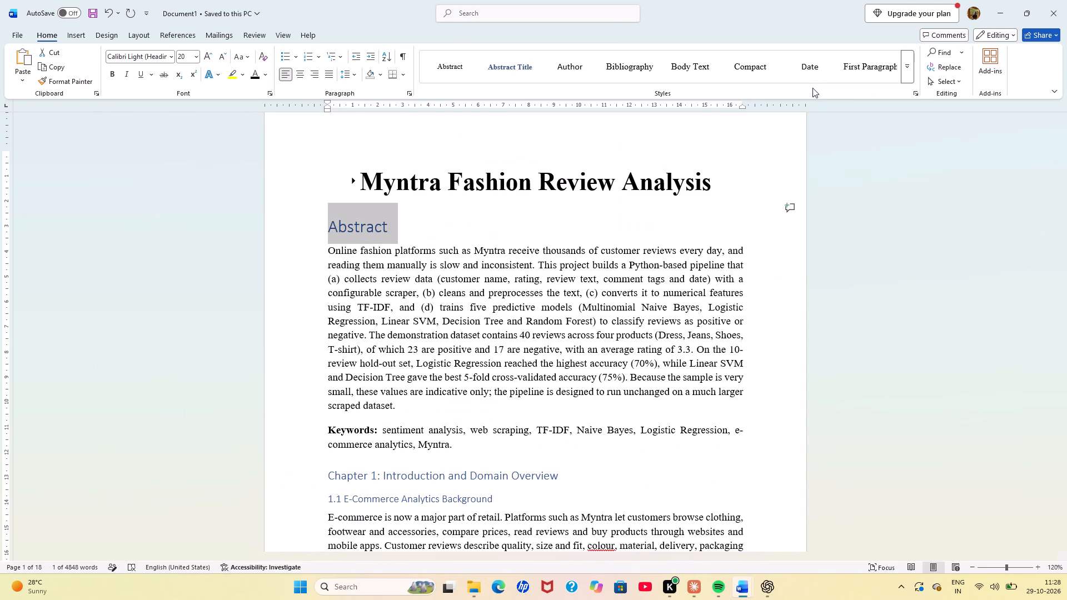
Select all Heading 1 text throughout the document and format it black, bold and in Times New Roman.
{"action": "left_click", "coordinate": [906, 61]}
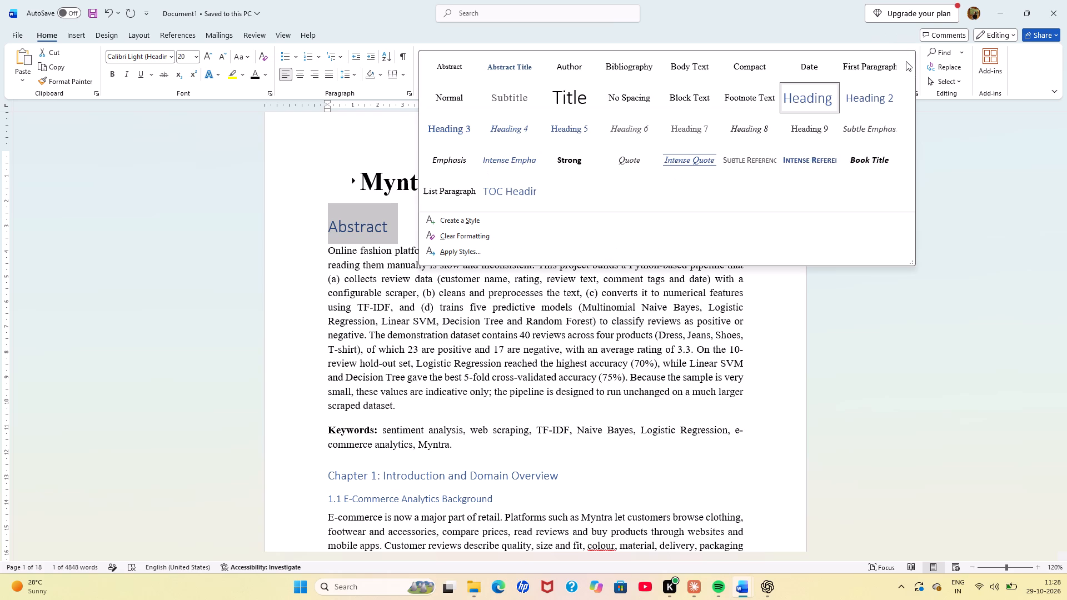
{"action": "right_click", "coordinate": [823, 94]}
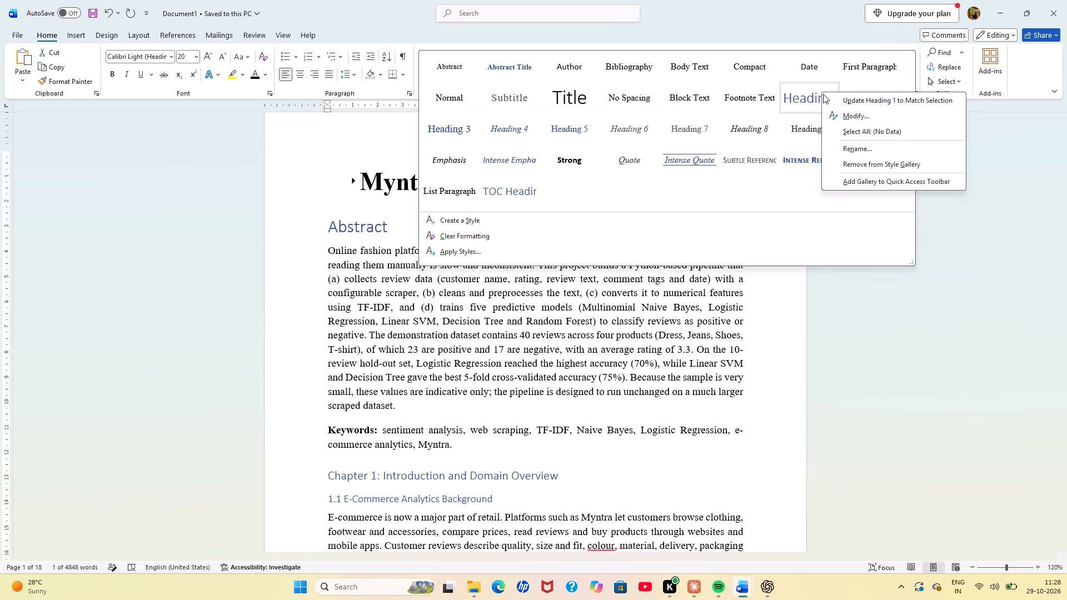
{"action": "left_click", "coordinate": [858, 129]}
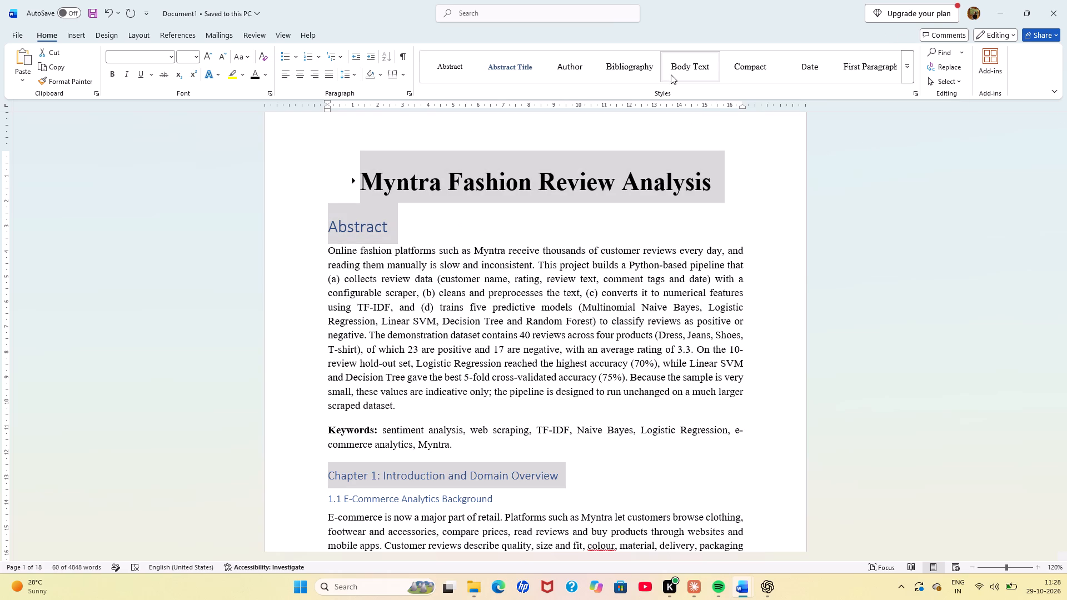
{"action": "scroll", "coordinate": [671, 74], "scroll_direction": "up", "scroll_amount": 5}
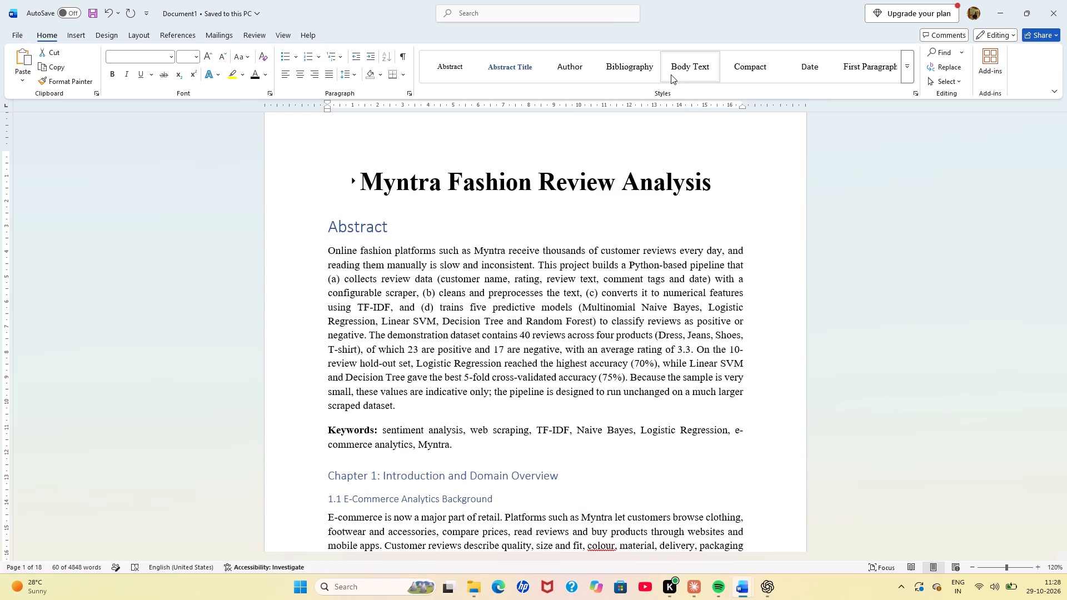
{"action": "scroll", "coordinate": [671, 74], "scroll_direction": "up", "scroll_amount": 1}
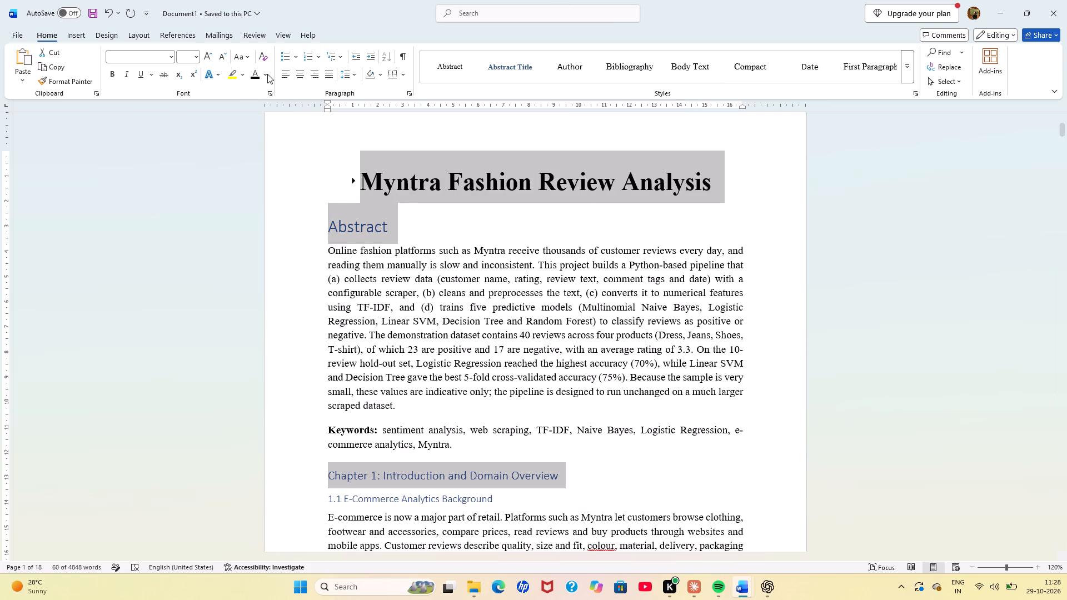
{"action": "left_click", "coordinate": [258, 74]}
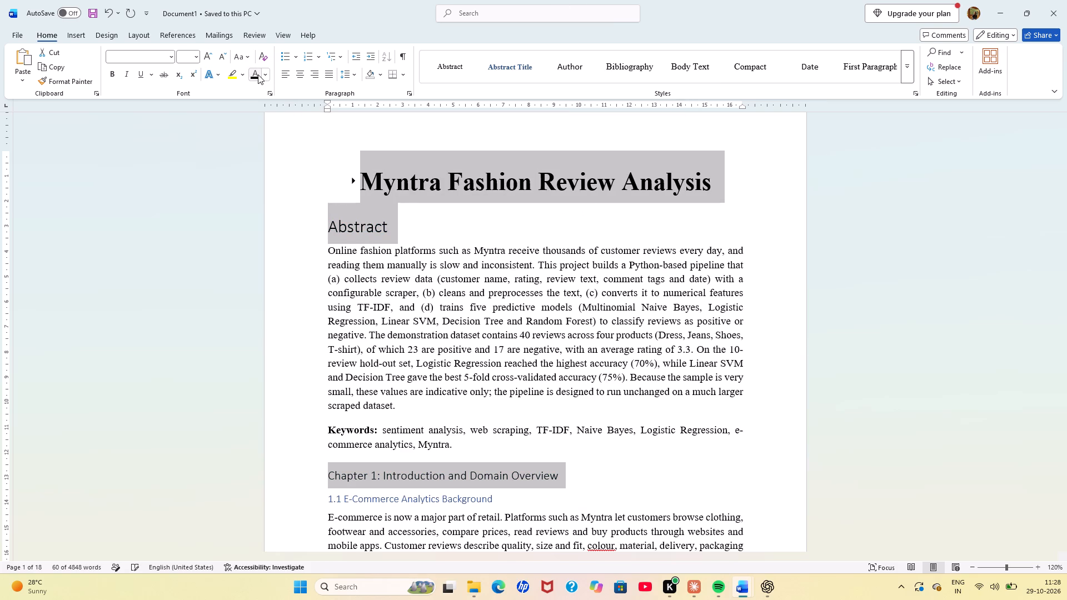
{"action": "left_click", "coordinate": [114, 74]}
{"action": "left_click", "coordinate": [147, 57]}
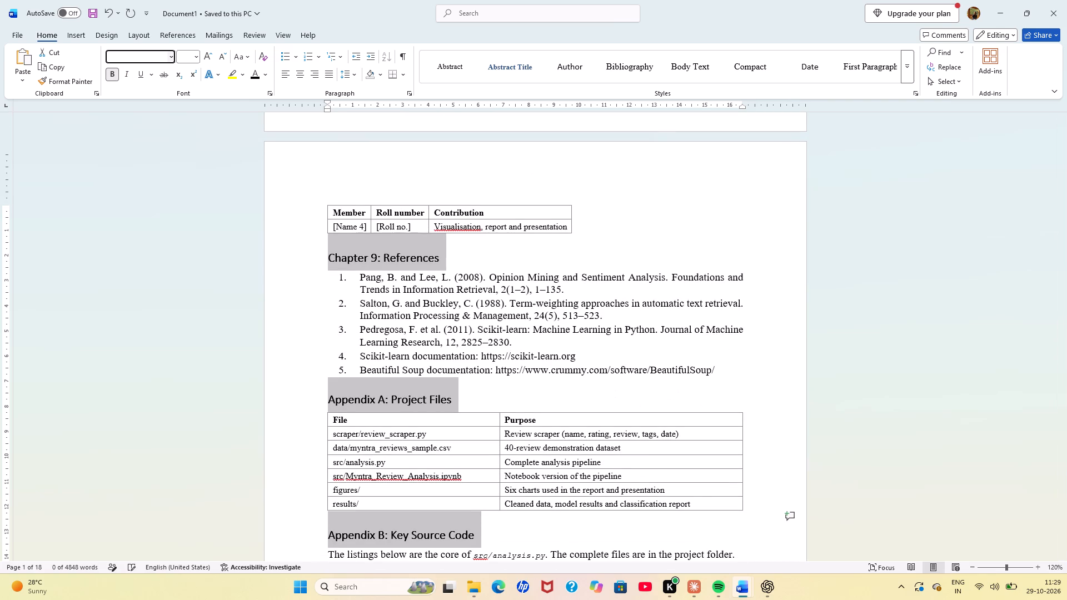
{"action": "type", "text": "ti"}
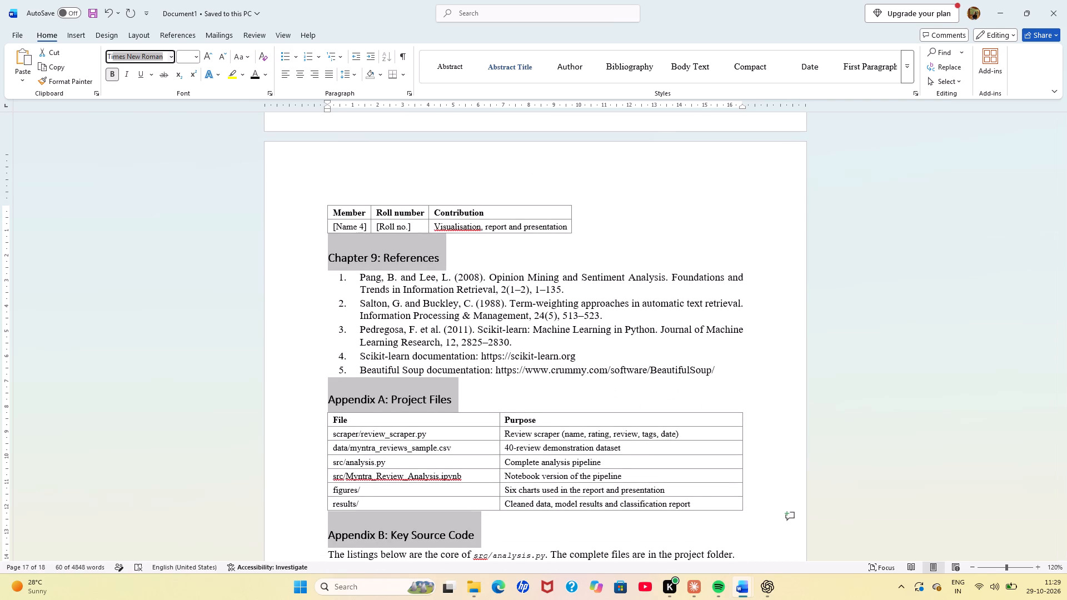
{"action": "key", "text": "Return"}
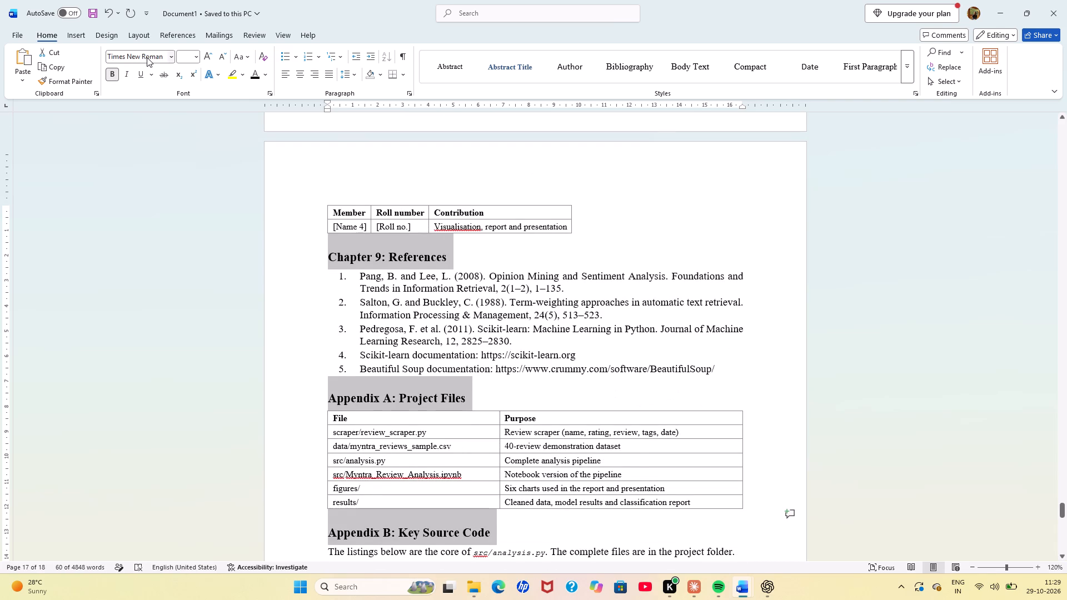
Set the size of all selected Heading 1 text to 14.
{"action": "left_click", "coordinate": [188, 58]}
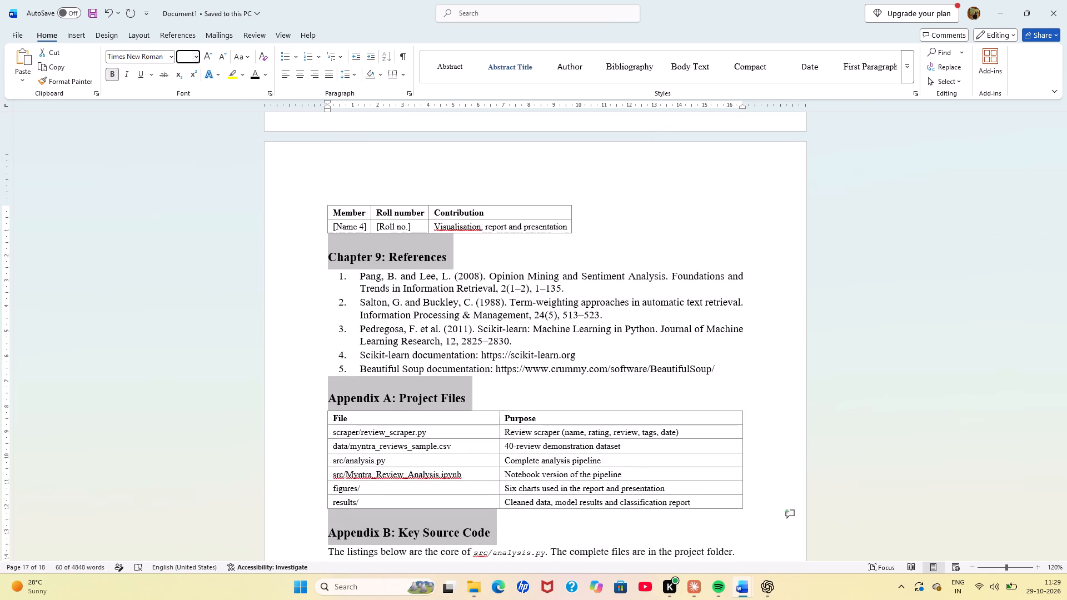
{"action": "type", "text": "14"}
{"action": "key", "text": "Return"}
{"action": "key", "text": "Return"}
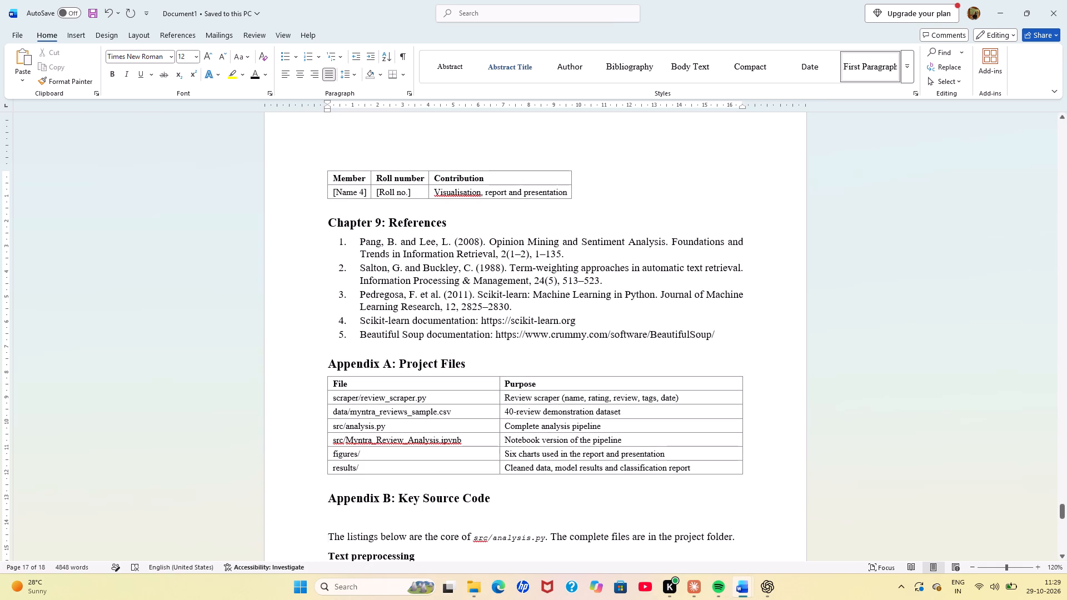
Set the font size of the title line "Myntra Fashion Review Analysis" to 28.
{"action": "scroll", "coordinate": [639, 140], "scroll_direction": "up", "scroll_amount": 20}
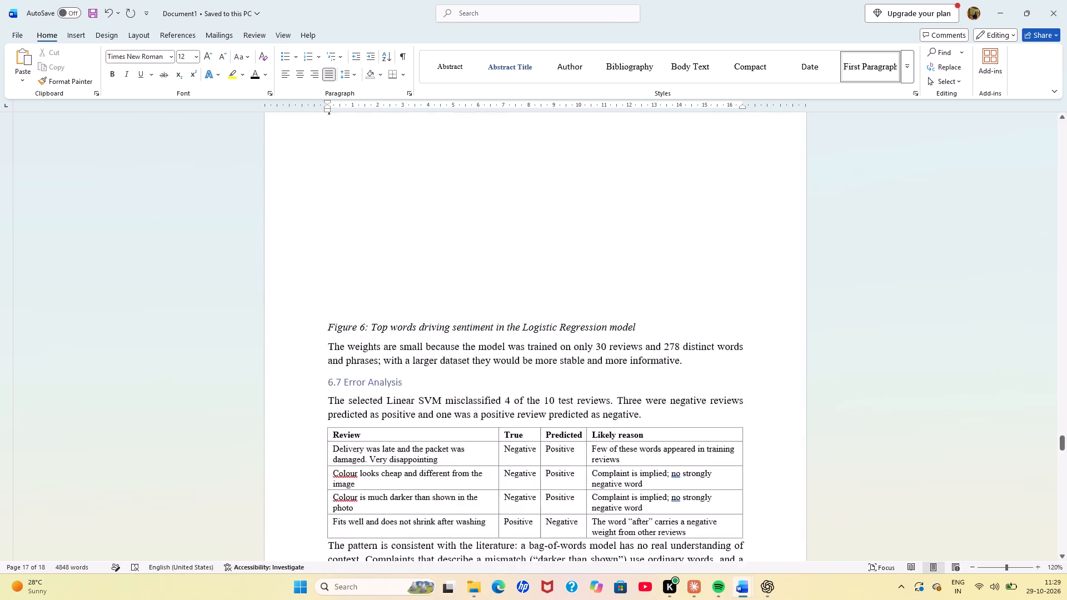
{"action": "scroll", "coordinate": [639, 140], "scroll_direction": "up", "scroll_amount": 10}
{"action": "scroll", "coordinate": [639, 140], "scroll_direction": "up", "scroll_amount": 19}
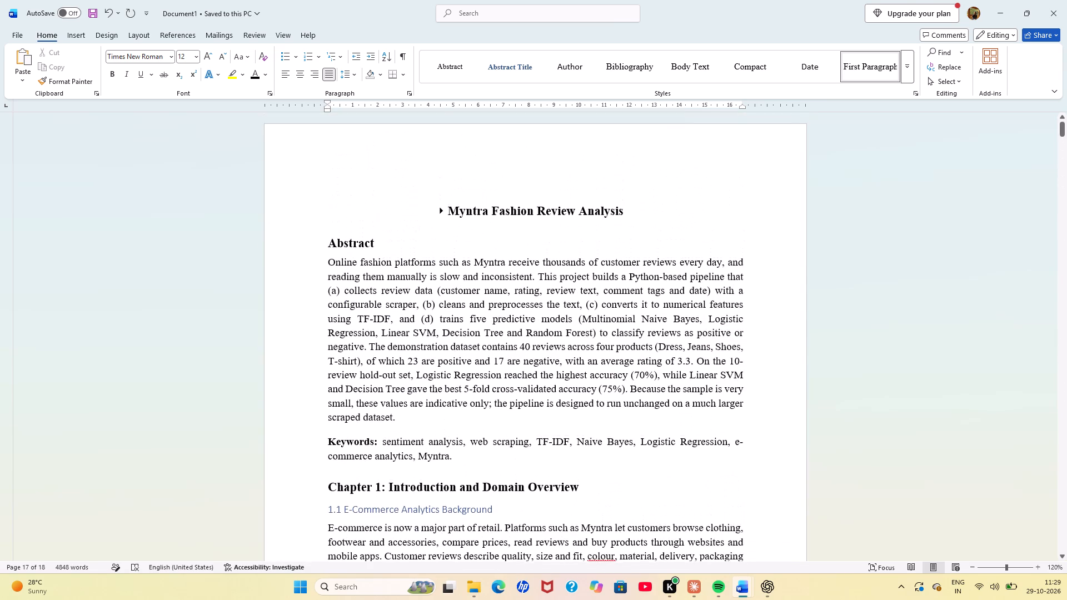
{"action": "left_click_drag", "start_coordinate": [626, 214], "coordinate": [441, 213]}
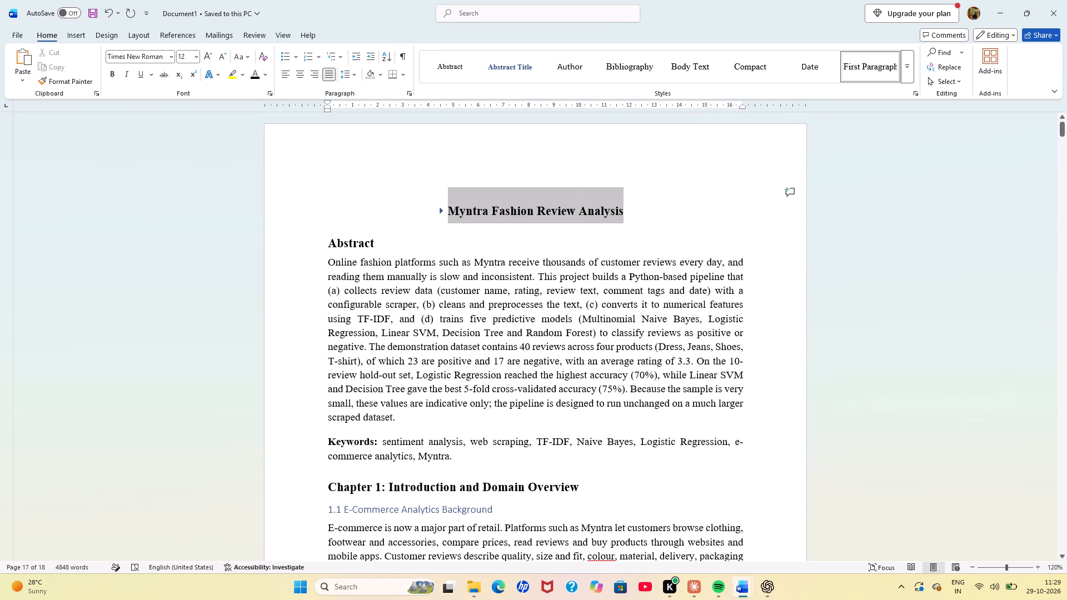
{"action": "left_click_drag", "start_coordinate": [441, 213], "coordinate": [442, 213]}
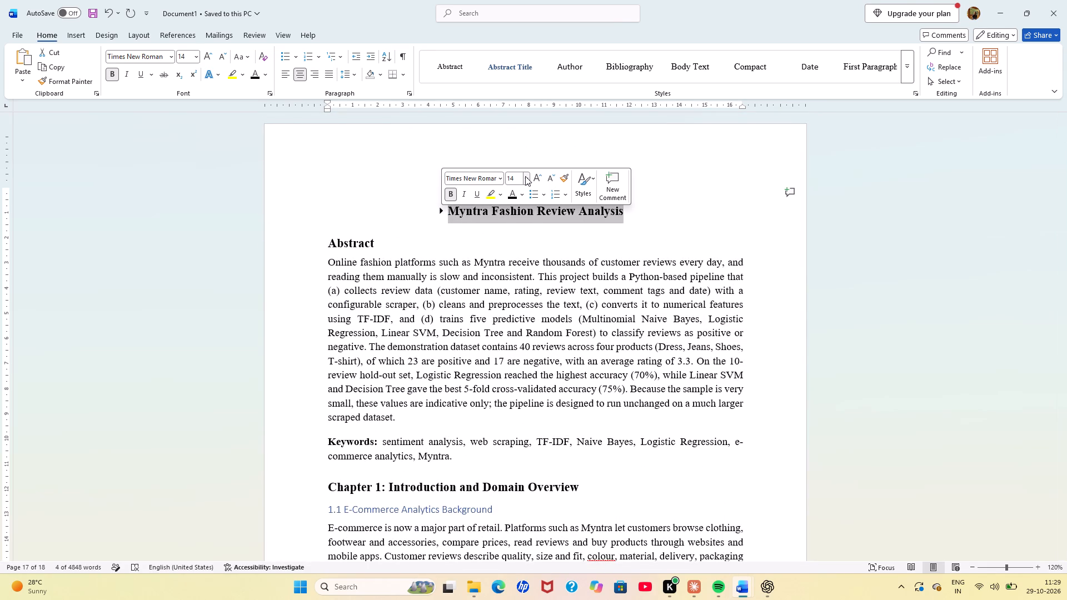
{"action": "left_click", "coordinate": [525, 176]}
{"action": "type", "text": "28"}
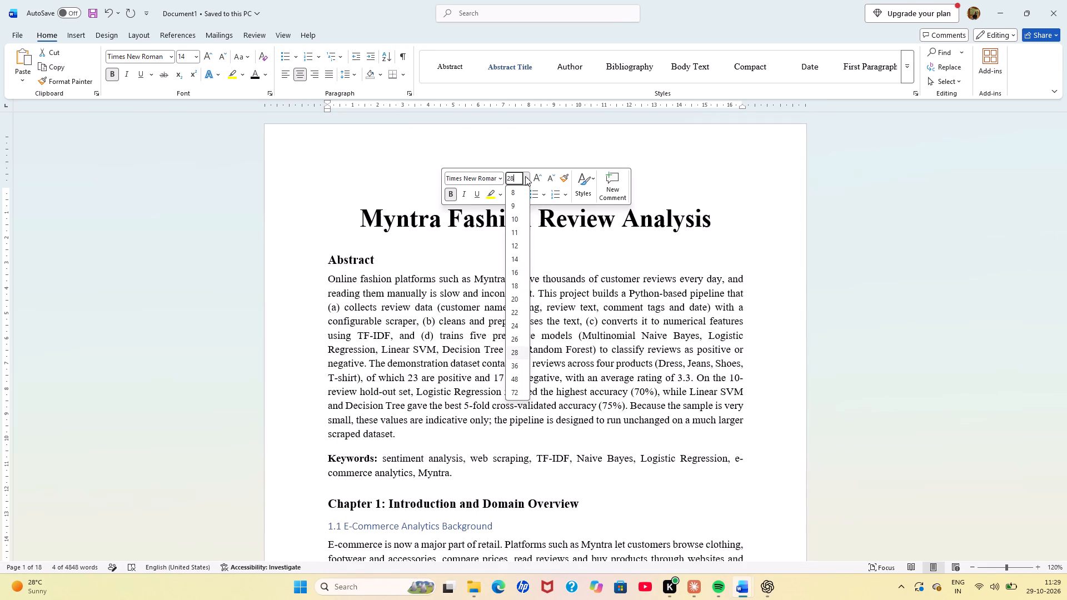
{"action": "key", "text": "Return"}
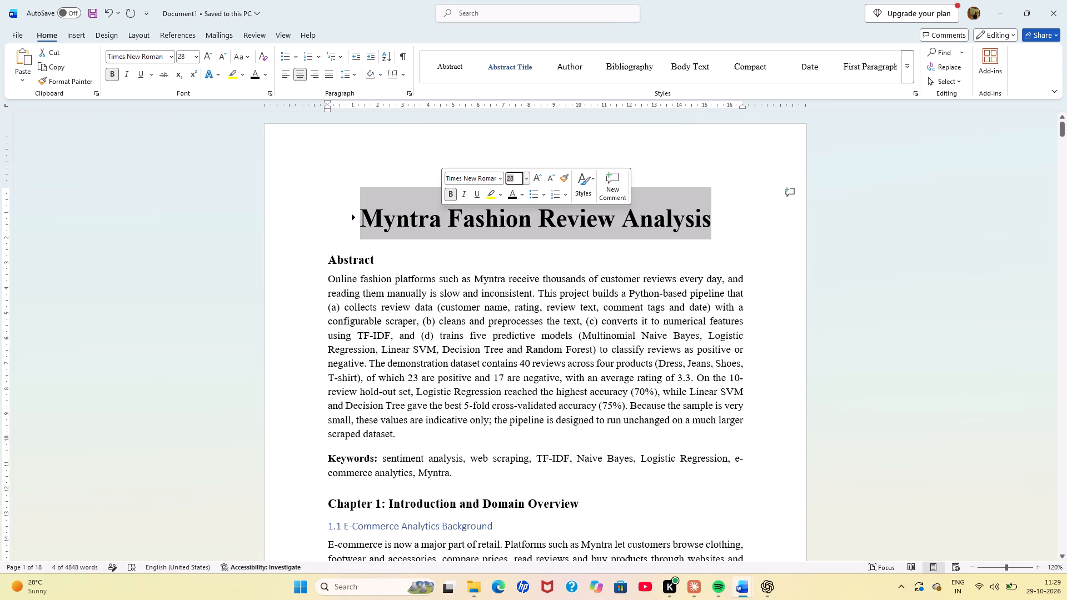
{"action": "left_click", "coordinate": [740, 224]}
Apply the Body Text style to the whole paragraph under the Abstract heading.
{"action": "scroll", "coordinate": [671, 293], "scroll_direction": "down", "scroll_amount": 1}
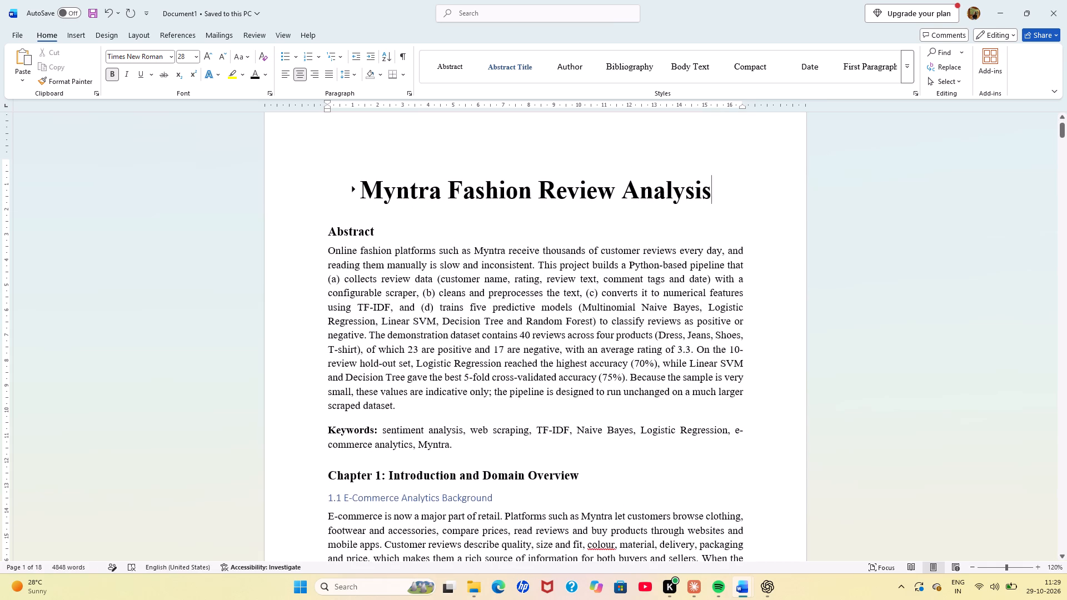
{"action": "left_click_drag", "start_coordinate": [327, 246], "coordinate": [438, 374]}
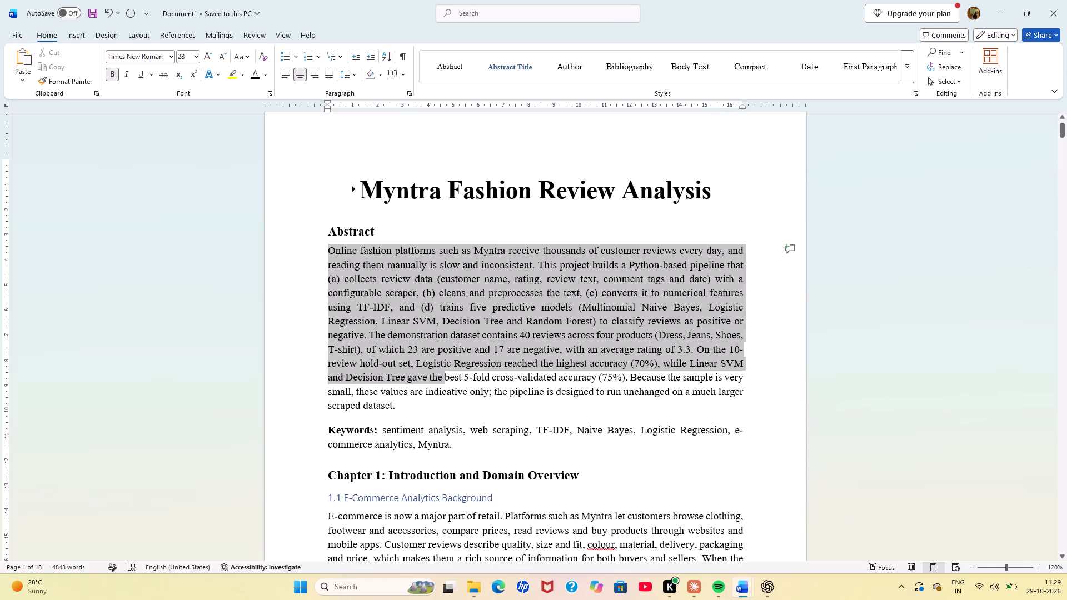
{"action": "left_click_drag", "start_coordinate": [438, 374], "coordinate": [420, 405]}
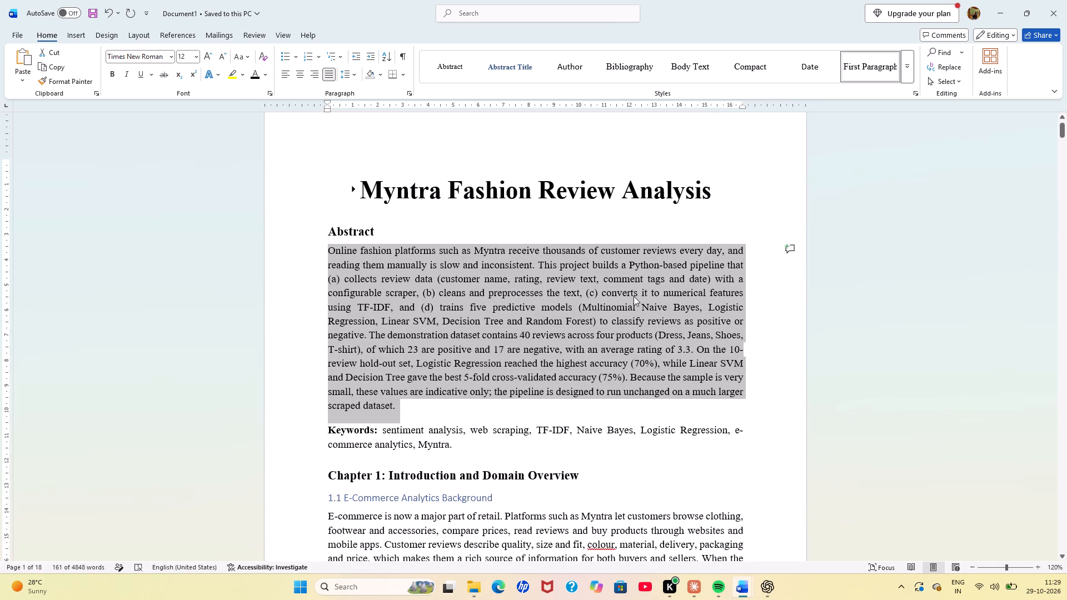
{"action": "left_click", "coordinate": [906, 69]}
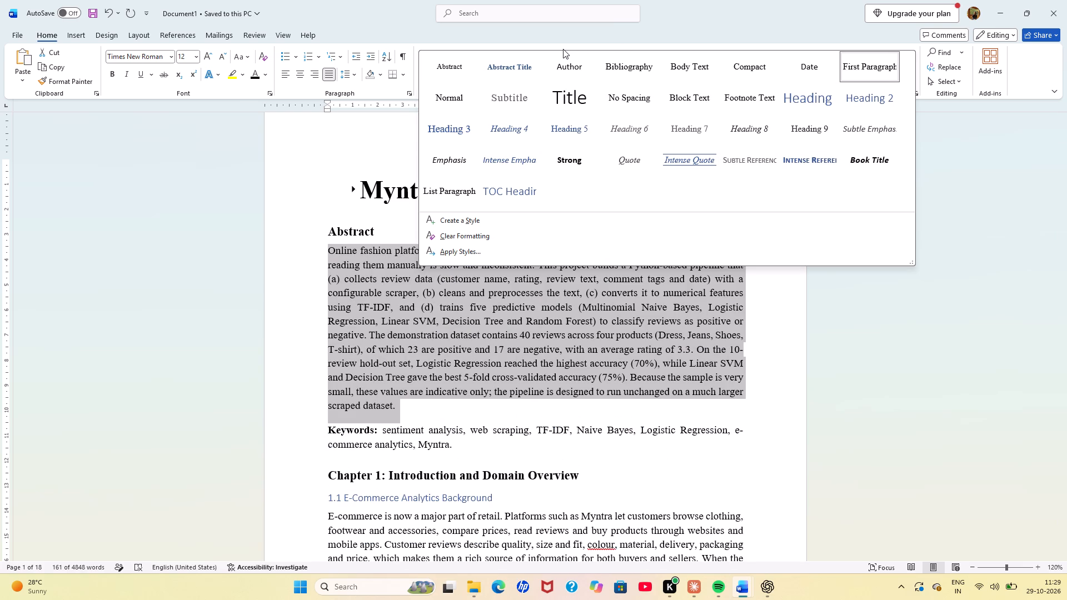
{"action": "left_click", "coordinate": [204, 128]}
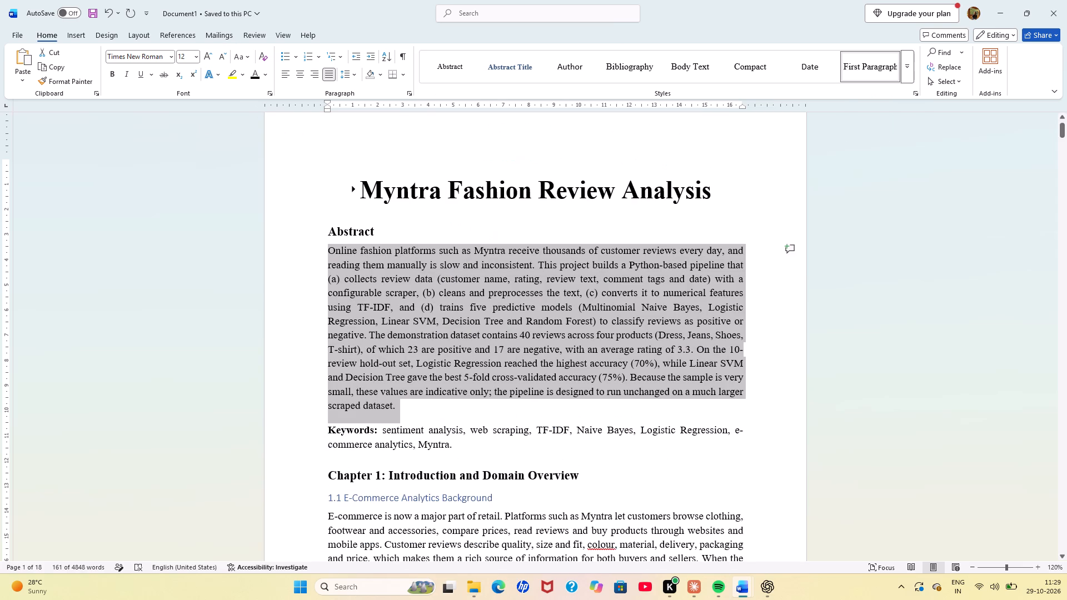
{"action": "left_click", "coordinate": [45, 32]}
{"action": "left_click", "coordinate": [908, 66]}
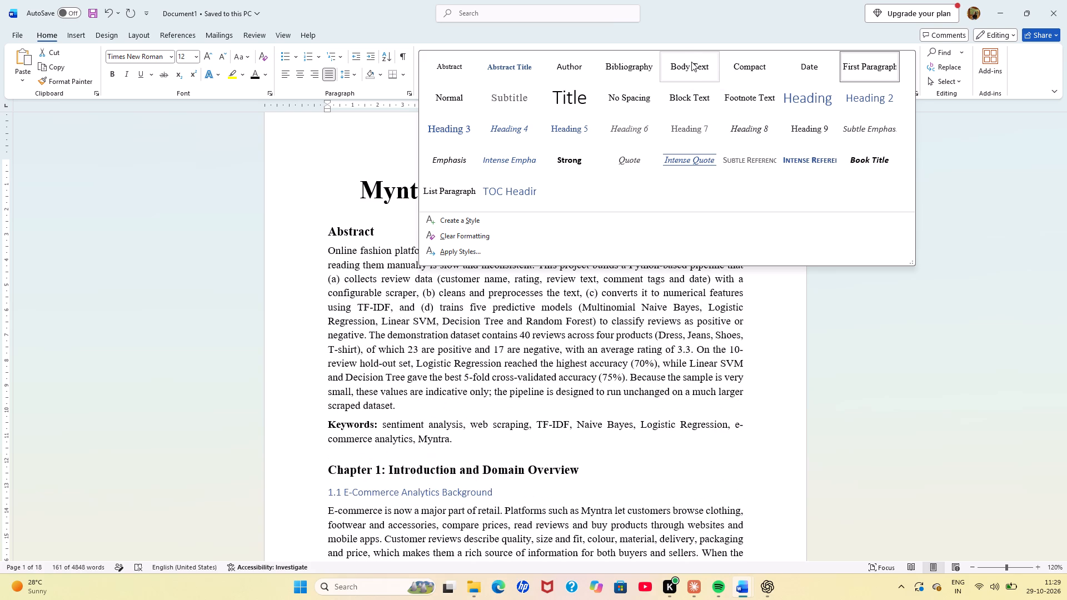
{"action": "left_click", "coordinate": [691, 62]}
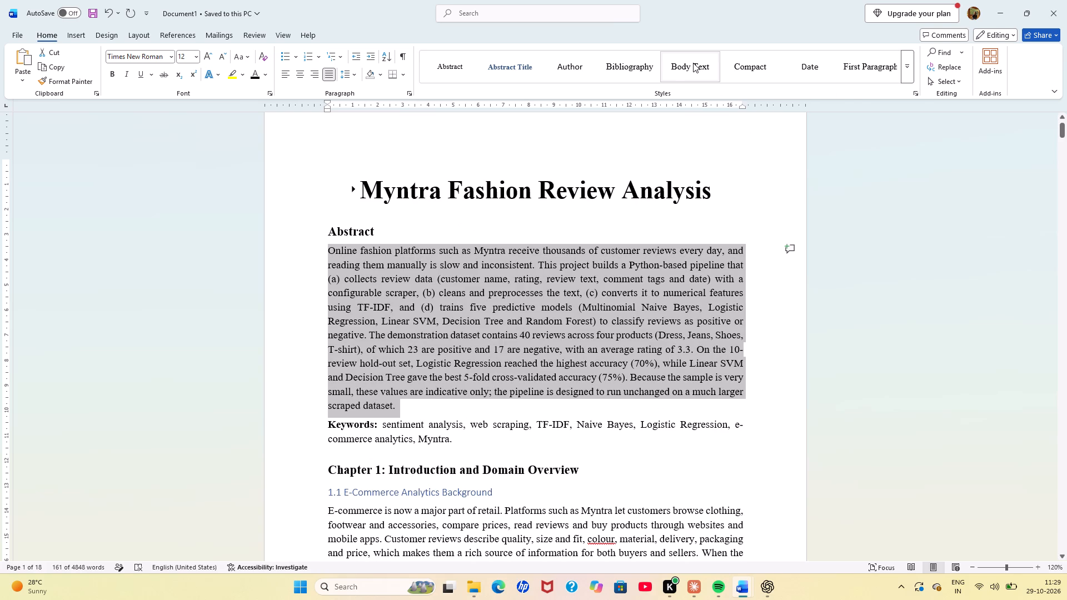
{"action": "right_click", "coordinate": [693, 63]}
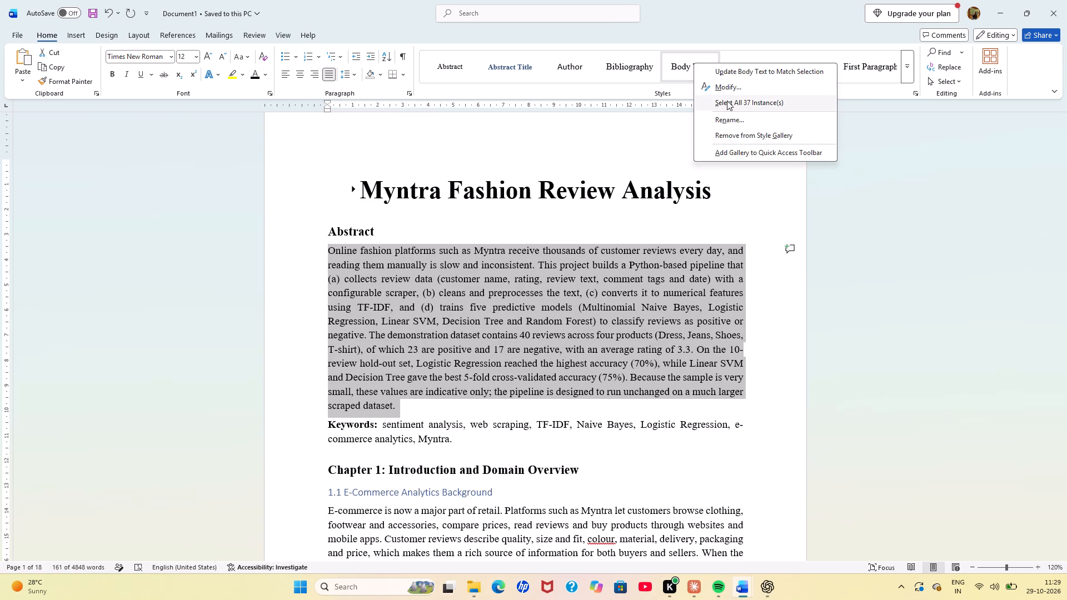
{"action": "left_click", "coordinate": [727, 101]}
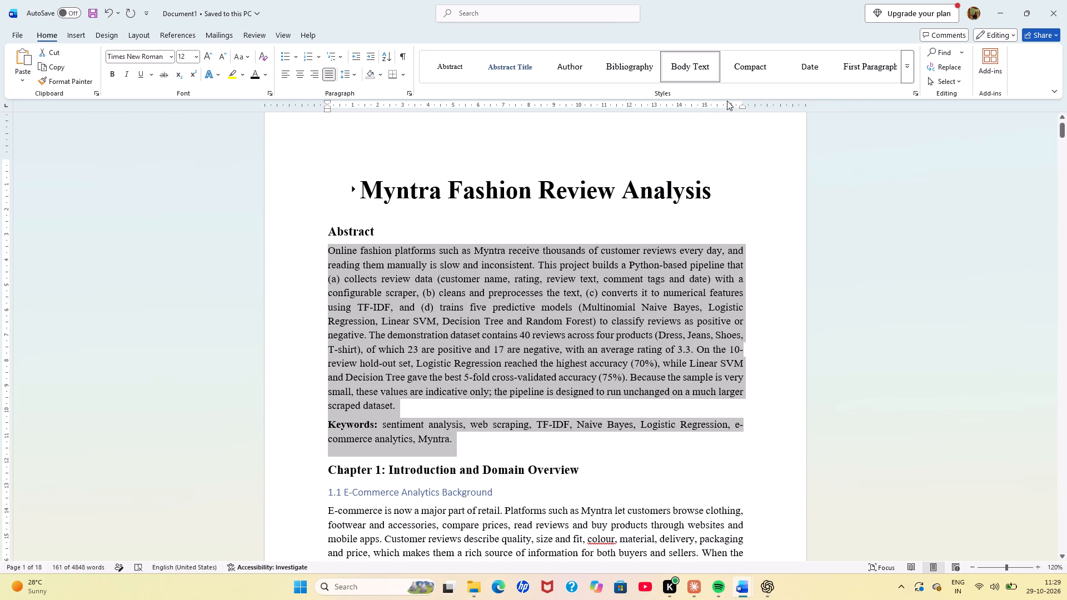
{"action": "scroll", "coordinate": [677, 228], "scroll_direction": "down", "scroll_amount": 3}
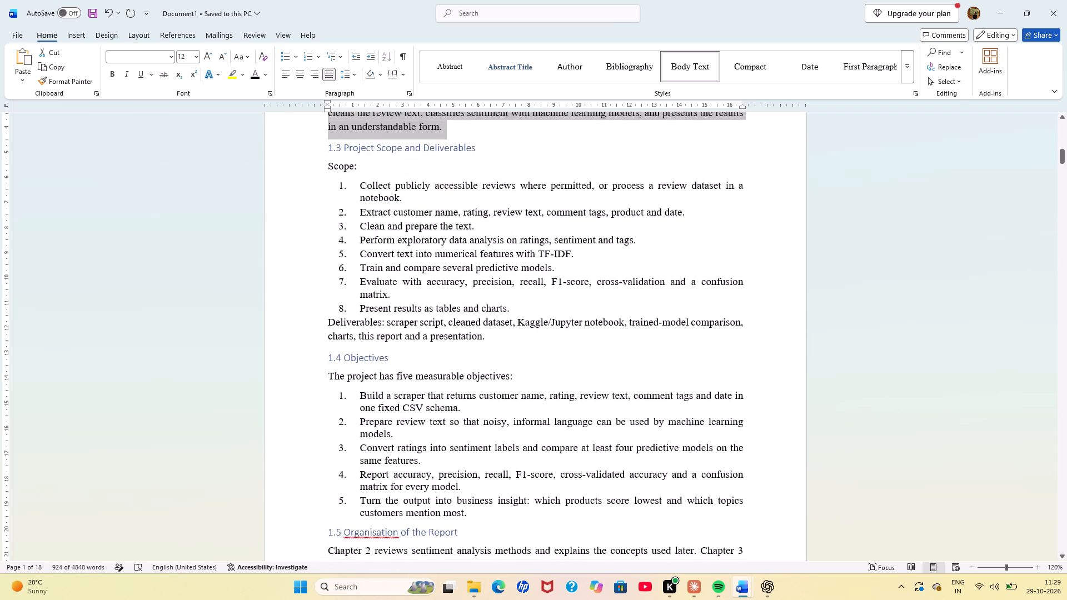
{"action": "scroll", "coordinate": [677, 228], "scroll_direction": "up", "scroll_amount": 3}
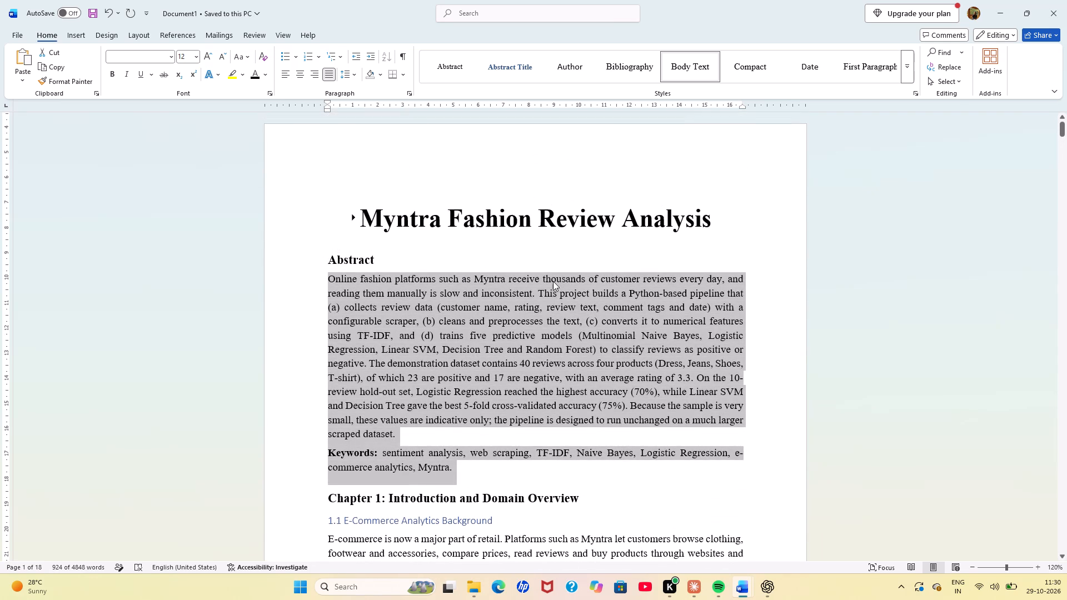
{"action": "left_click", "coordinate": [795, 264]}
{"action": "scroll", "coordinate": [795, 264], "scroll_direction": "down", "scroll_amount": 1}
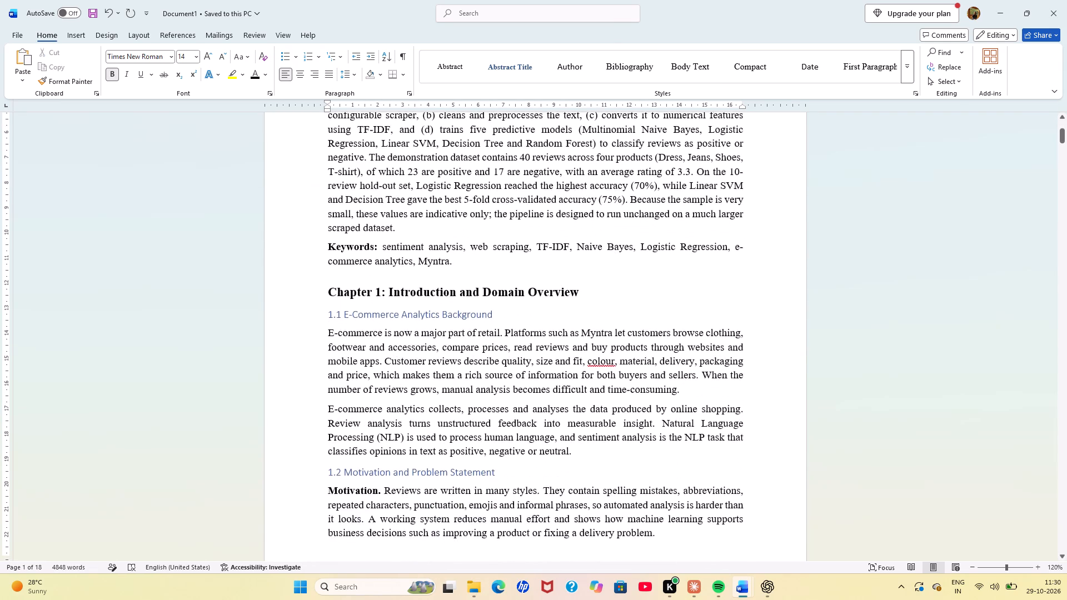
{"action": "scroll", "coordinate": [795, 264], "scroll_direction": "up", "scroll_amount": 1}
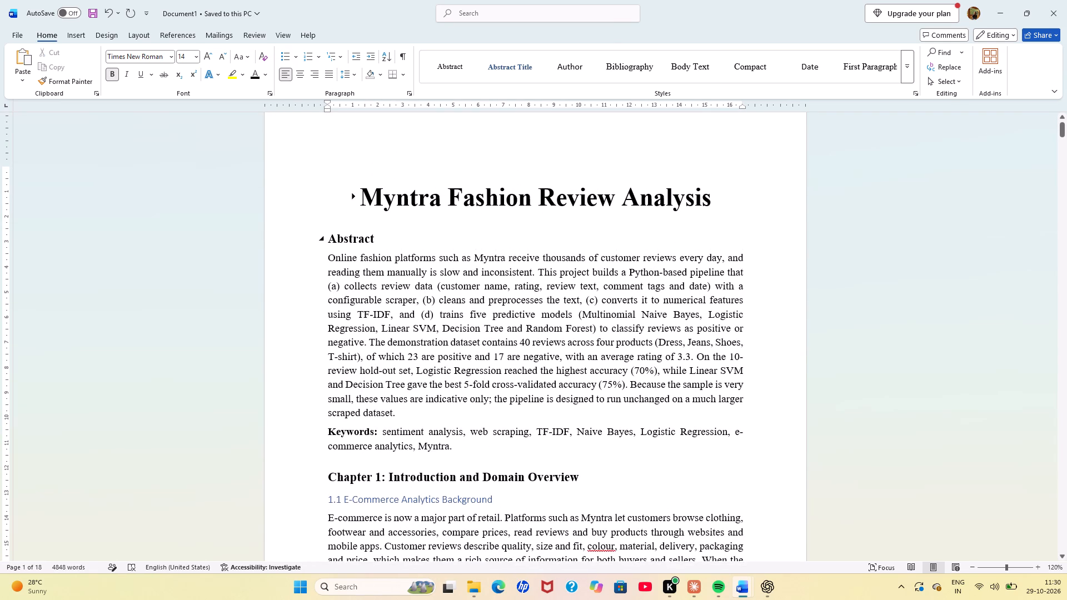
Select all Body Text throughout the document and set its font to Times New Roman at size 12.
{"action": "left_click_drag", "start_coordinate": [326, 259], "coordinate": [478, 411]}
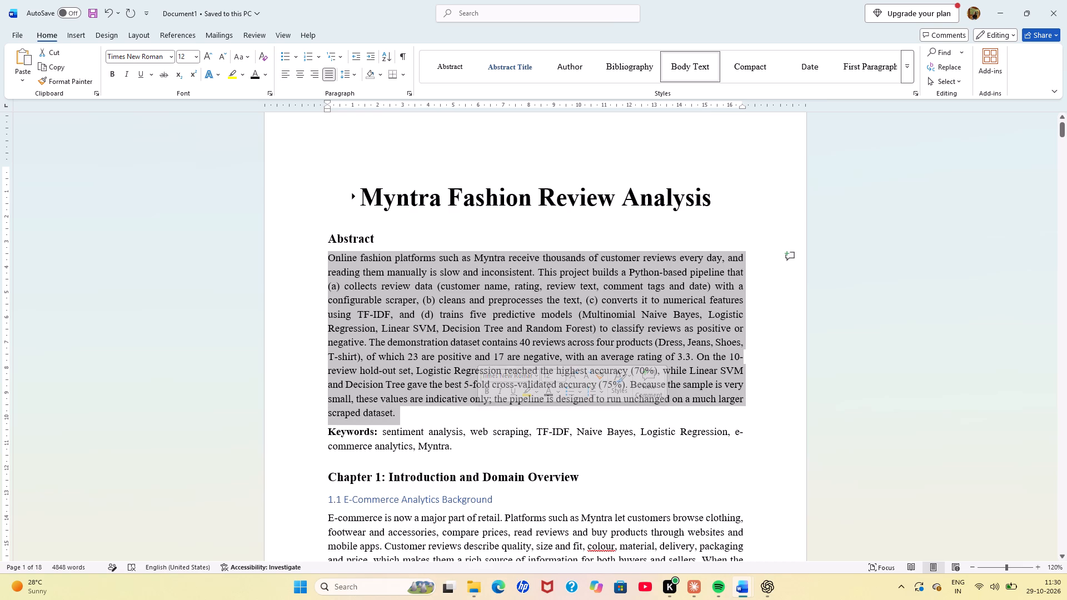
{"action": "left_click_drag", "start_coordinate": [460, 449], "coordinate": [329, 281]}
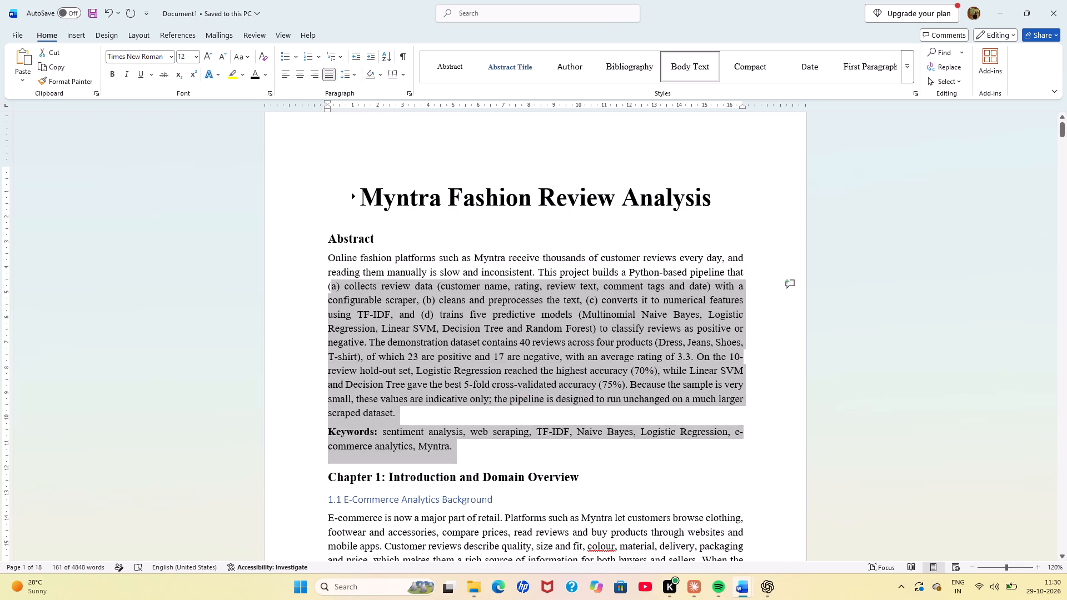
{"action": "left_click_drag", "start_coordinate": [329, 281], "coordinate": [325, 261]}
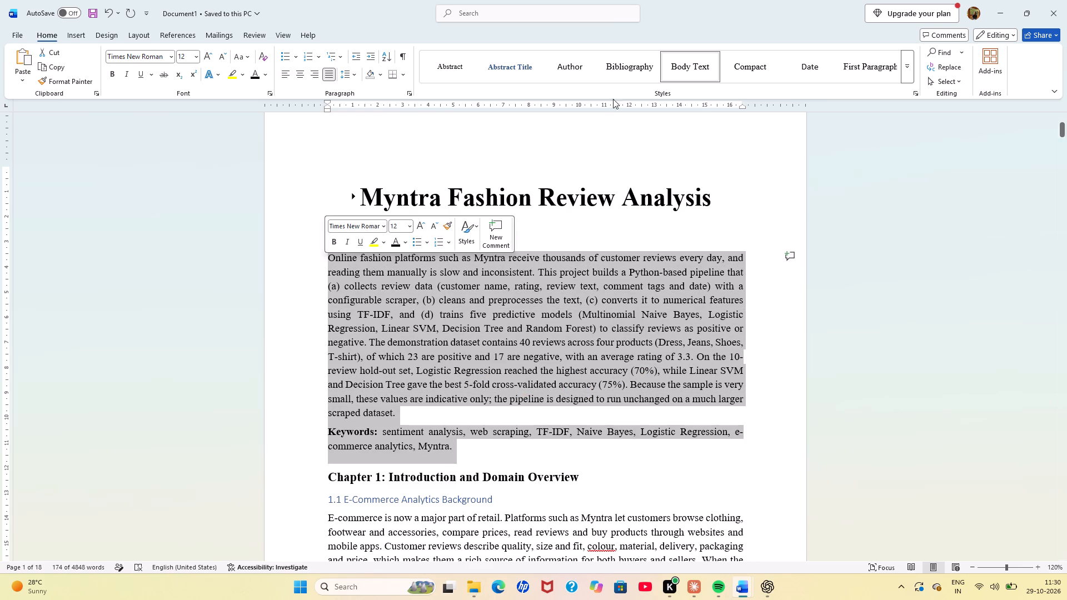
{"action": "right_click", "coordinate": [709, 68]}
{"action": "left_click", "coordinate": [746, 105]}
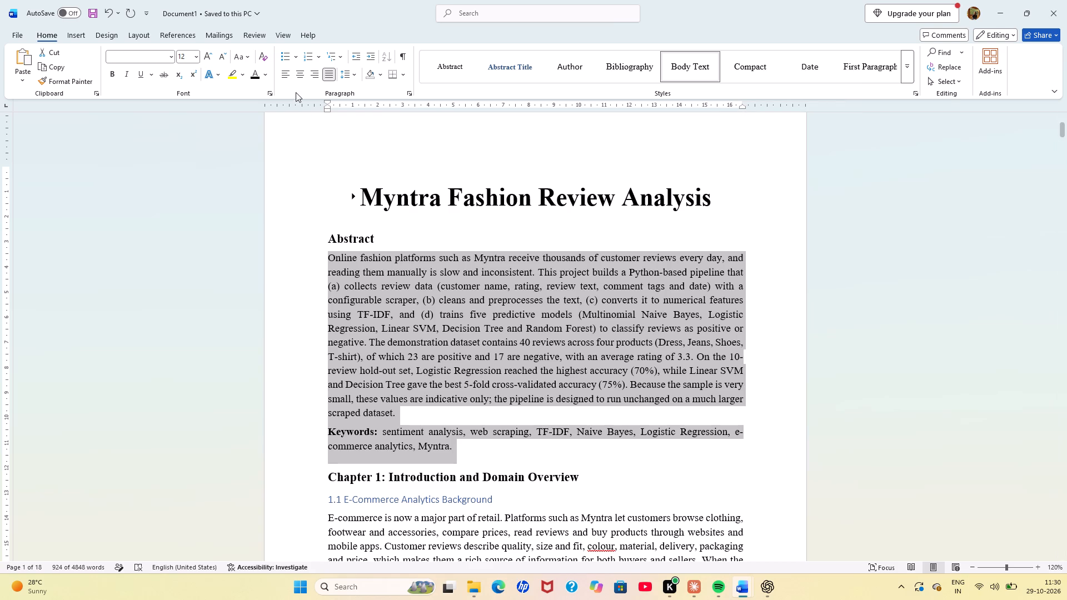
{"action": "left_click", "coordinate": [120, 58]}
{"action": "type", "text": "ti"}
{"action": "key", "text": "Return"}
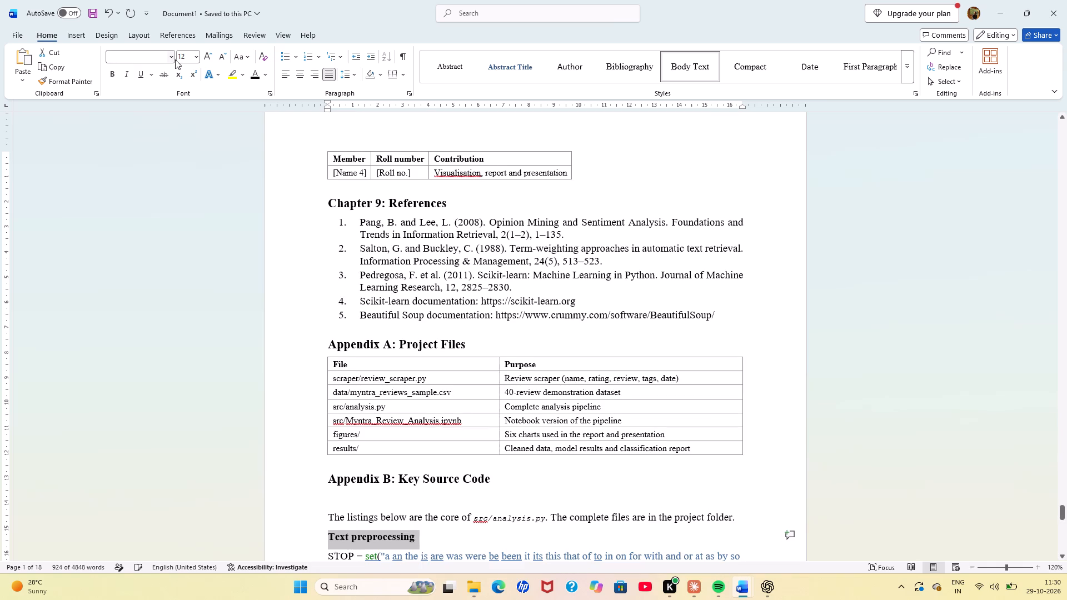
{"action": "left_click", "coordinate": [183, 54]}
{"action": "key", "text": "2"}
{"action": "key", "text": "BackSpace"}
{"action": "type", "text": "12"}
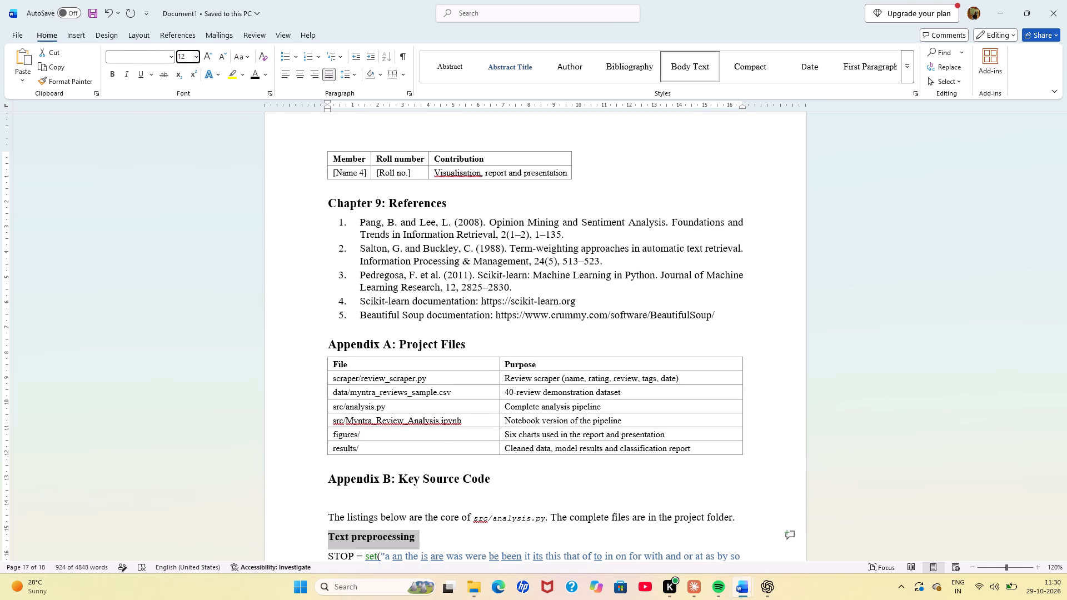
{"action": "key", "text": "Return"}
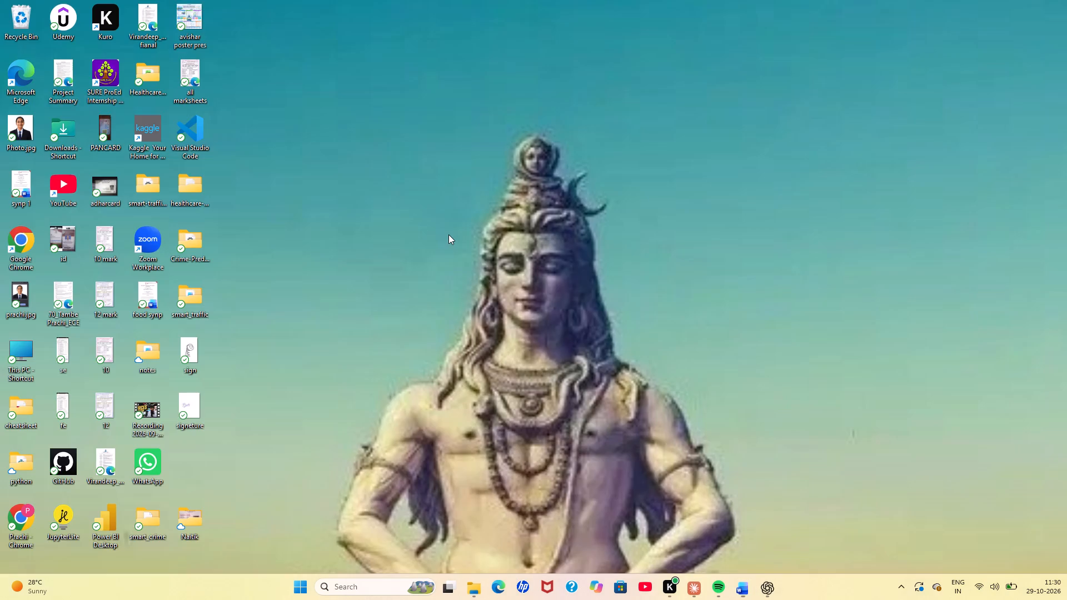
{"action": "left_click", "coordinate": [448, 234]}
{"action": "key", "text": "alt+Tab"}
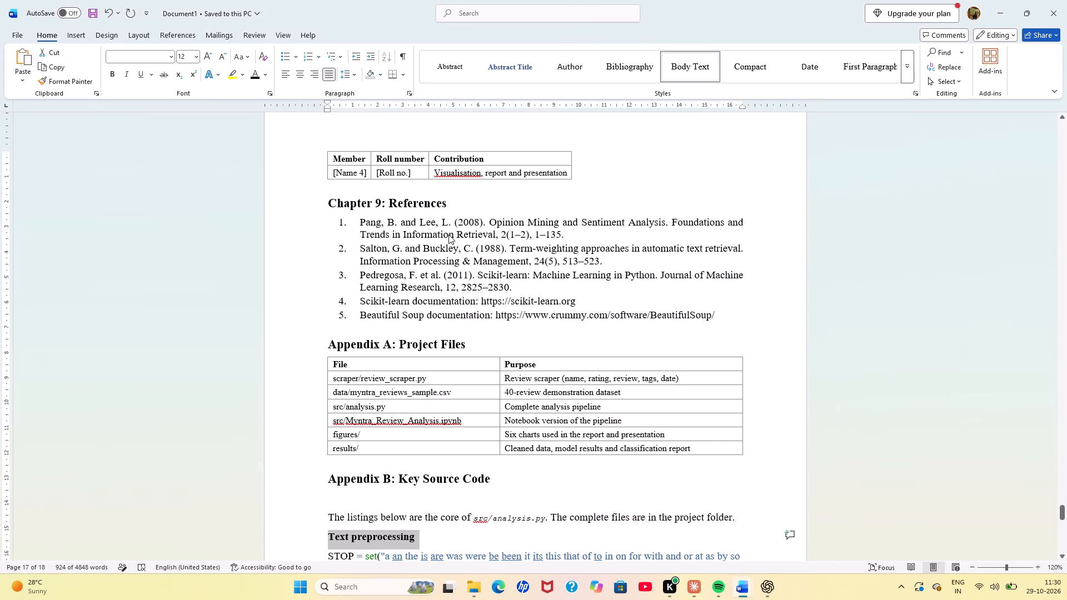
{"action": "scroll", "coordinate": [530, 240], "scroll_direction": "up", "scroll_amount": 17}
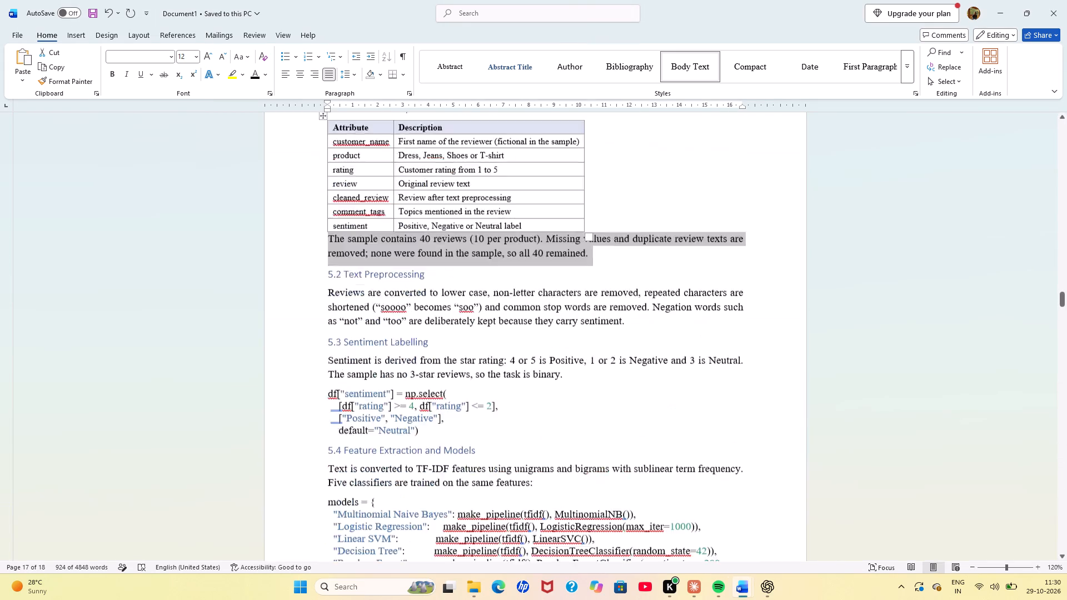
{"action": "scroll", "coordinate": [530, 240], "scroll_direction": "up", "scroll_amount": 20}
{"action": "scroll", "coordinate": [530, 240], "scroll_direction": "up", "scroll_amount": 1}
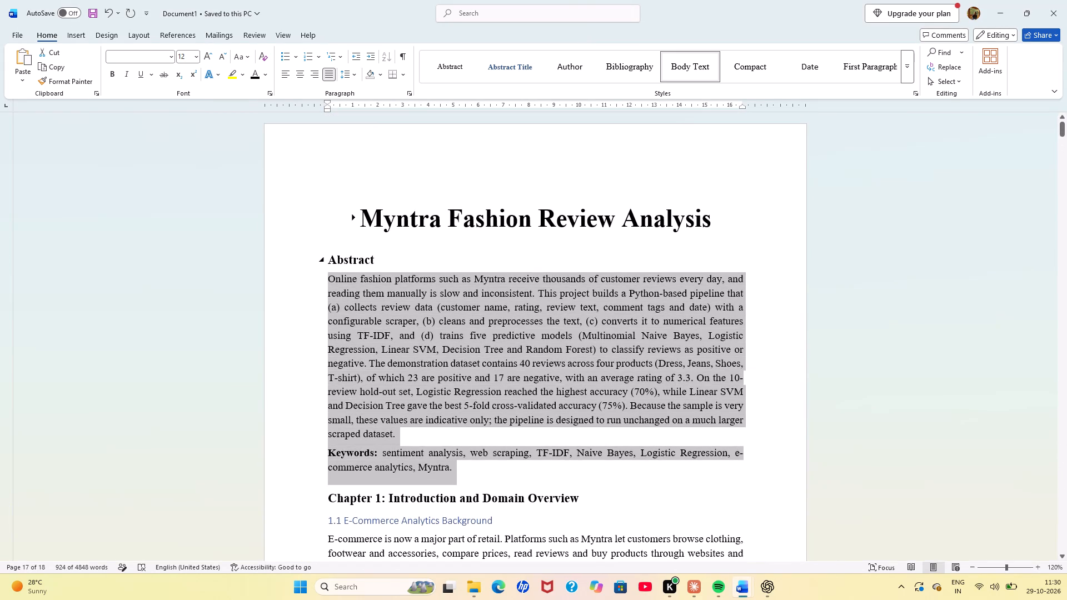
Select all Heading 2 text throughout the document and make it black, Times New Roman, size 12.
{"action": "left_click", "coordinate": [536, 254]}
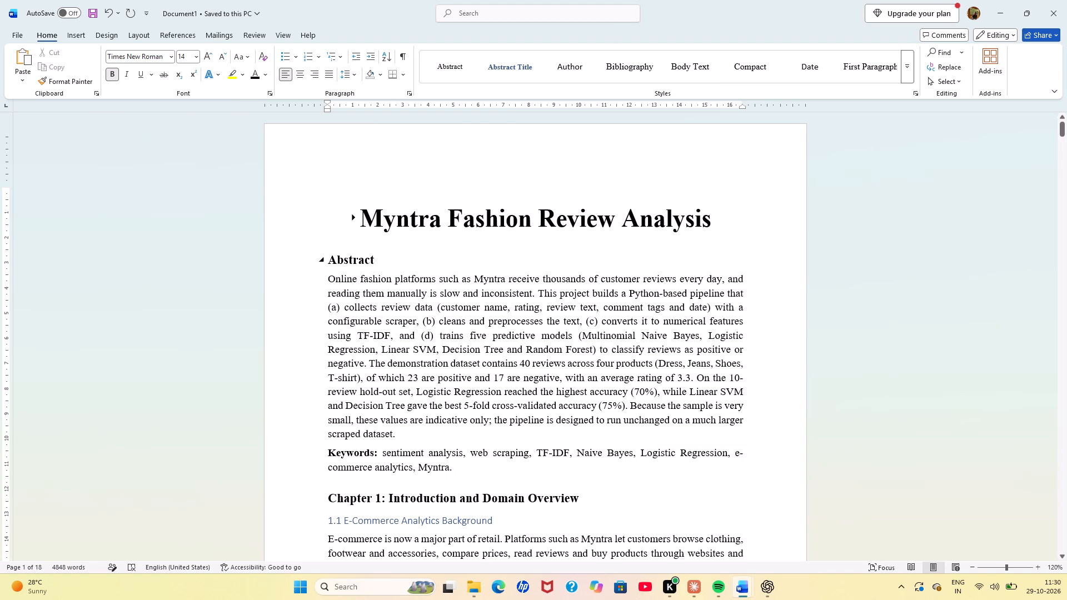
{"action": "scroll", "coordinate": [368, 382], "scroll_direction": "down", "scroll_amount": 2}
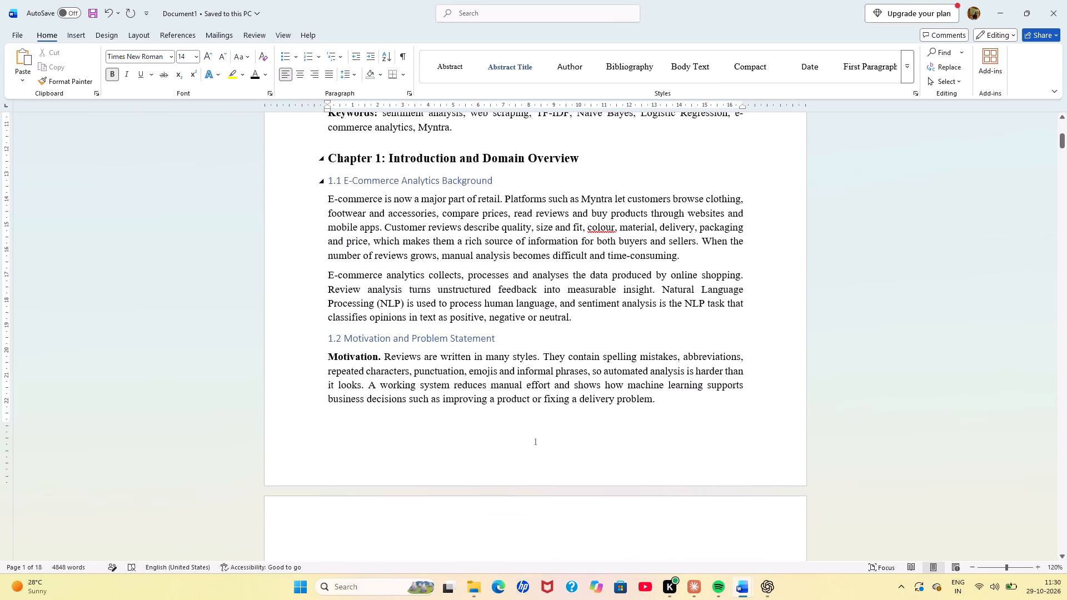
{"action": "left_click_drag", "start_coordinate": [327, 180], "coordinate": [494, 184]}
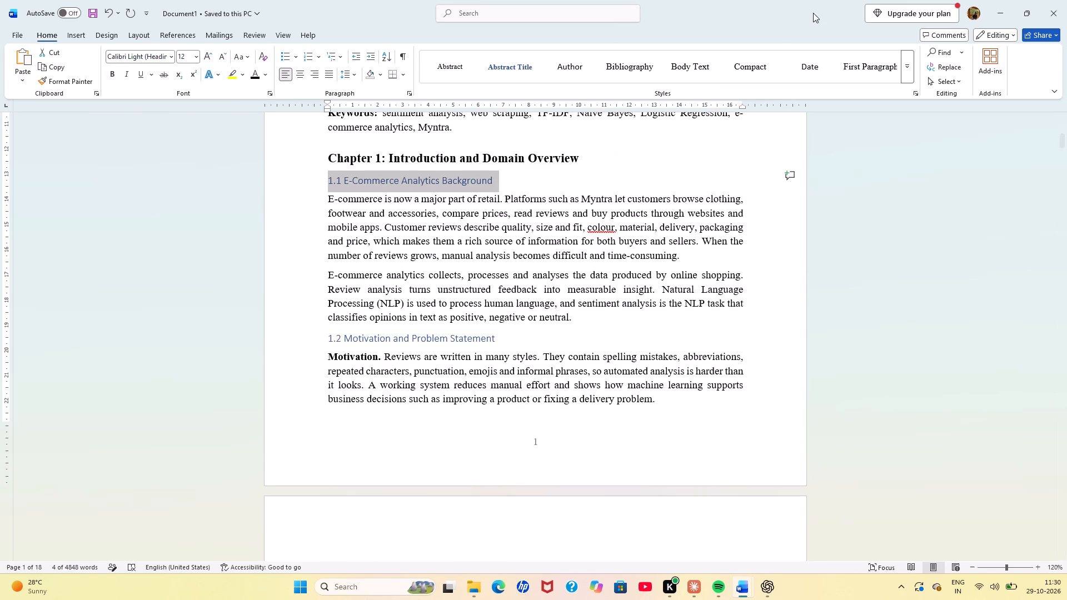
{"action": "left_click", "coordinate": [908, 71]}
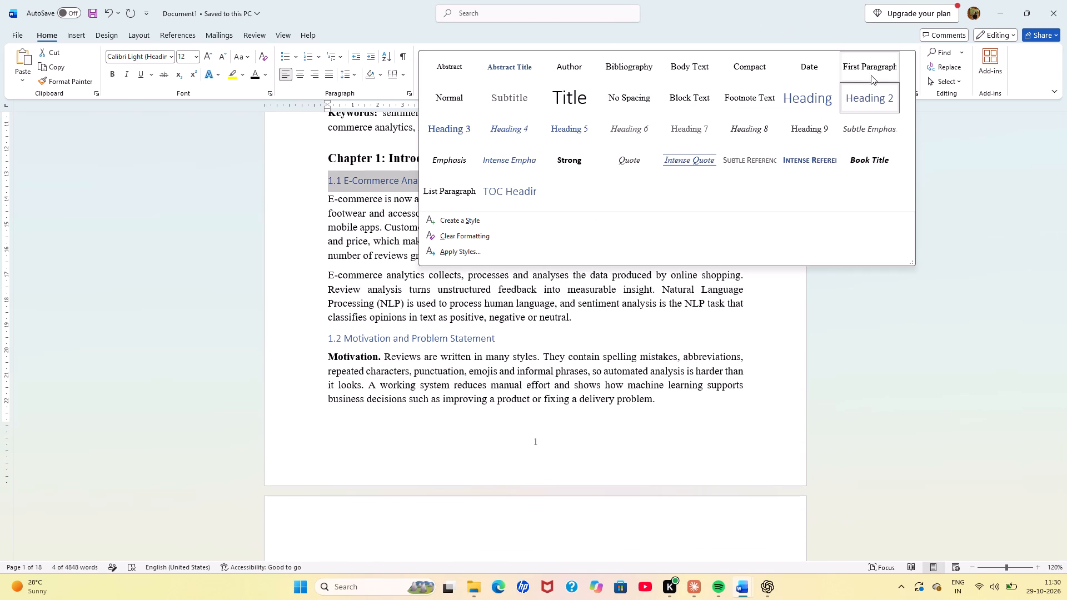
{"action": "right_click", "coordinate": [868, 97]}
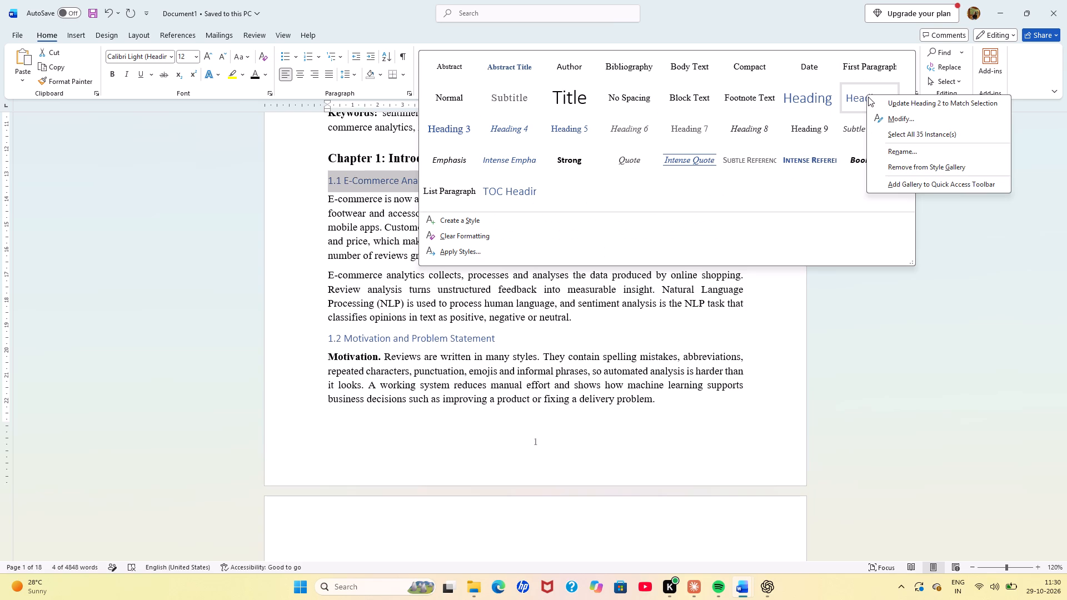
{"action": "left_click", "coordinate": [906, 133]}
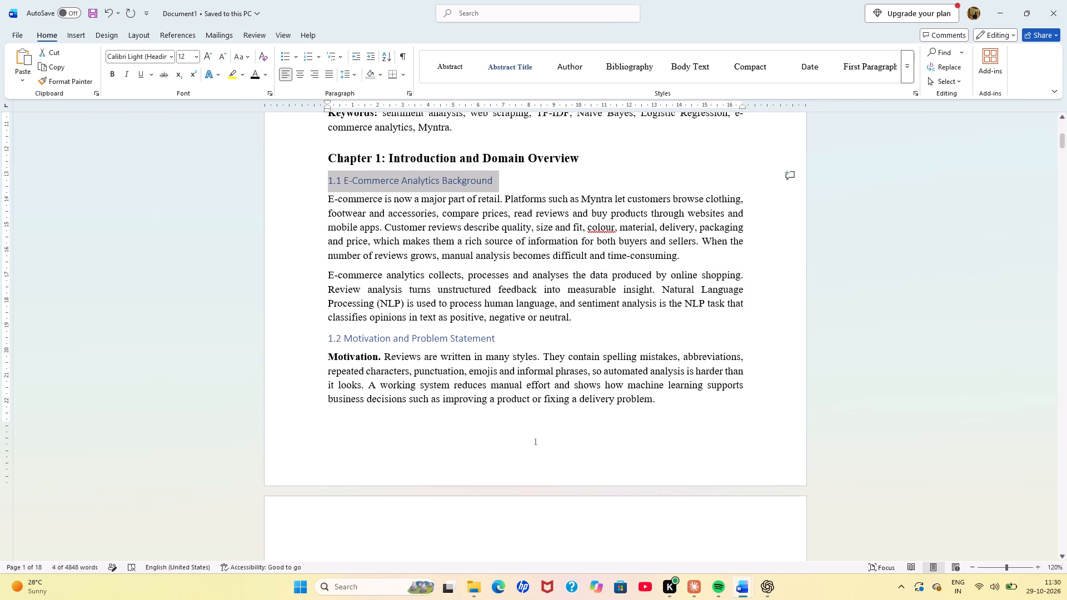
{"action": "left_click", "coordinate": [253, 73]}
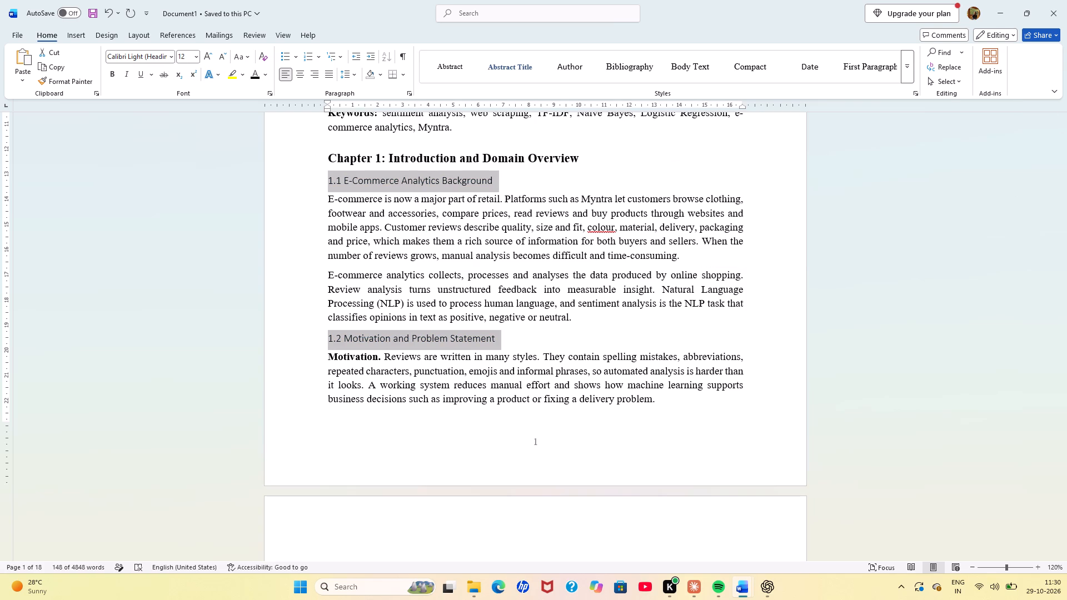
{"action": "left_click", "coordinate": [153, 57]}
{"action": "type", "text": "ti"}
{"action": "key", "text": "Return"}
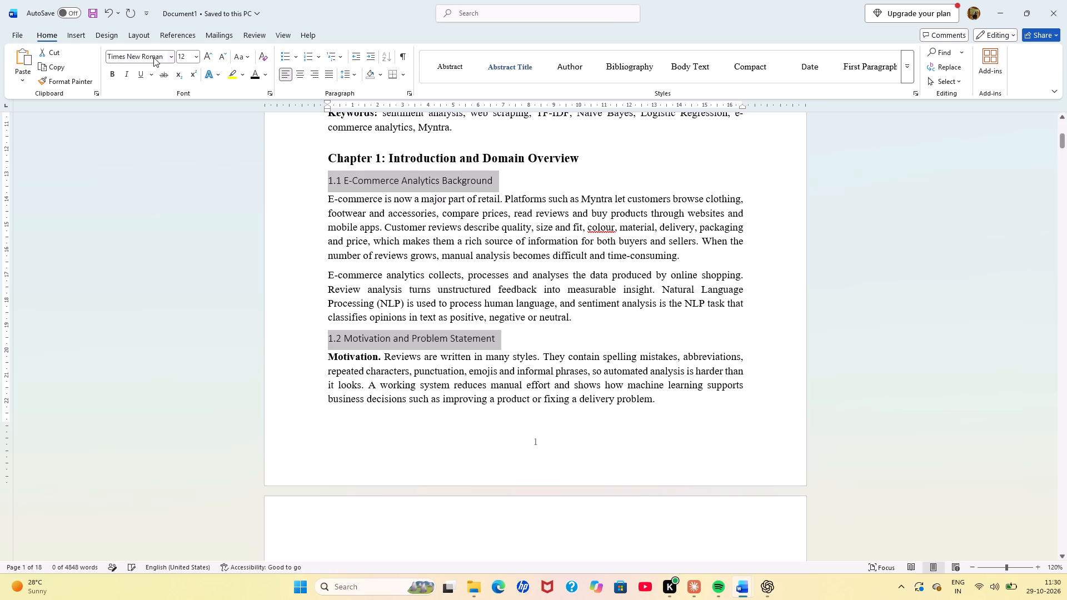
{"action": "left_click", "coordinate": [187, 58]}
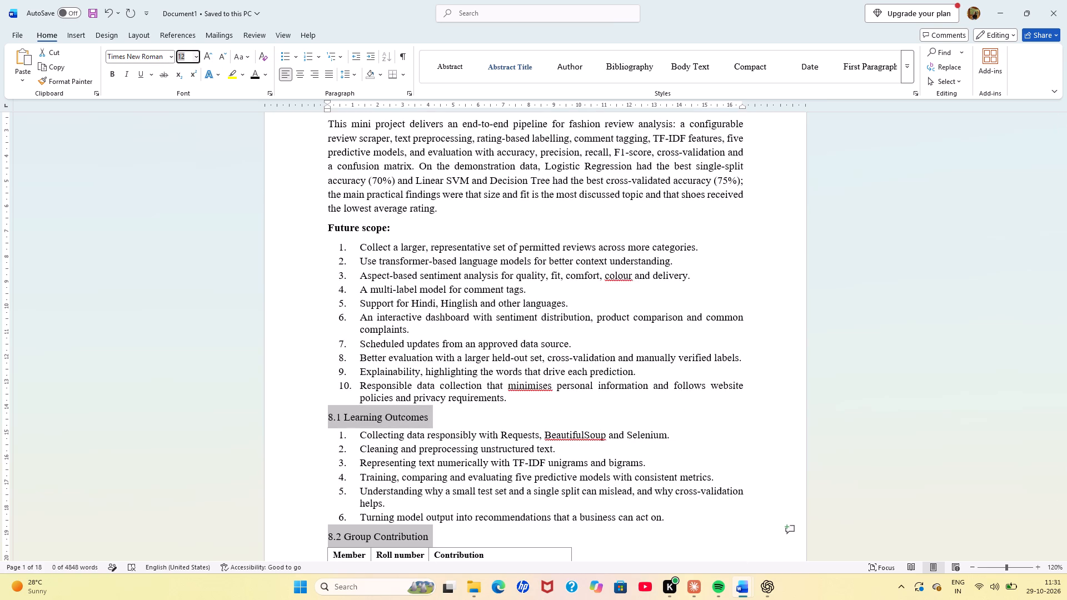
{"action": "type", "text": "12"}
{"action": "key", "text": "Return"}
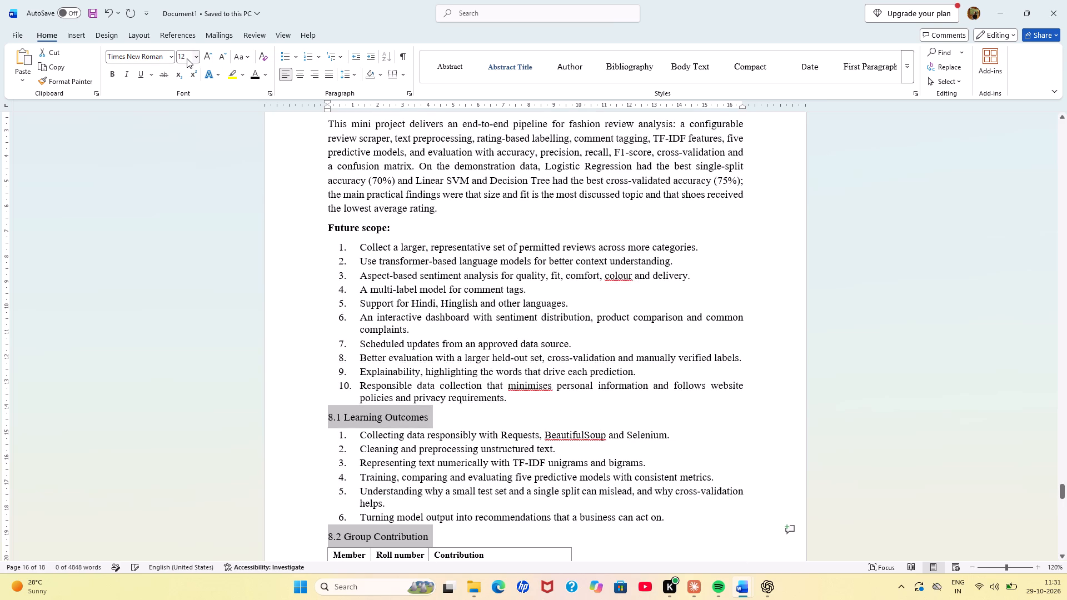
{"action": "key", "text": "Return"}
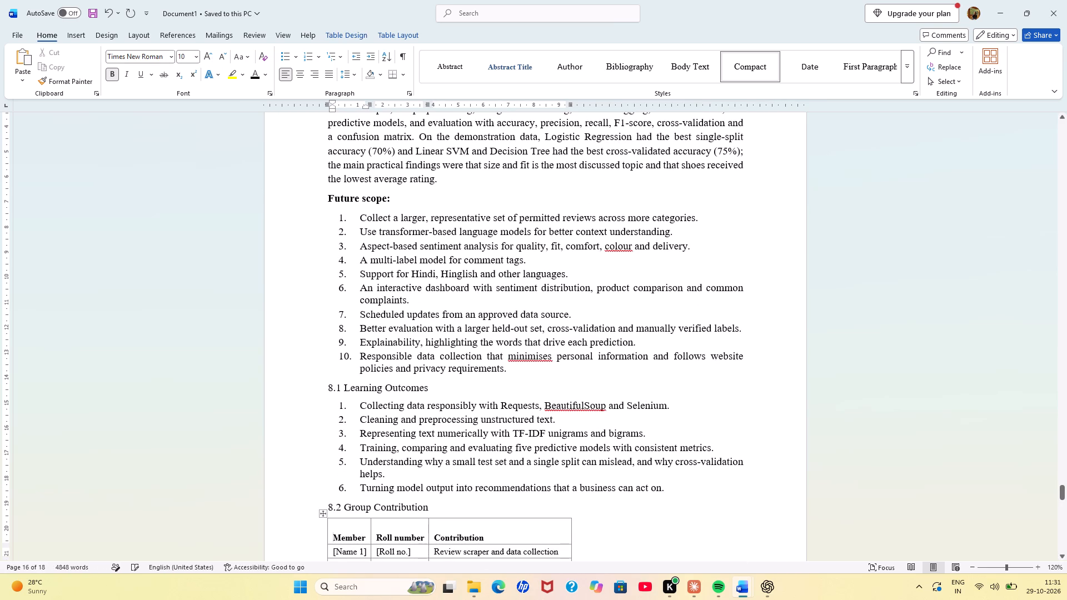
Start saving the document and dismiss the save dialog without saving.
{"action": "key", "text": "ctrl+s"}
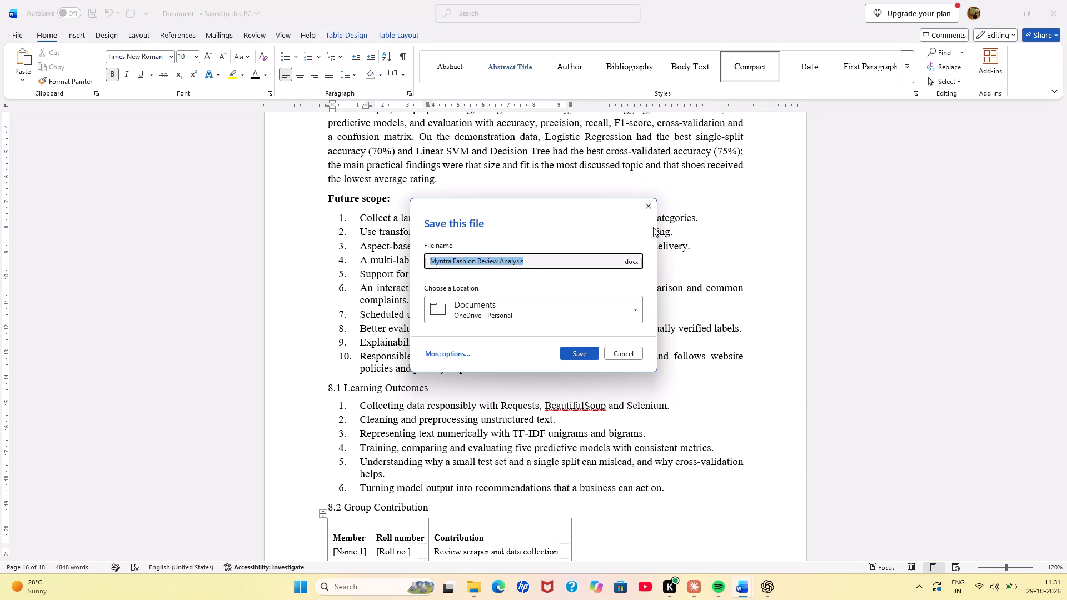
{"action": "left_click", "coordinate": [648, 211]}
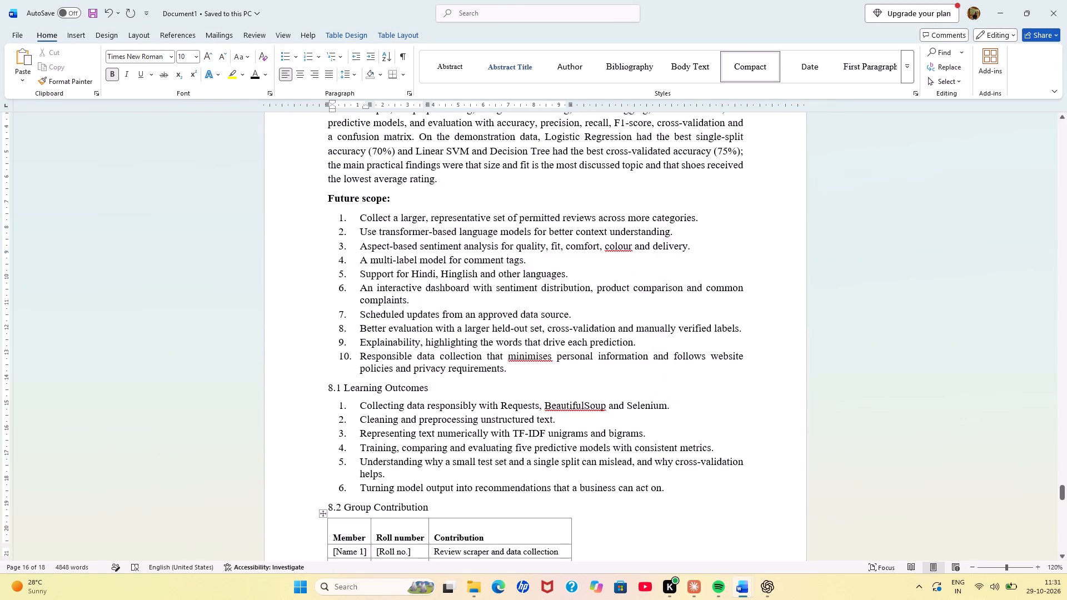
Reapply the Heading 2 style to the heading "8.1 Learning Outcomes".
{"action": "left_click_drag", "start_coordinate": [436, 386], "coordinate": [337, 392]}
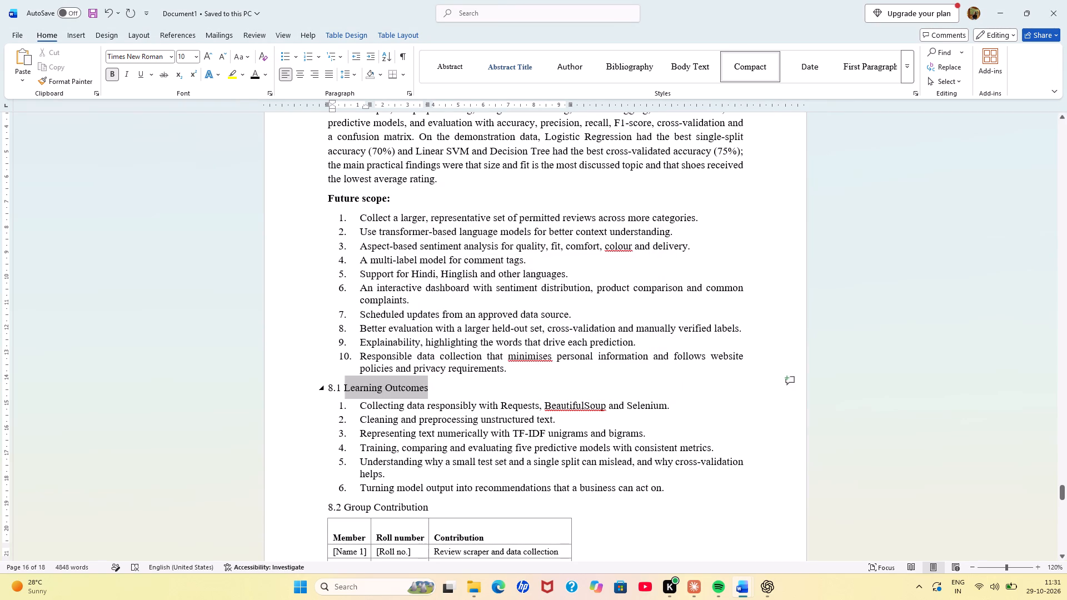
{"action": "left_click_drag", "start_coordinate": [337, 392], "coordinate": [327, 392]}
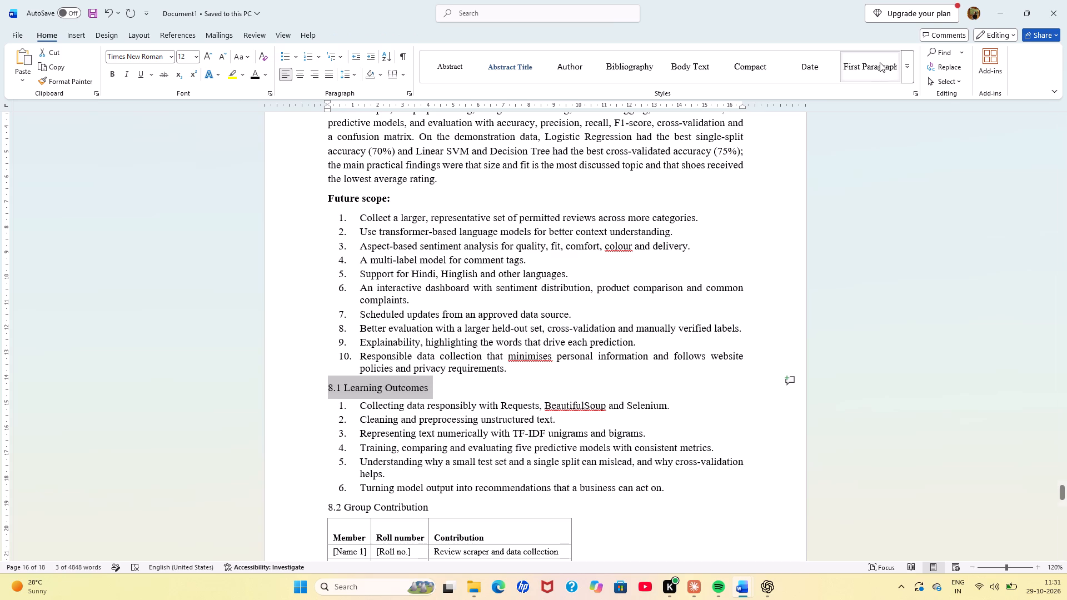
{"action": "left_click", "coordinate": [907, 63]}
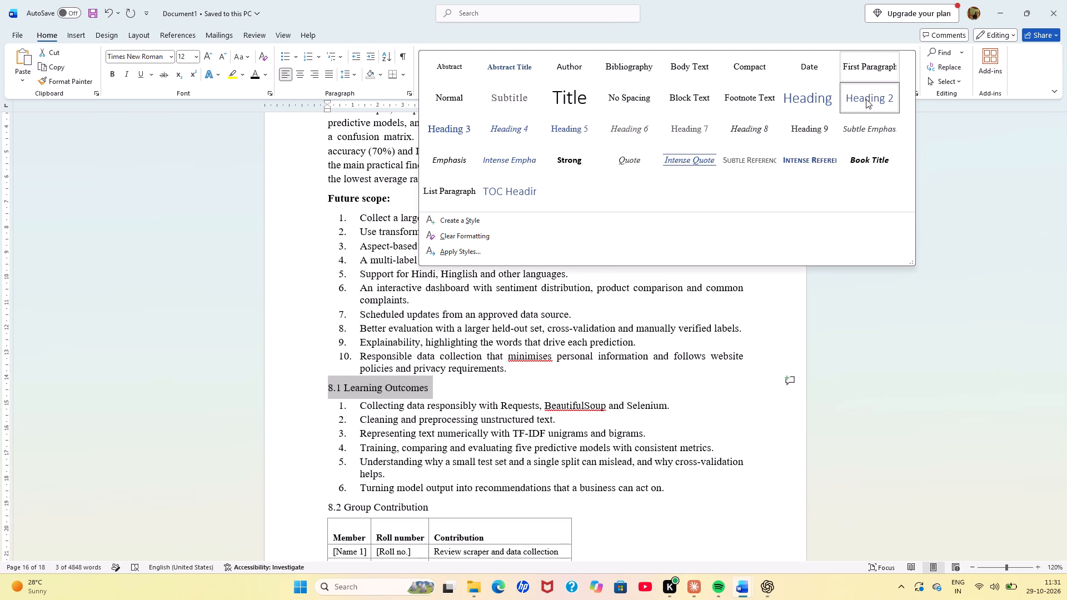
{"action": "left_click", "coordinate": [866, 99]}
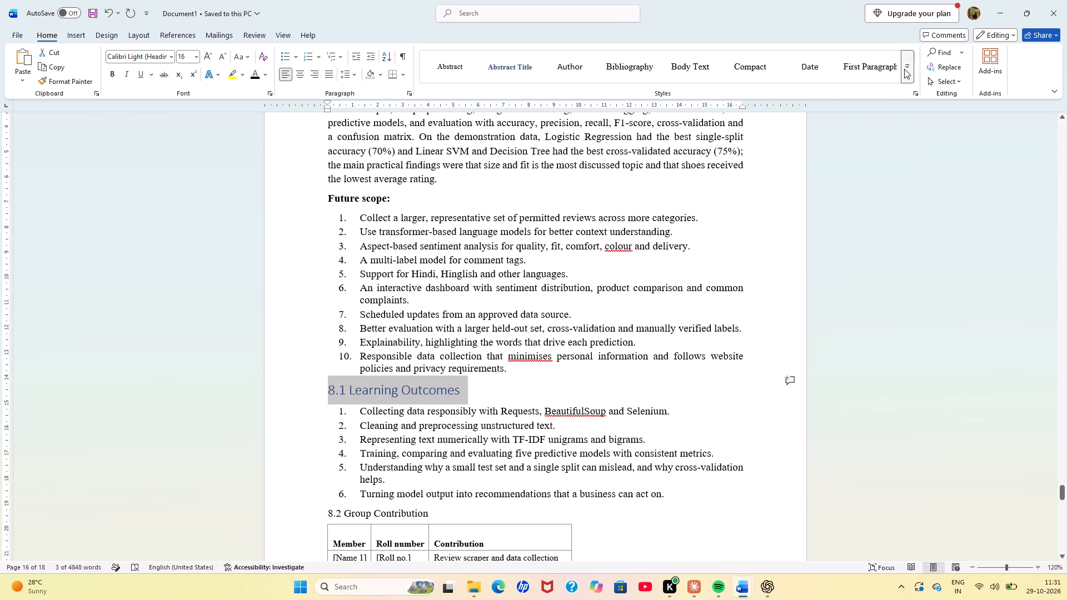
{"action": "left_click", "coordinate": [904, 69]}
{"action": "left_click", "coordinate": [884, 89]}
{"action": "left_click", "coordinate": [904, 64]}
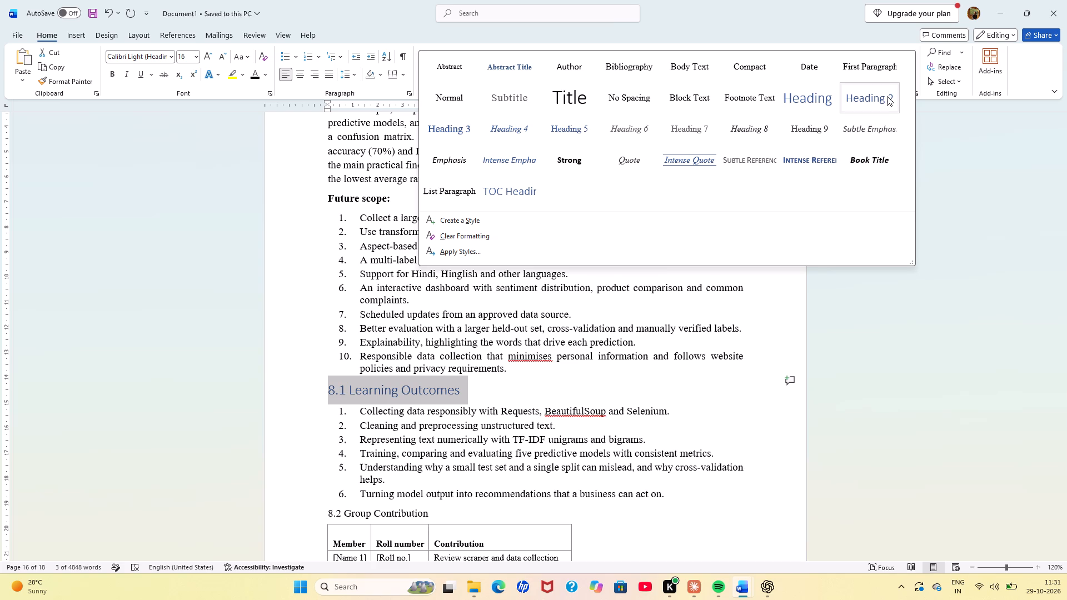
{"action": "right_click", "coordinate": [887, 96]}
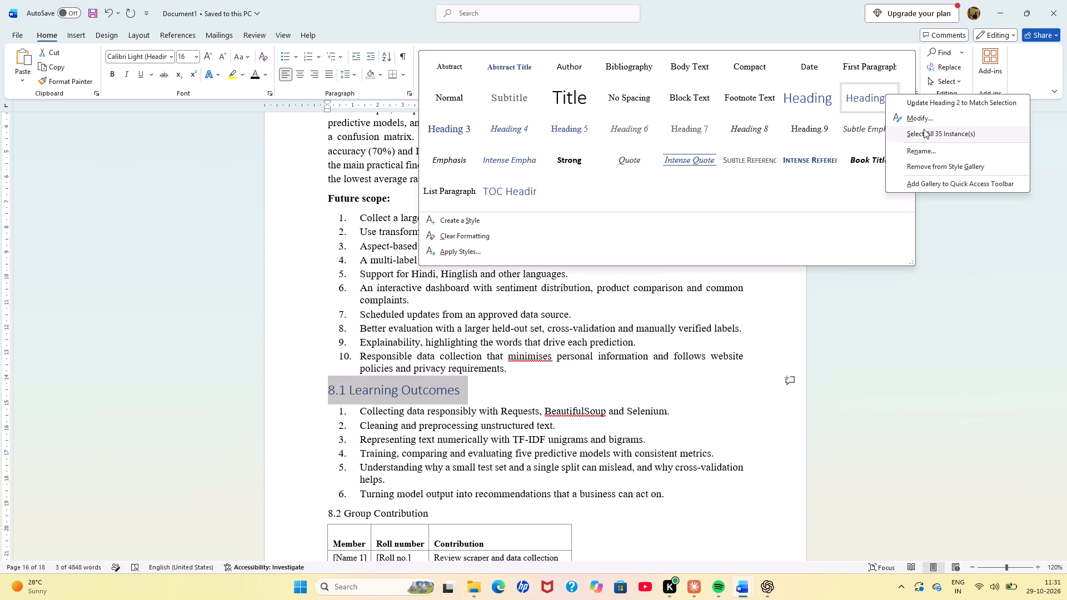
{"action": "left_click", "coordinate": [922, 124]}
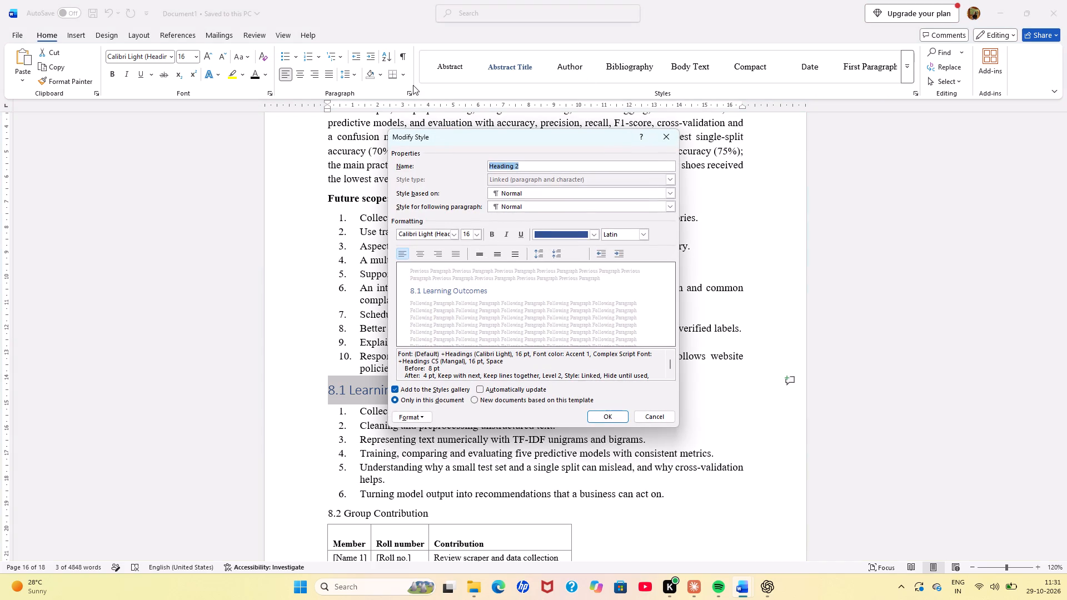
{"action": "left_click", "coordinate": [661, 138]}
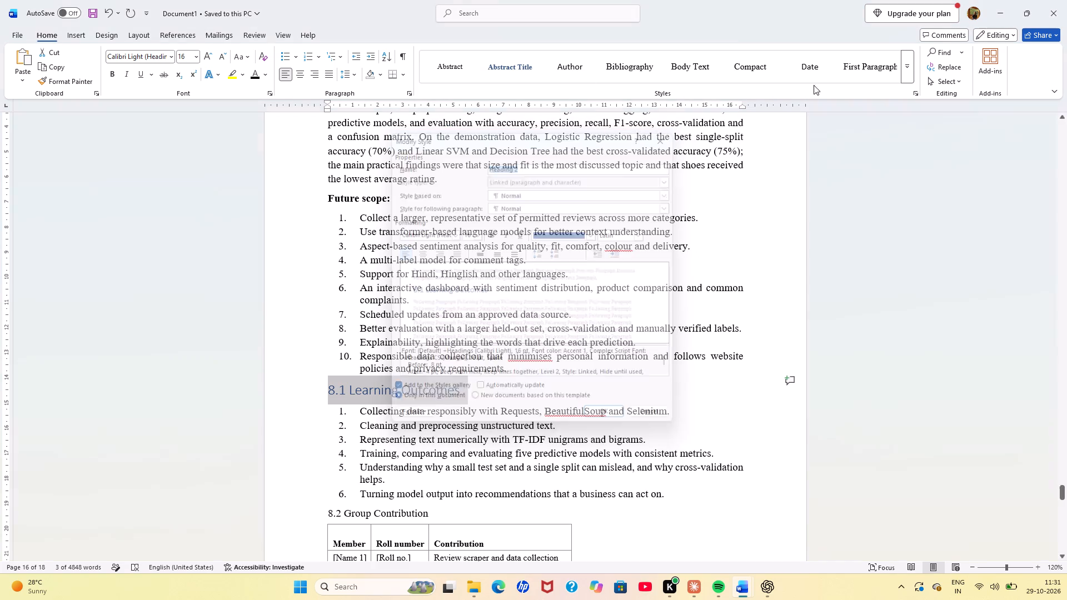
Select all Heading 2 text throughout the document and make it black, bold, Times New Roman, size 12.
{"action": "left_click", "coordinate": [904, 71]}
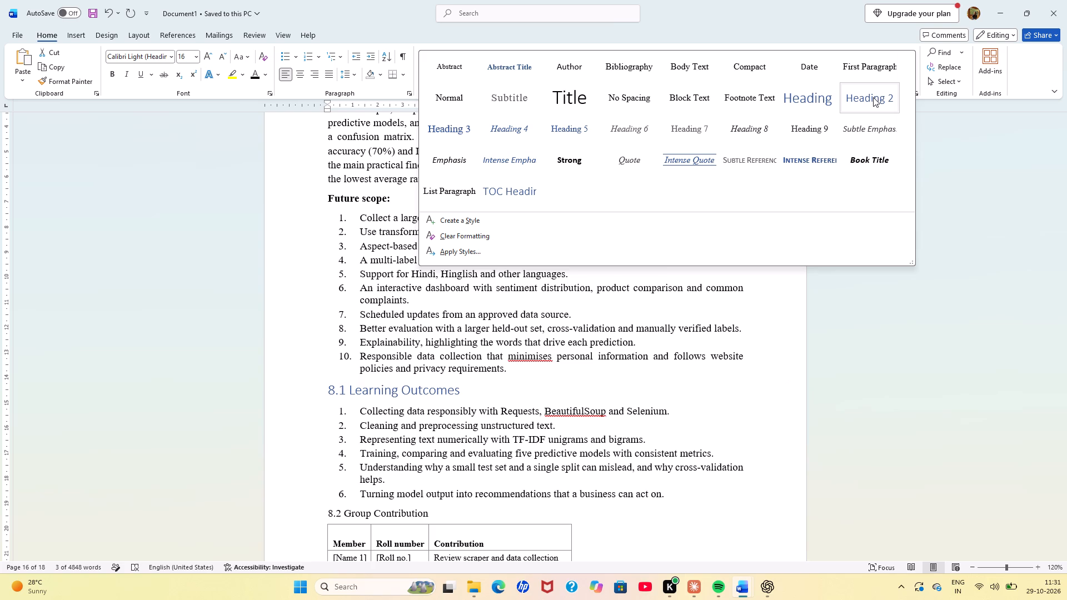
{"action": "right_click", "coordinate": [873, 97]}
{"action": "left_click", "coordinate": [906, 136]}
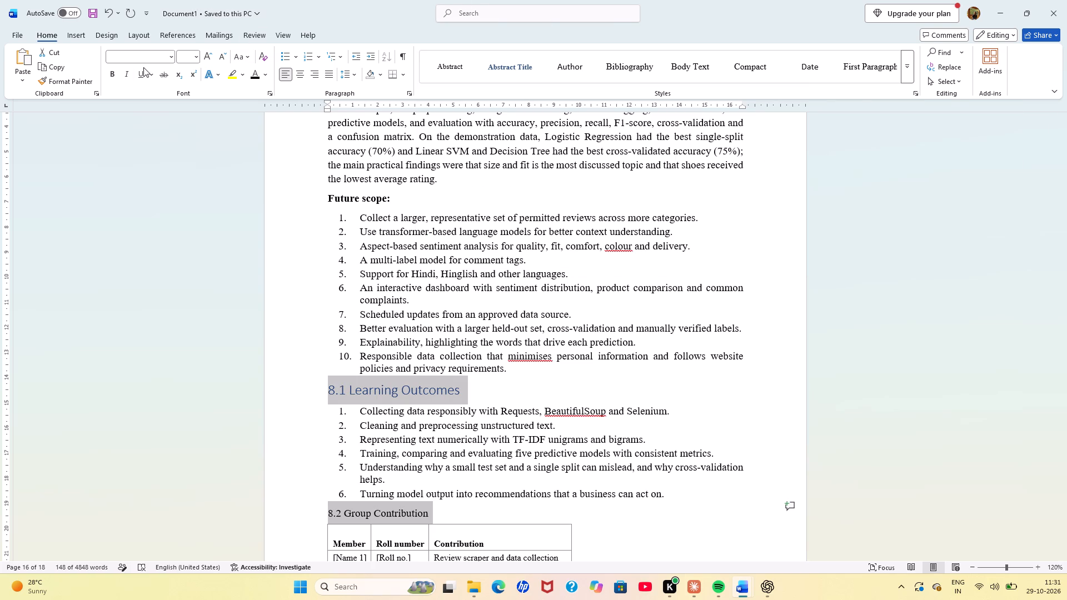
{"action": "left_click", "coordinate": [253, 71]}
{"action": "left_click", "coordinate": [135, 56]}
{"action": "type", "text": "ti"}
{"action": "key", "text": "Return"}
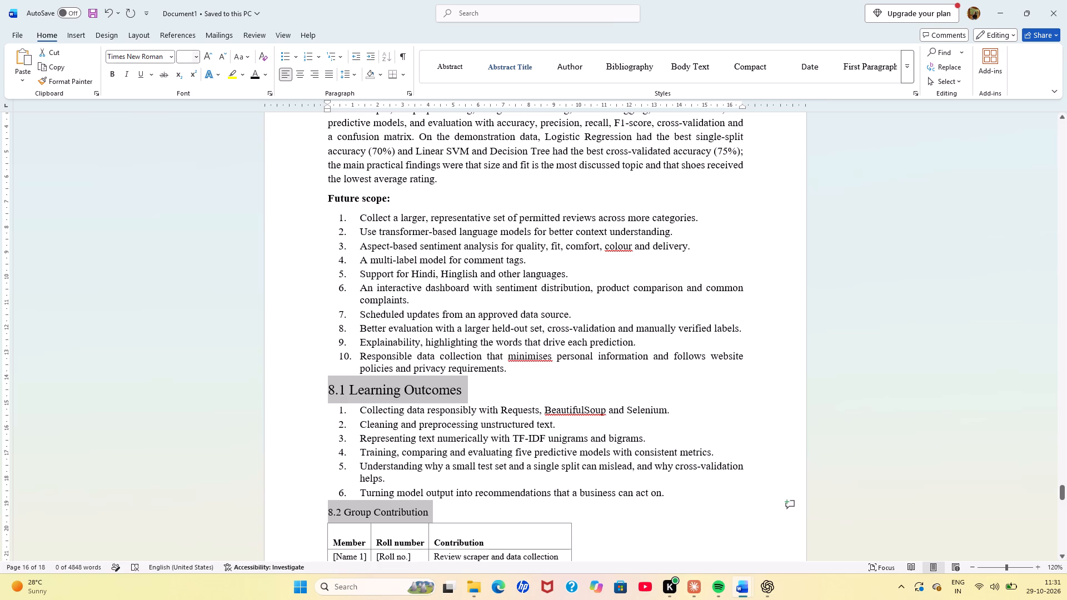
{"action": "left_click", "coordinate": [185, 57]}
{"action": "type", "text": "12"}
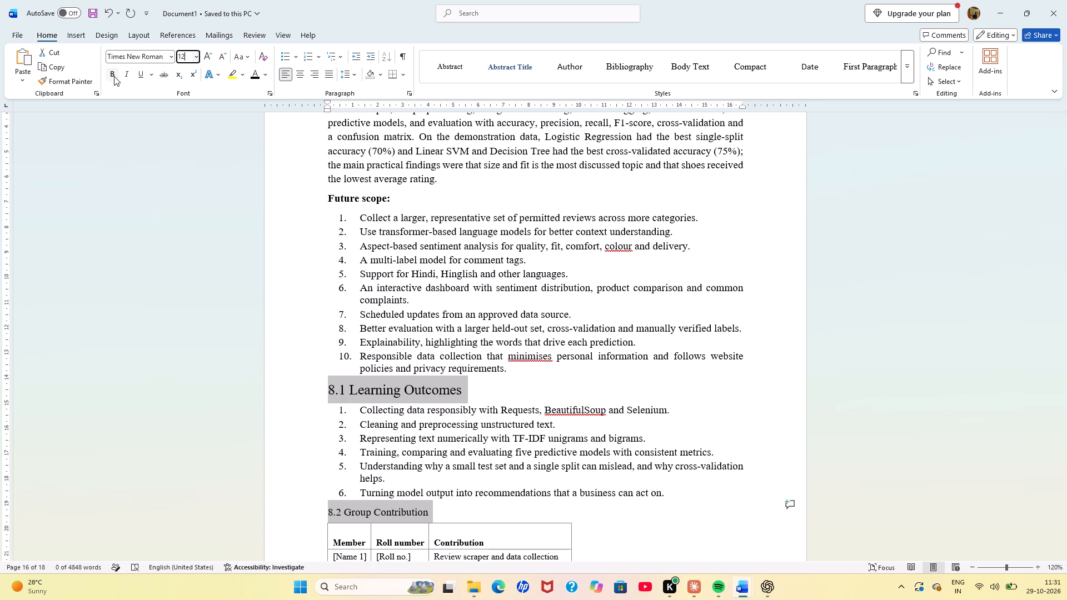
{"action": "left_click", "coordinate": [114, 76]}
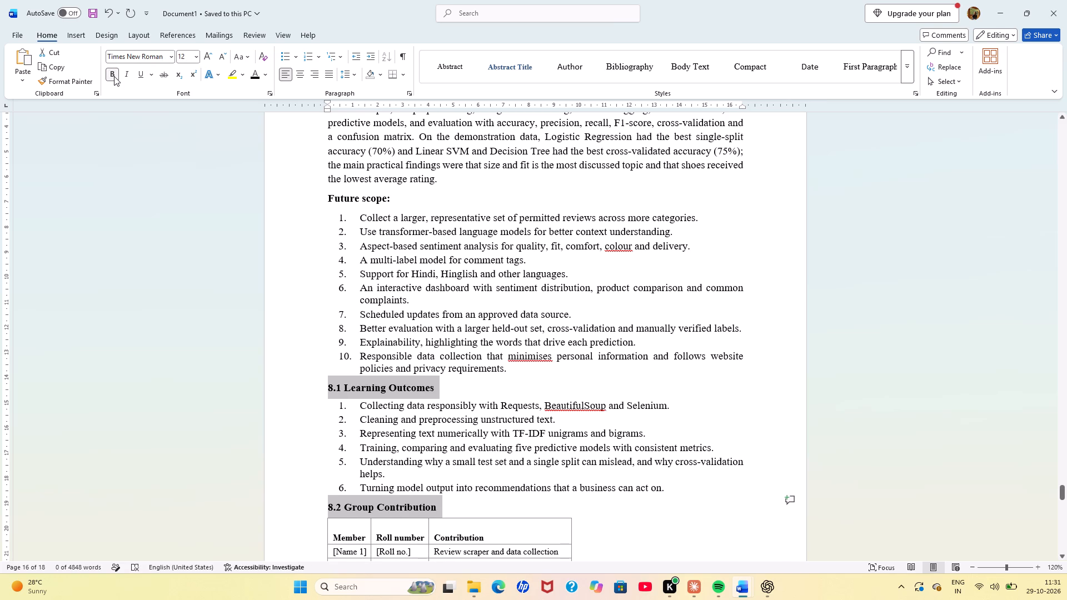
{"action": "key", "text": "Return"}
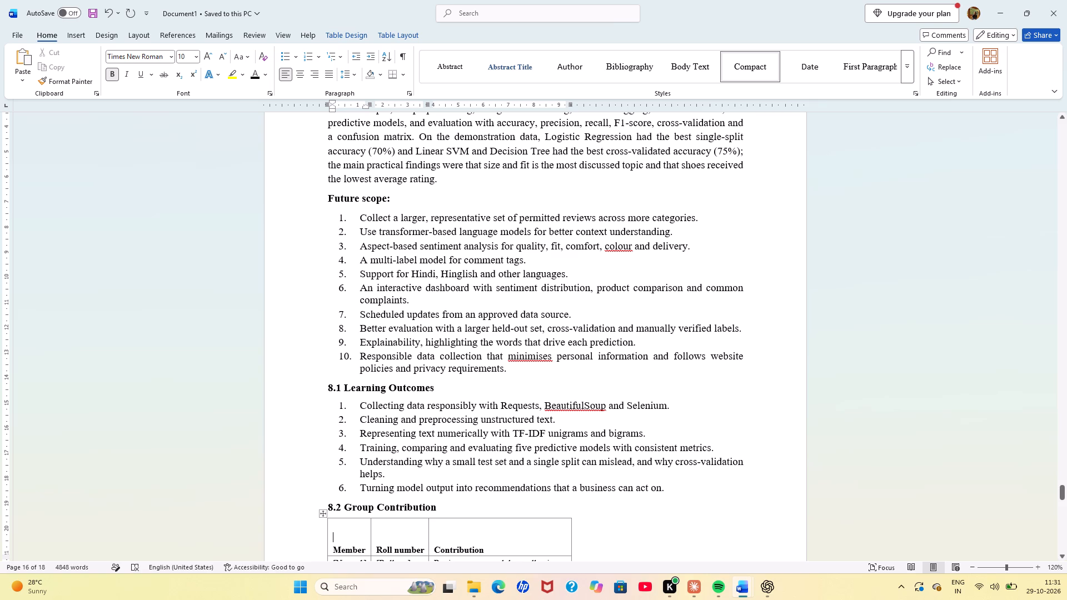
Remove the blank lines above "Member" in the header row of the 8.2 Group Contribution table.
{"action": "scroll", "coordinate": [423, 539], "scroll_direction": "down", "scroll_amount": 1}
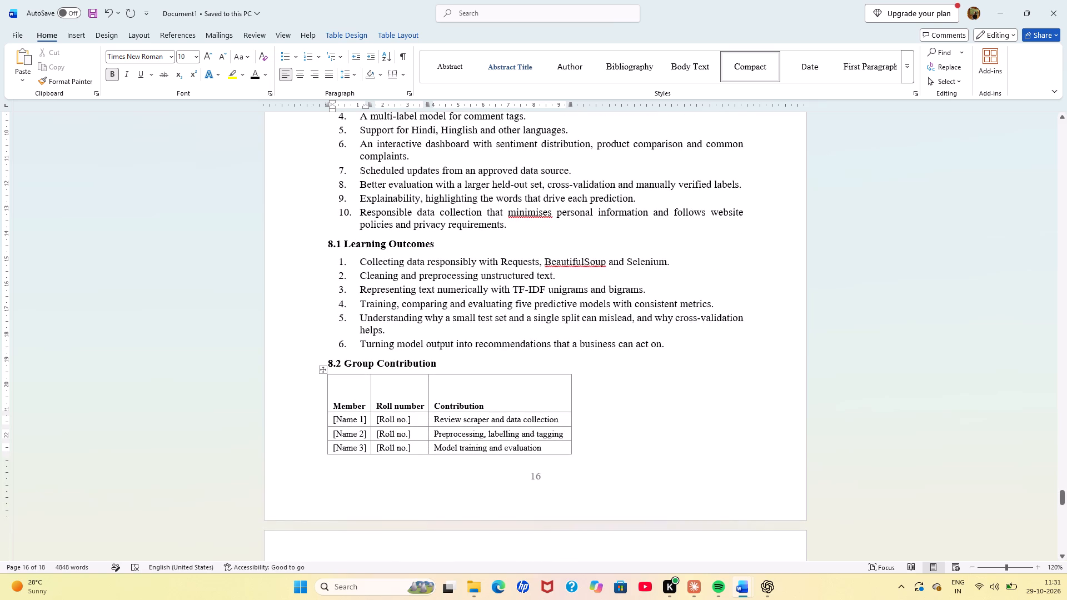
{"action": "left_click", "coordinate": [470, 373]}
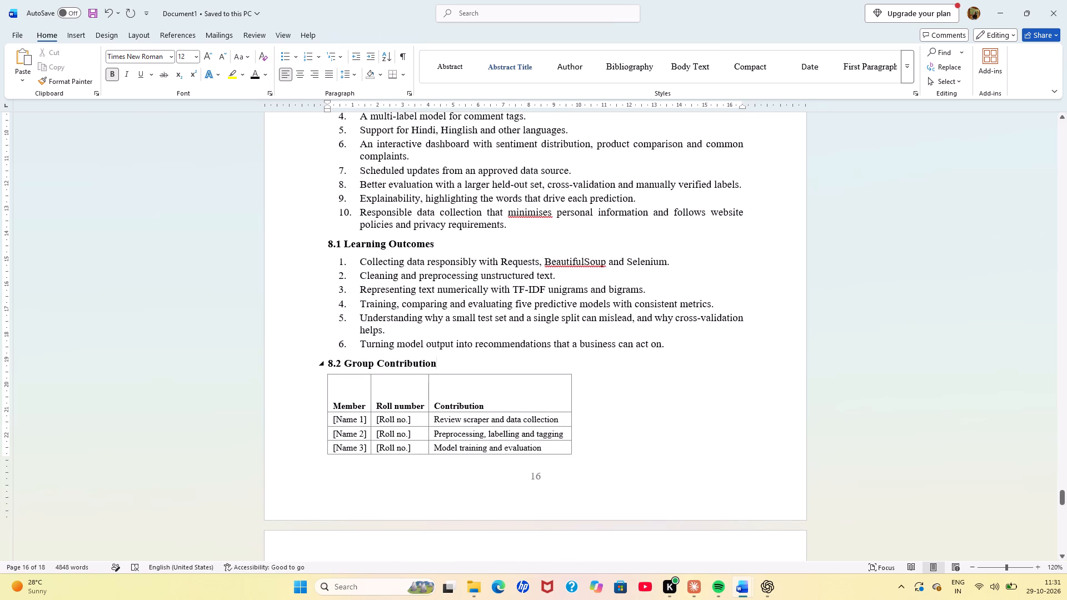
{"action": "left_click", "coordinate": [466, 373]}
{"action": "left_click", "coordinate": [437, 394]}
{"action": "scroll", "coordinate": [572, 453], "scroll_direction": "down", "scroll_amount": 1}
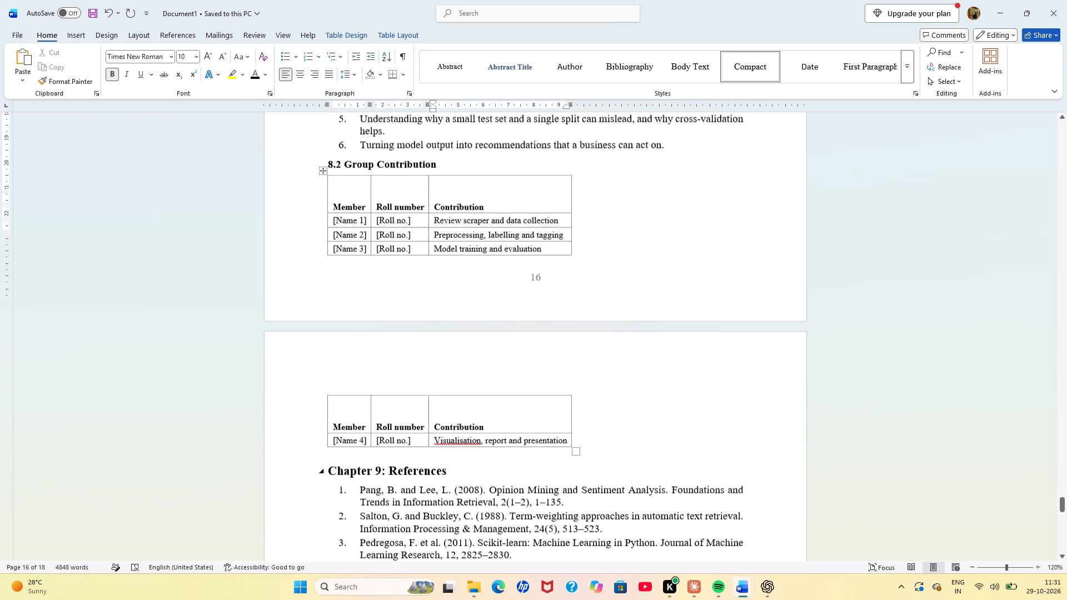
{"action": "scroll", "coordinate": [572, 453], "scroll_direction": "down", "scroll_amount": 2}
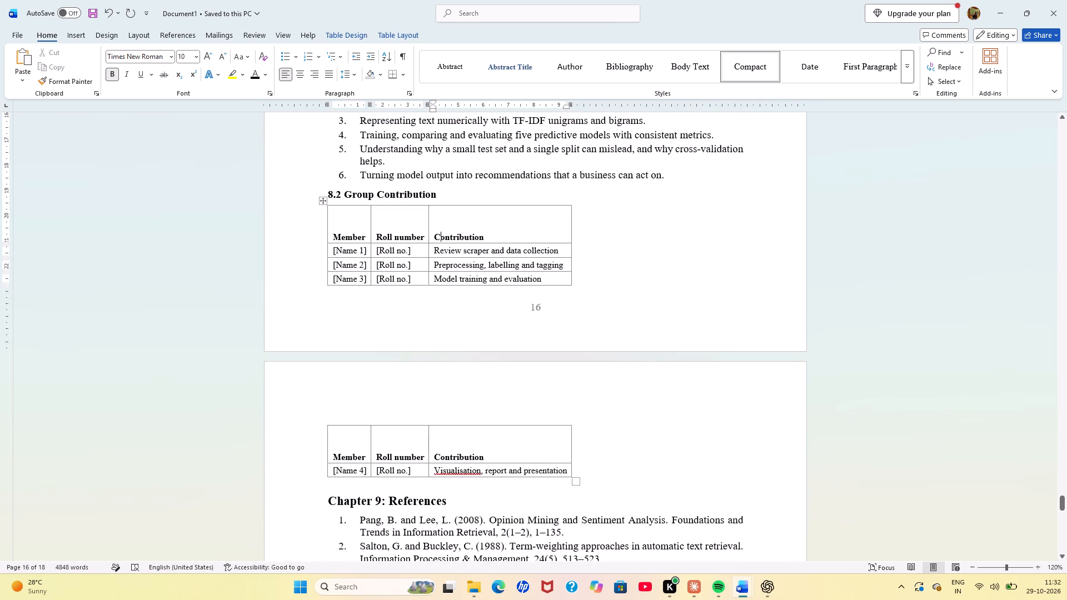
{"action": "left_click", "coordinate": [349, 228]}
{"action": "key", "text": "BackSpace"}
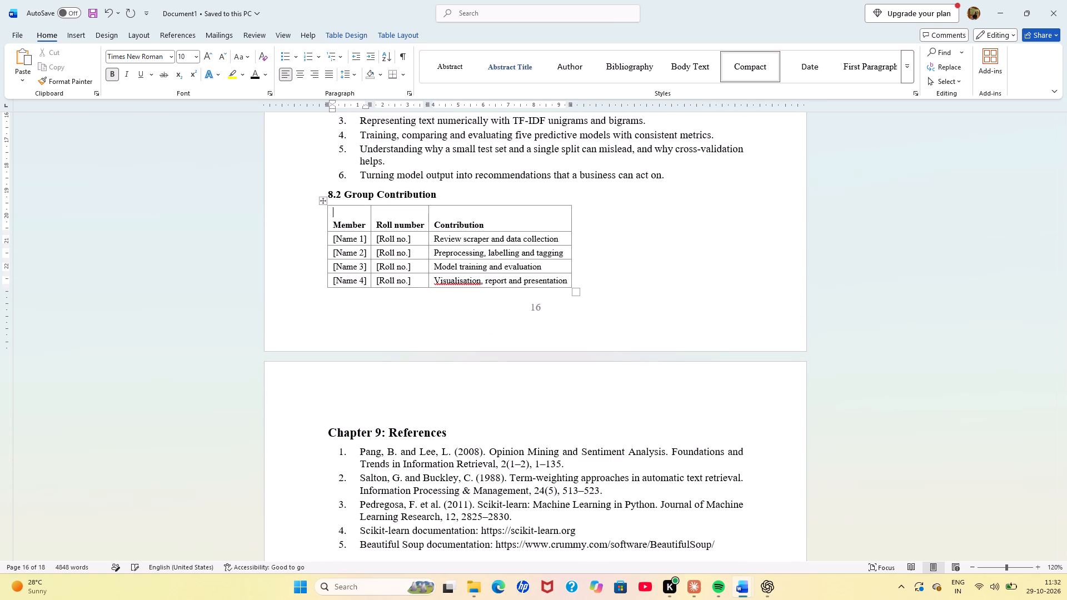
{"action": "key", "text": "BackSpace"}
{"action": "key", "text": "BackSpace"}
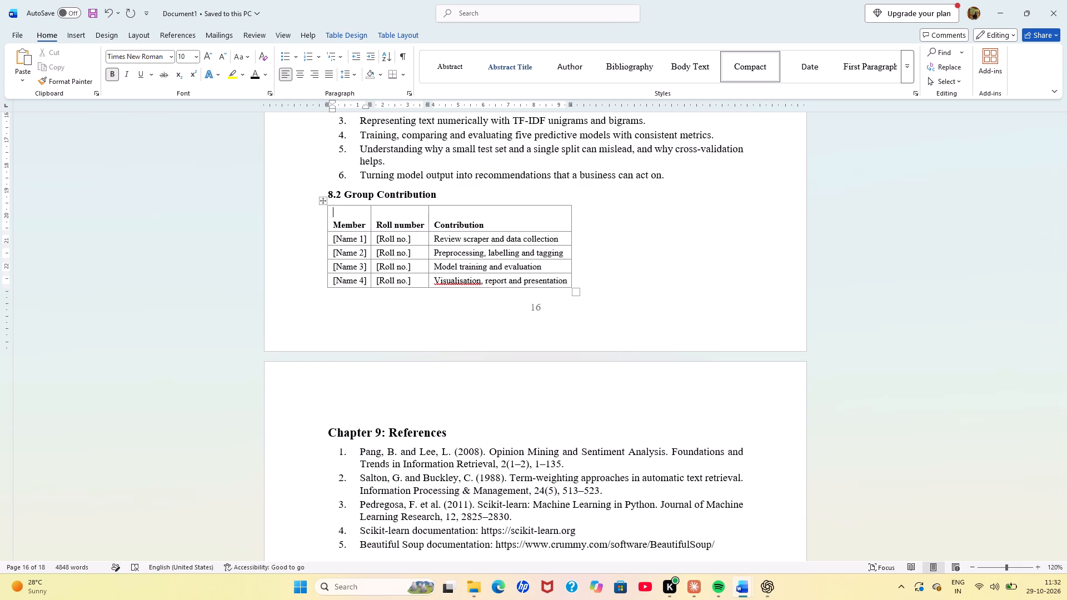
{"action": "left_click", "coordinate": [333, 226]}
{"action": "key", "text": "BackSpace"}
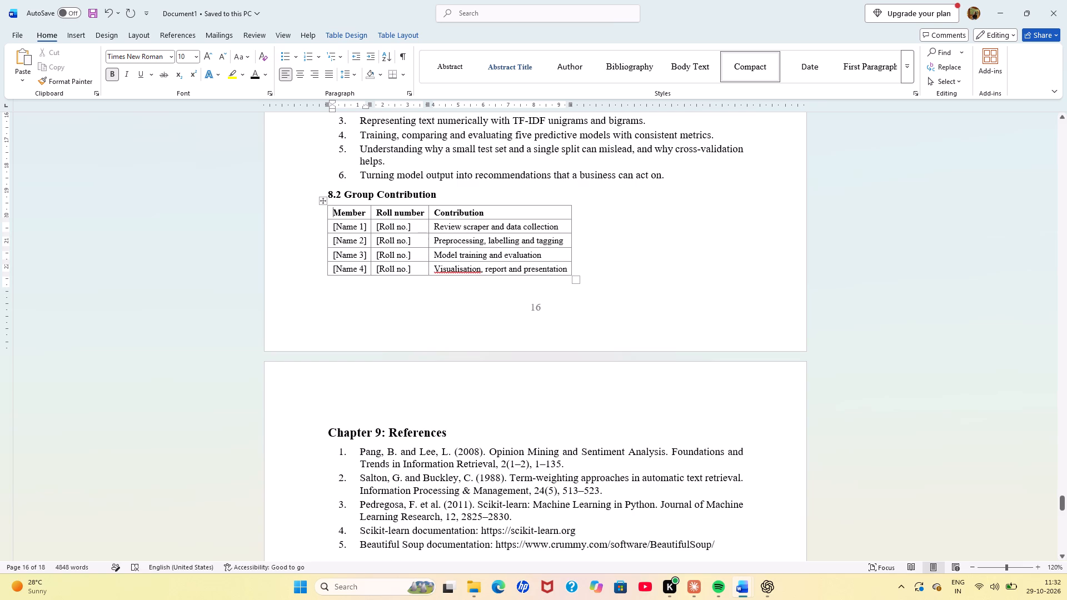
Widen the Group Contribution table to about the full text width and broaden its Member and Roll number columns.
{"action": "left_click_drag", "start_coordinate": [571, 243], "coordinate": [715, 231]}
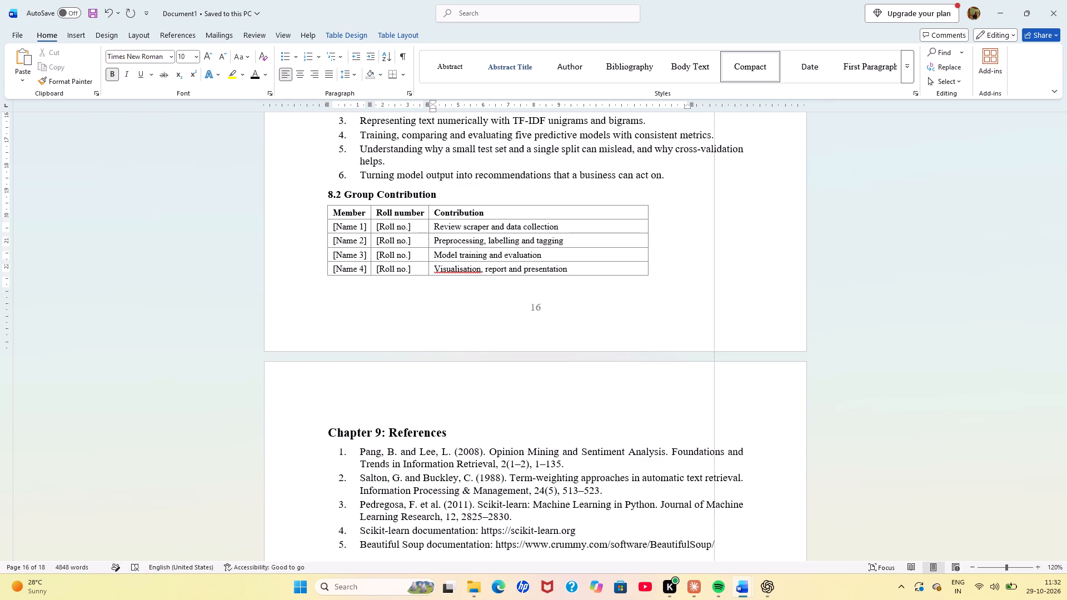
{"action": "left_click_drag", "start_coordinate": [715, 231], "coordinate": [769, 231]}
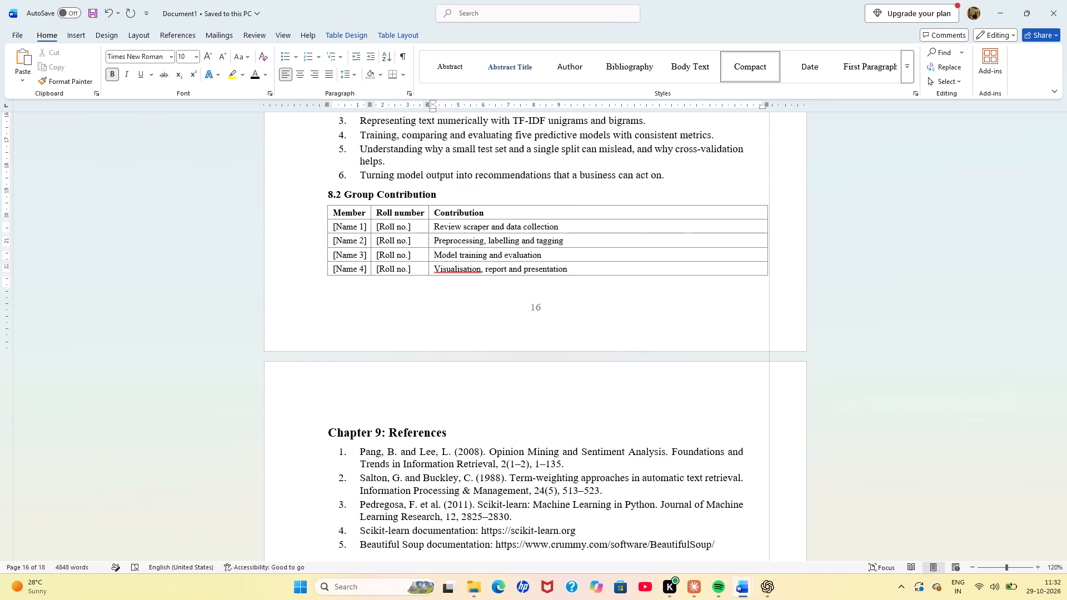
{"action": "left_click_drag", "start_coordinate": [769, 231], "coordinate": [747, 232]}
{"action": "left_click_drag", "start_coordinate": [428, 244], "coordinate": [476, 240]}
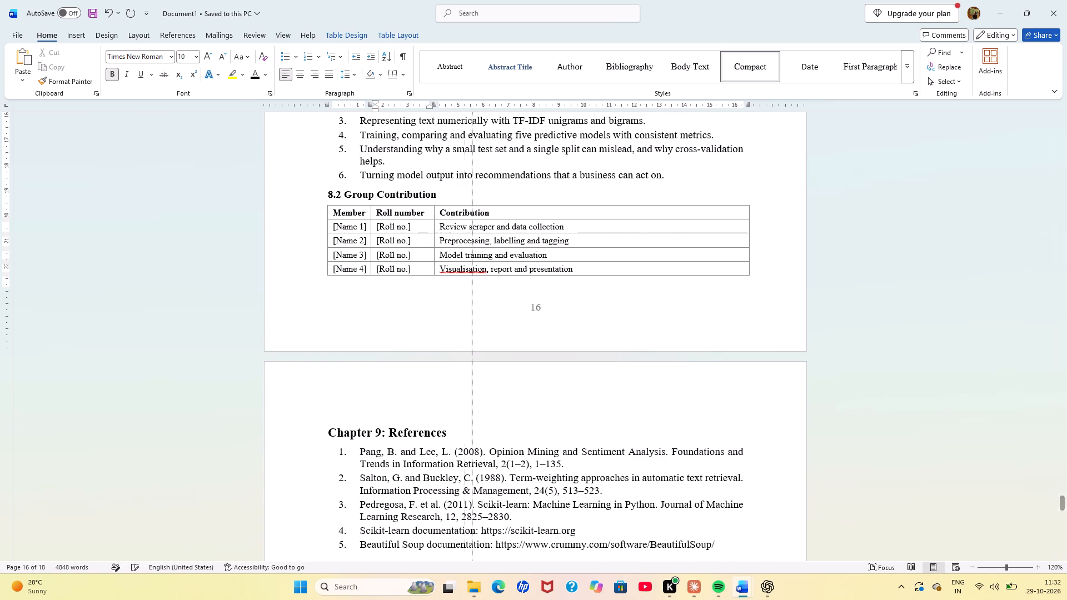
{"action": "left_click_drag", "start_coordinate": [476, 240], "coordinate": [569, 241]}
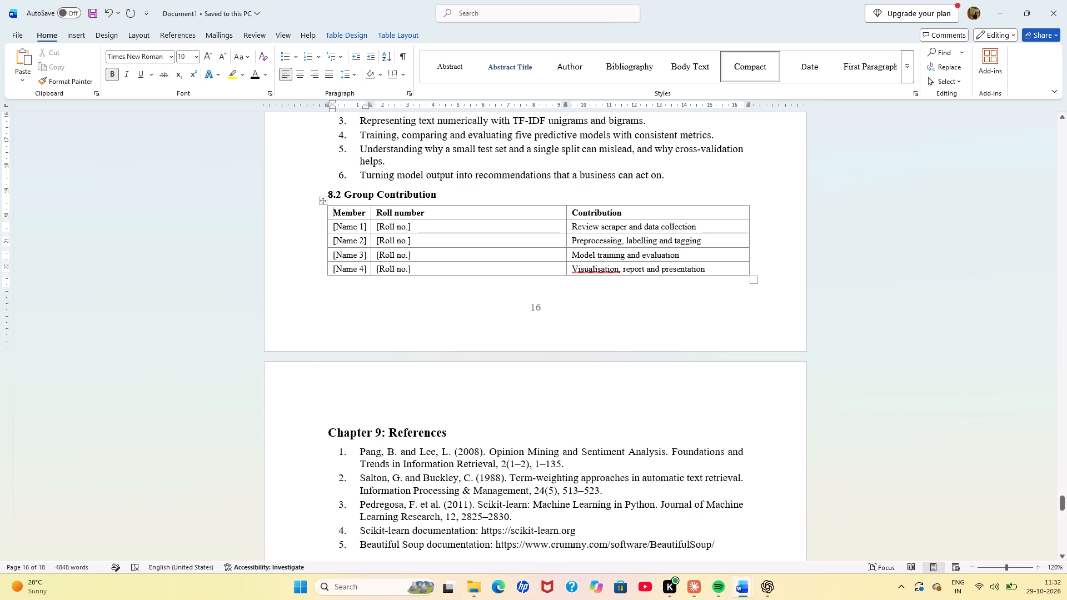
{"action": "left_click_drag", "start_coordinate": [371, 244], "coordinate": [415, 243]}
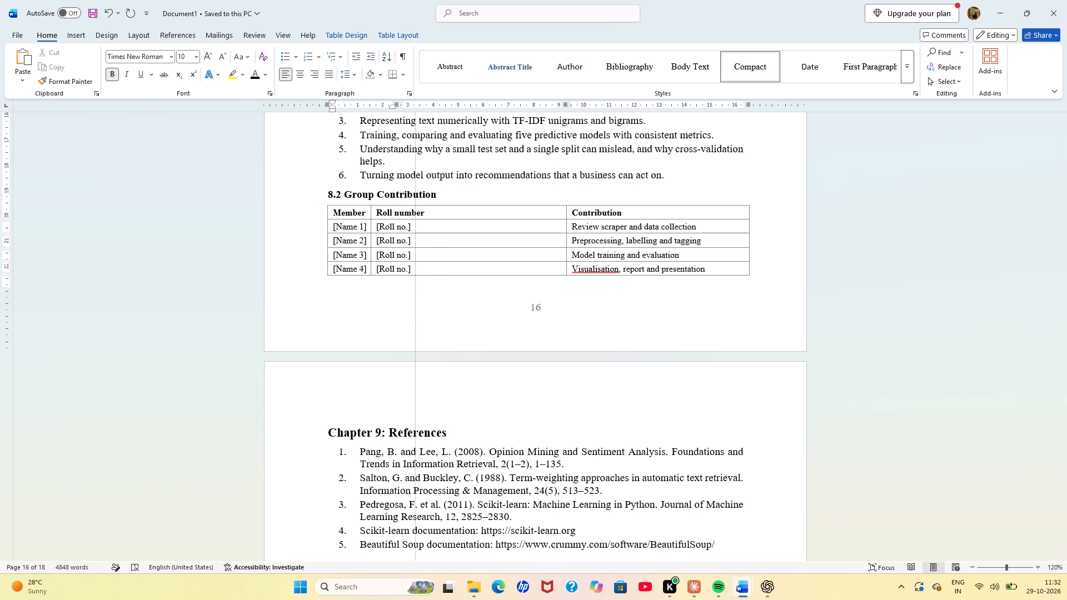
{"action": "left_click_drag", "start_coordinate": [415, 243], "coordinate": [422, 243]}
{"action": "left_click", "coordinate": [433, 298]}
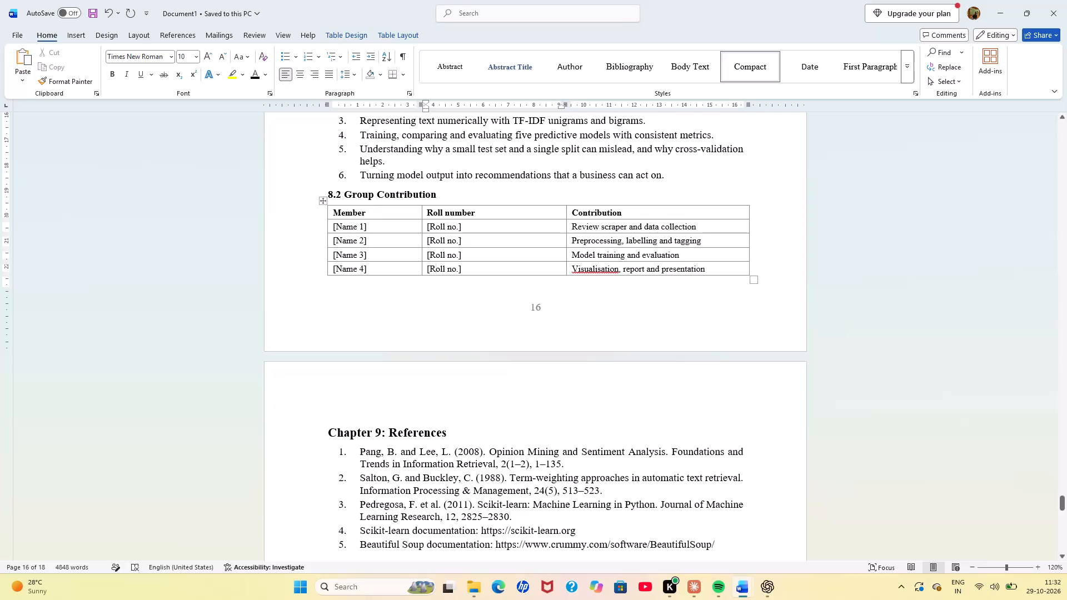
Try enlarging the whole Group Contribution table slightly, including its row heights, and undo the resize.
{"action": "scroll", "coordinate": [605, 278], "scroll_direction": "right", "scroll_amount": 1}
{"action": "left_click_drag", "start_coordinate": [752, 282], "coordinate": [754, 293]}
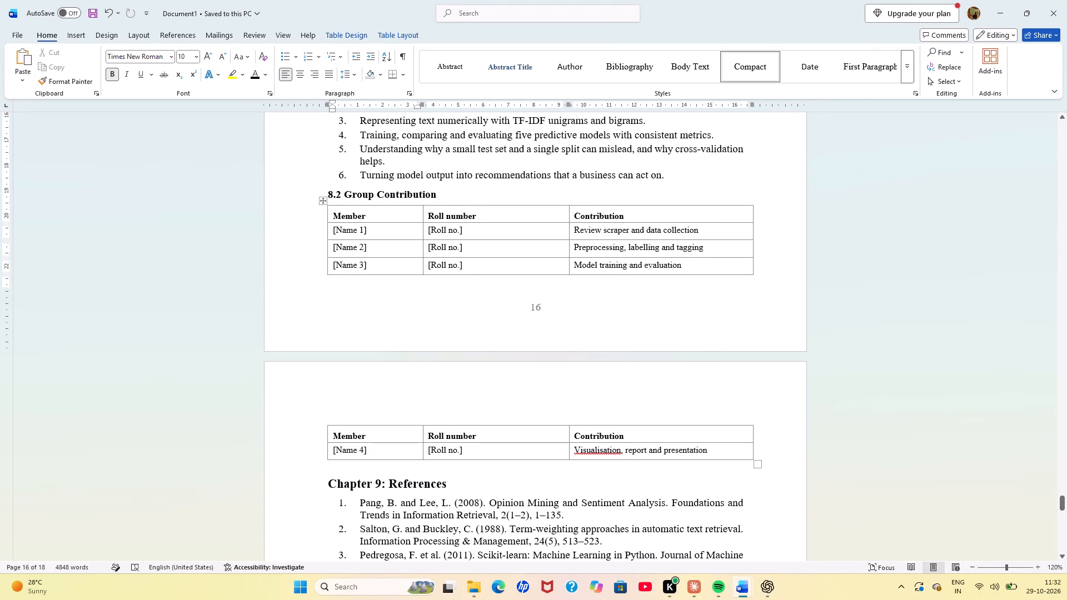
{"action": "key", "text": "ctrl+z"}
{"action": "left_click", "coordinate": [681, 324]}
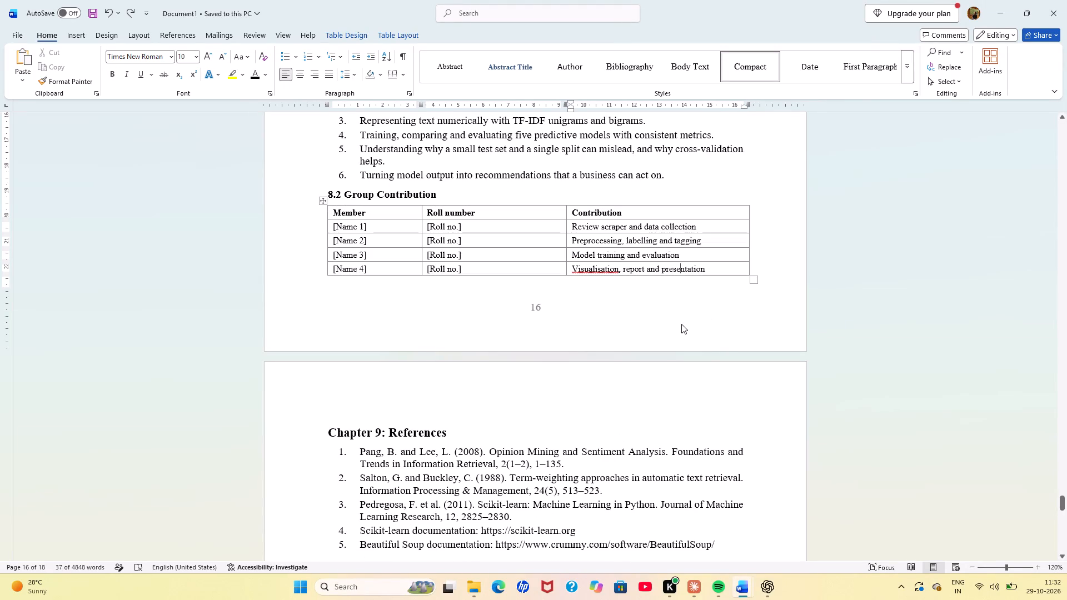
Set all text in the Group Contribution table to font size 12.
{"action": "left_click", "coordinate": [320, 202]}
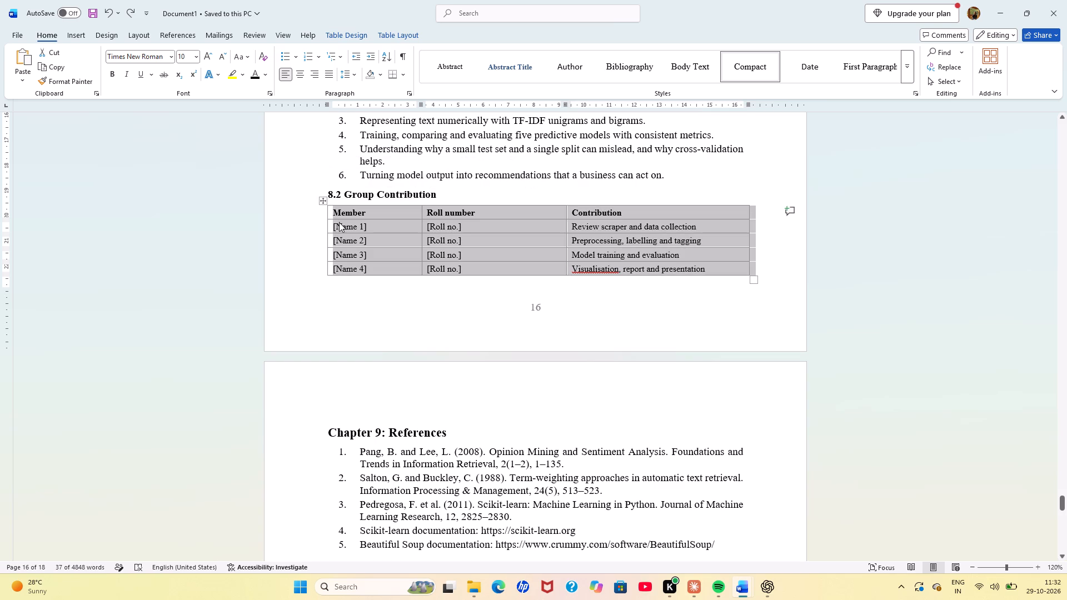
{"action": "left_click", "coordinate": [185, 55]}
{"action": "type", "text": "12"}
{"action": "key", "text": "Return"}
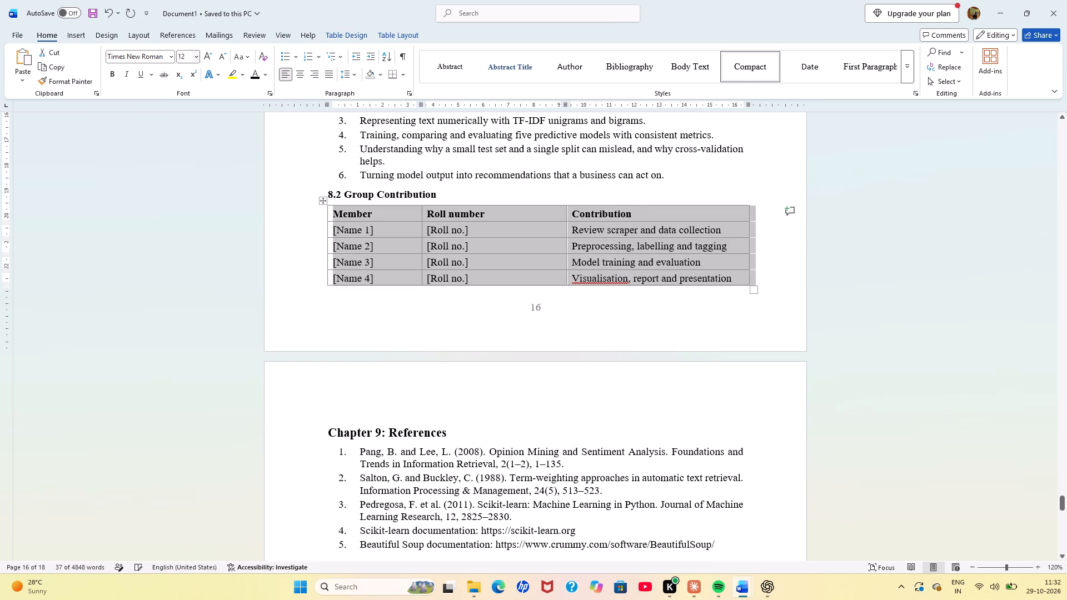
{"action": "left_click", "coordinate": [457, 307]}
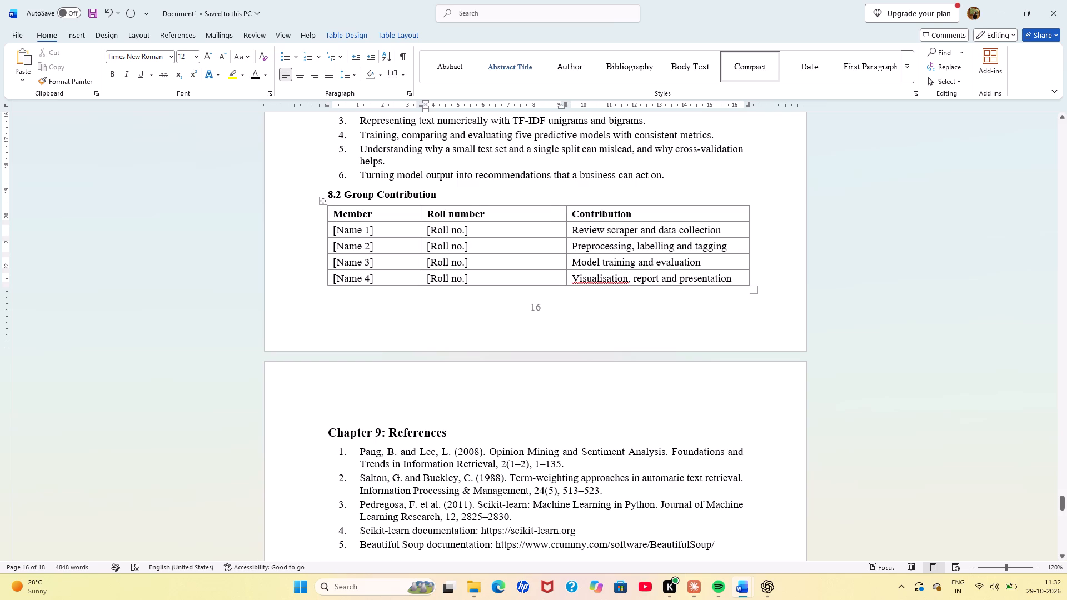
Narrow the Roll number column of the Group Contribution table to about the width of the Member column.
{"action": "left_click_drag", "start_coordinate": [566, 252], "coordinate": [519, 262]}
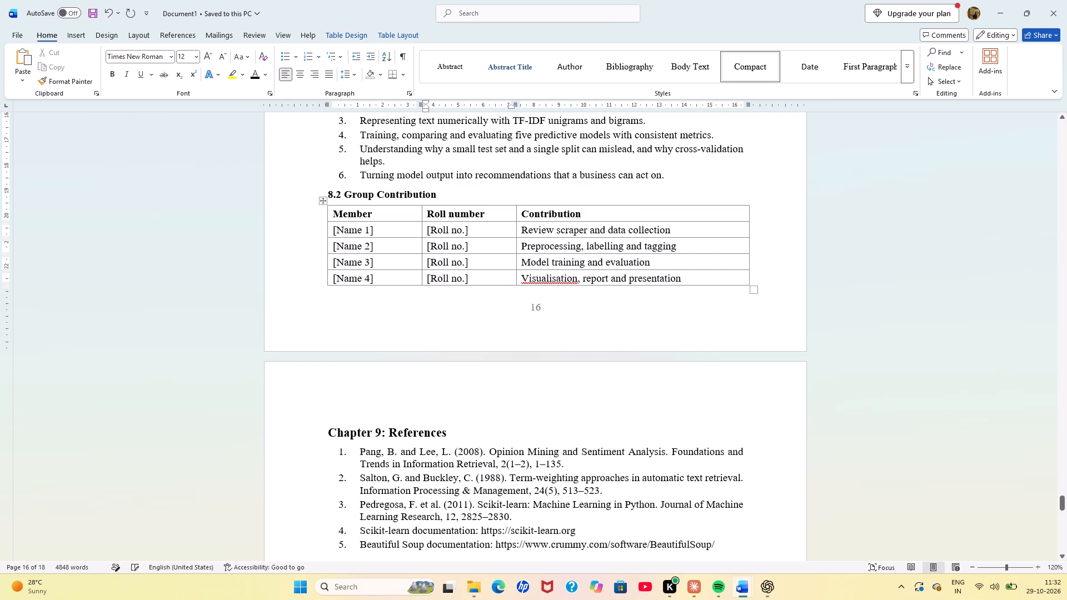
{"action": "left_click", "coordinate": [689, 319]}
Set all text in the Appendix A: Project Files table to font size 12.
{"action": "scroll", "coordinate": [689, 319], "scroll_direction": "down", "scroll_amount": 2}
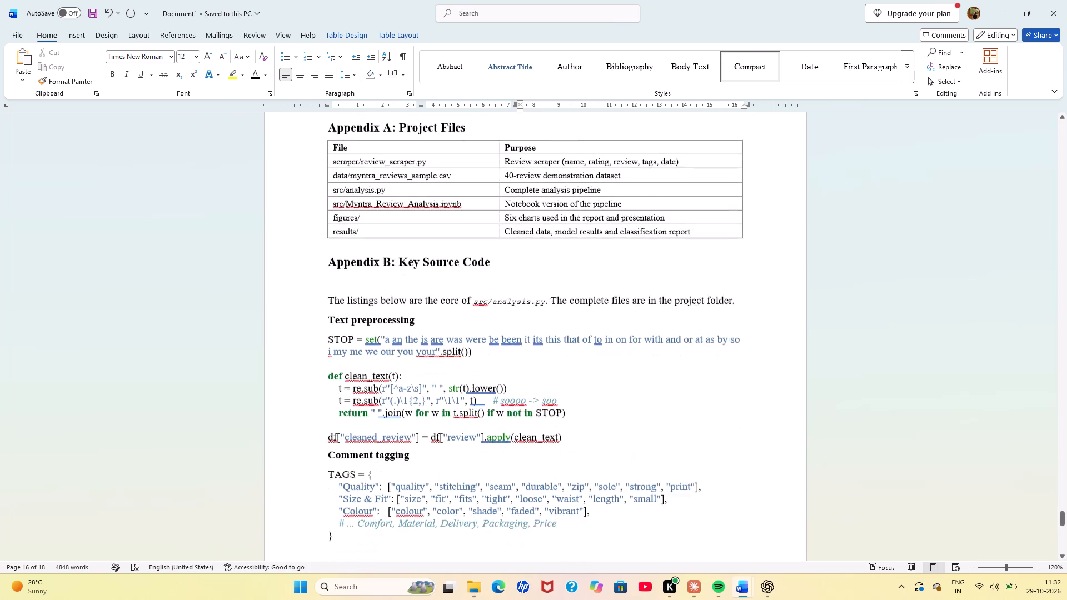
{"action": "scroll", "coordinate": [689, 319], "scroll_direction": "down", "scroll_amount": 1}
{"action": "scroll", "coordinate": [621, 312], "scroll_direction": "left", "scroll_amount": 1}
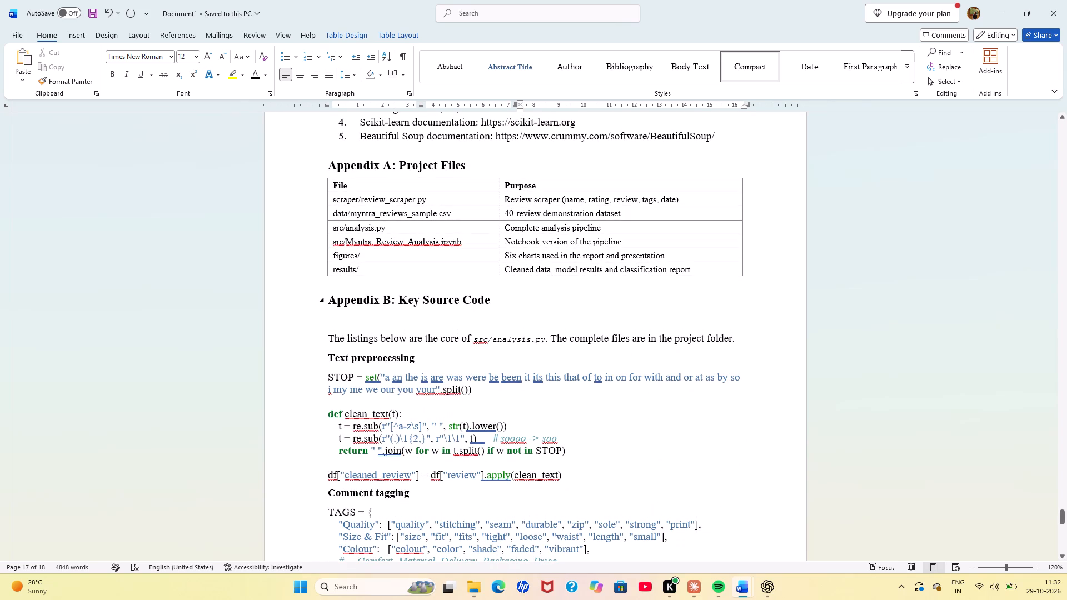
{"action": "left_click", "coordinate": [328, 182]}
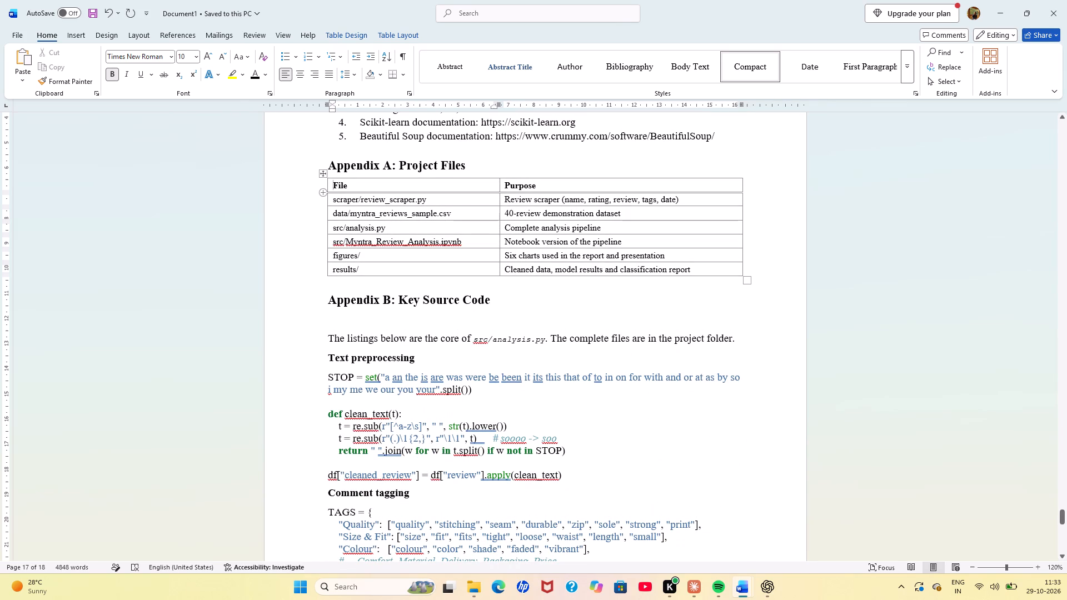
{"action": "left_click", "coordinate": [318, 174]}
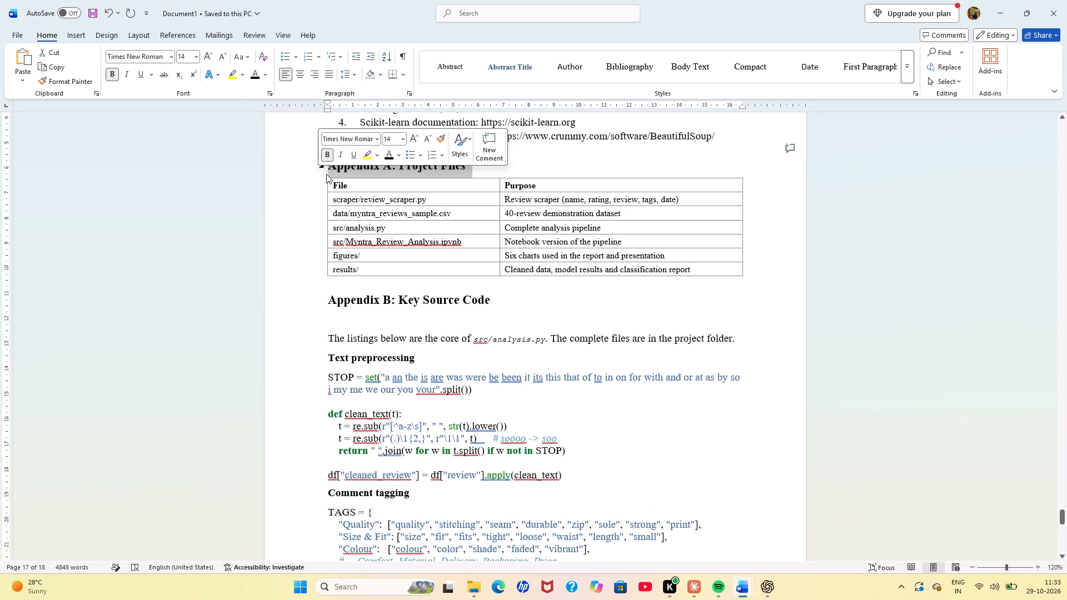
{"action": "left_click", "coordinate": [315, 201]}
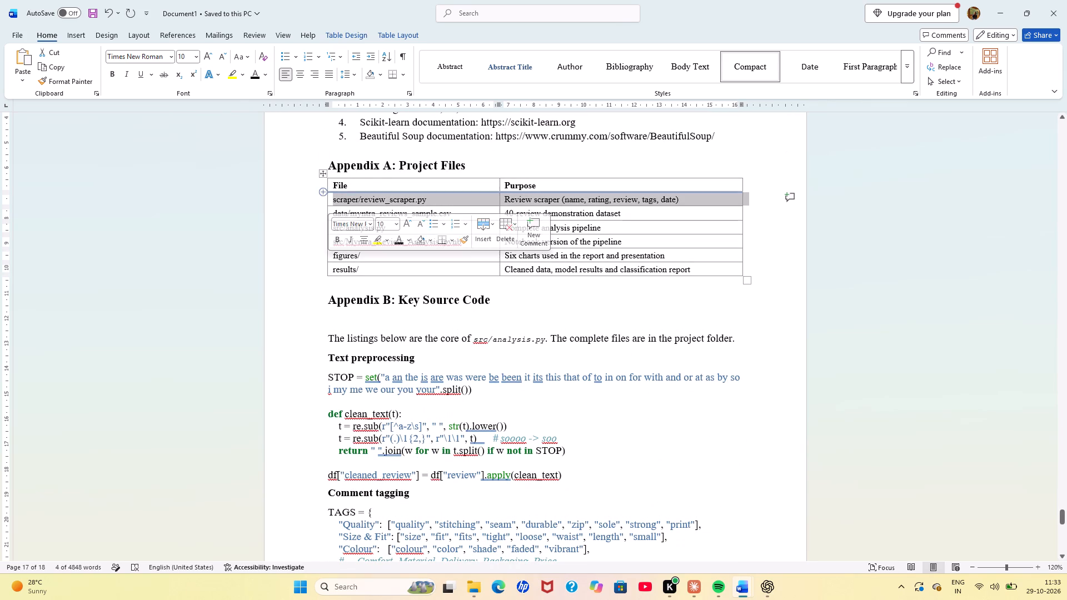
{"action": "left_click", "coordinate": [322, 173]}
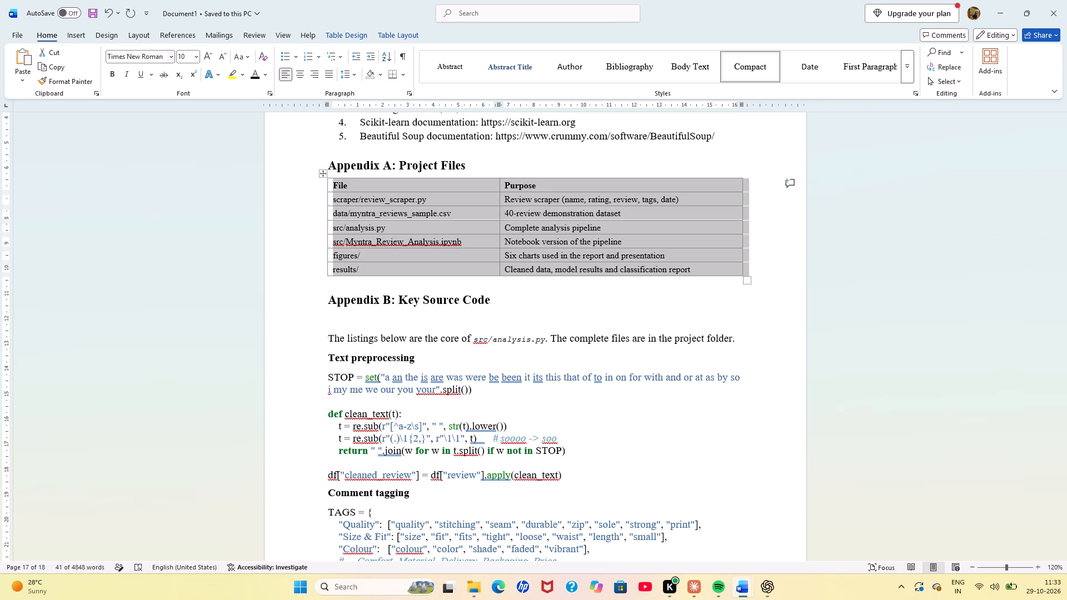
{"action": "left_click", "coordinate": [186, 53]}
{"action": "type", "text": "12"}
{"action": "key", "text": "Return"}
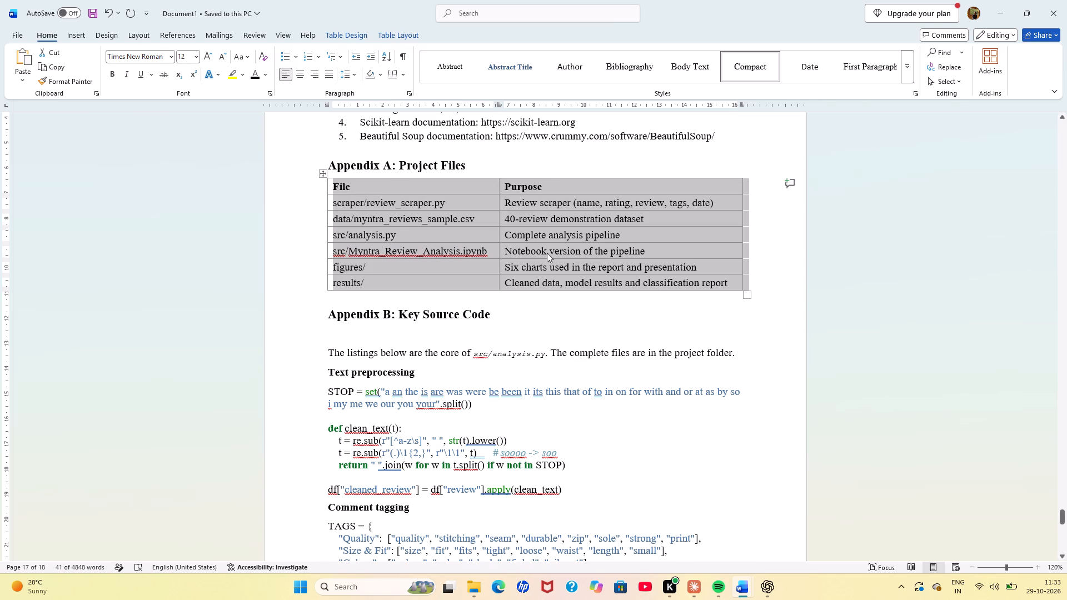
{"action": "left_click", "coordinate": [553, 328]}
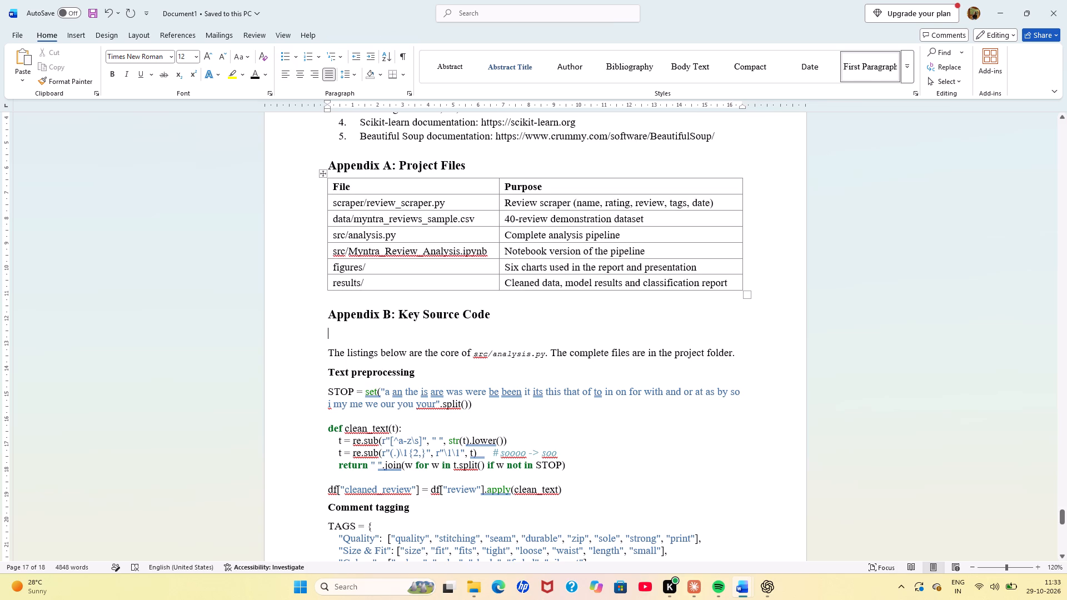
Widen the Purpose column of the Appendix A table so it extends slightly past the body text's right margin.
{"action": "left_click_drag", "start_coordinate": [741, 249], "coordinate": [777, 251]}
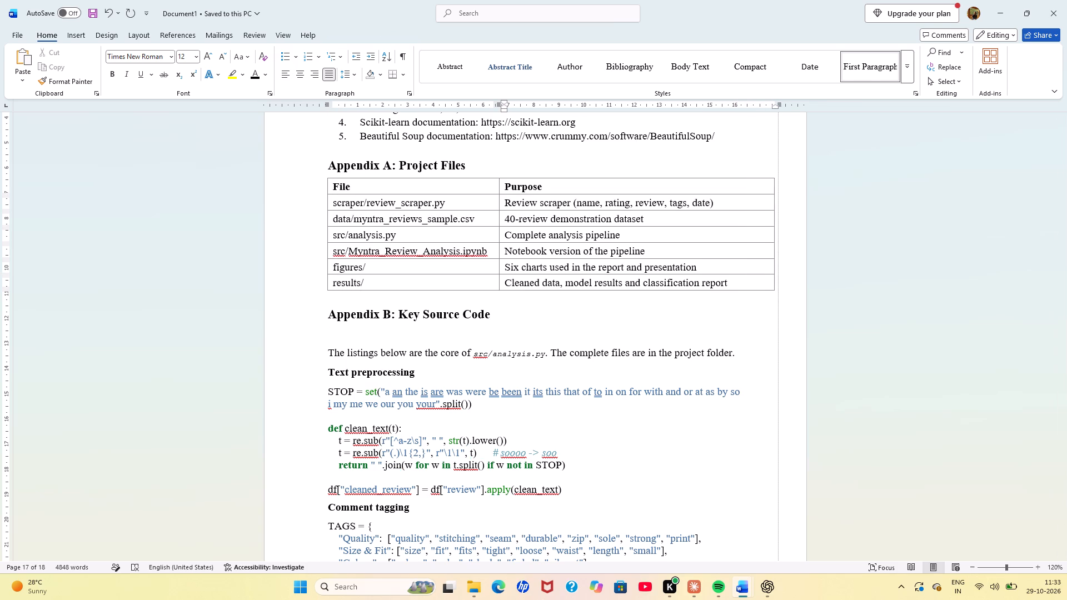
{"action": "left_click_drag", "start_coordinate": [777, 251], "coordinate": [771, 249]}
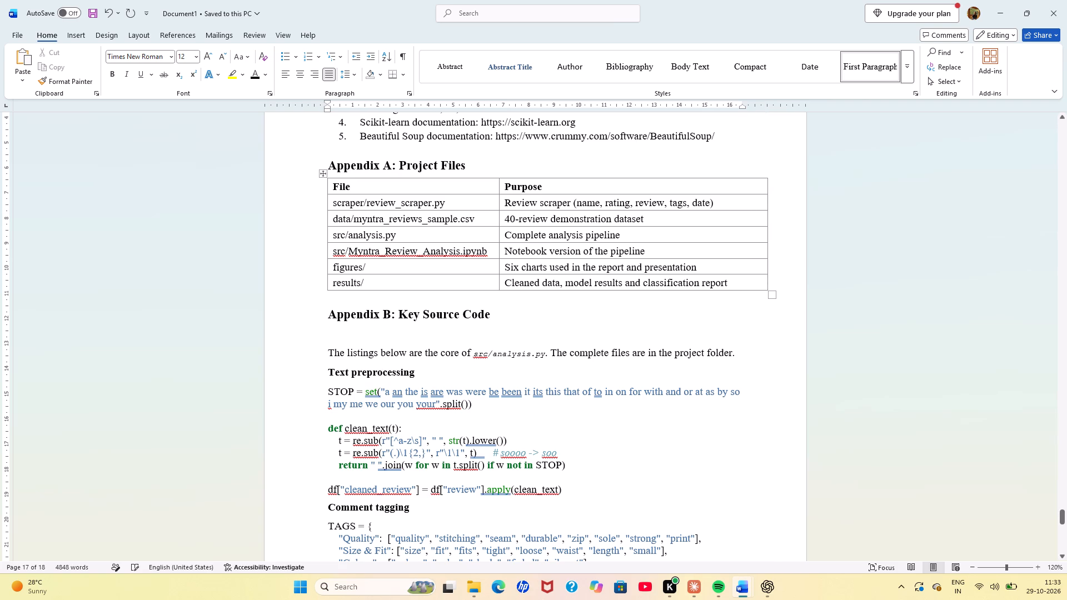
{"action": "left_click", "coordinate": [614, 352]}
Set all text in the 6.9 Business Recommendations table to font size 12.
{"action": "scroll", "coordinate": [495, 317], "scroll_direction": "down", "scroll_amount": 3}
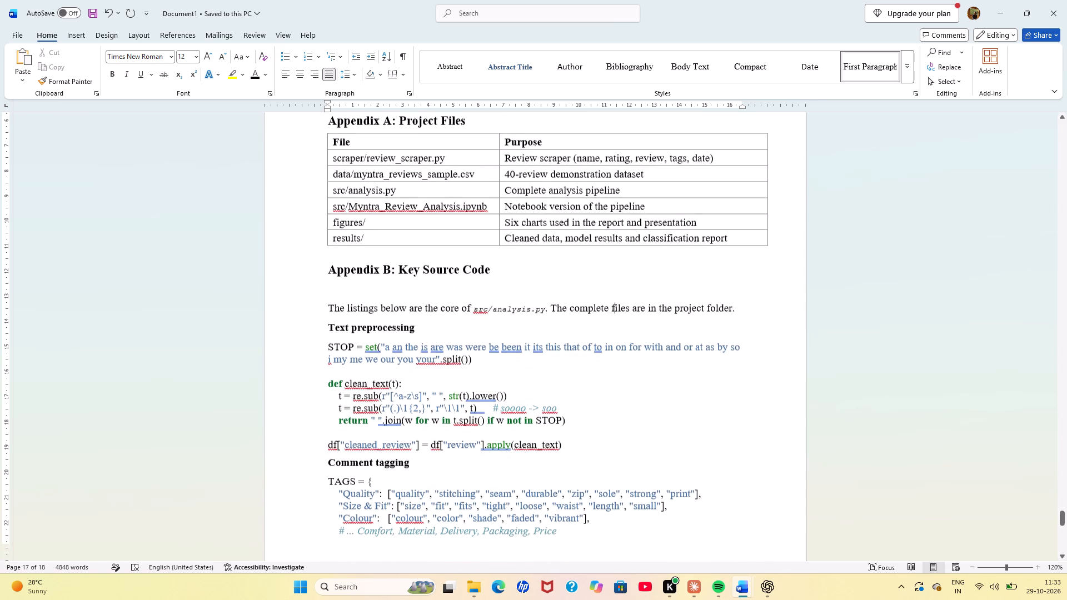
{"action": "scroll", "coordinate": [495, 317], "scroll_direction": "down", "scroll_amount": 5}
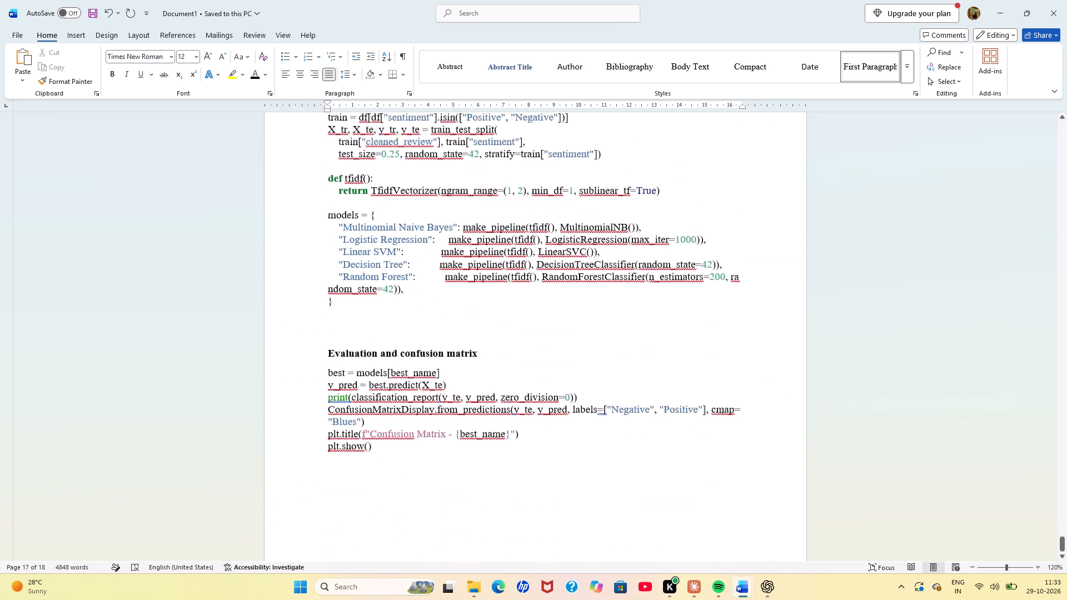
{"action": "scroll", "coordinate": [495, 317], "scroll_direction": "down", "scroll_amount": 5}
{"action": "scroll", "coordinate": [495, 317], "scroll_direction": "up", "scroll_amount": 13}
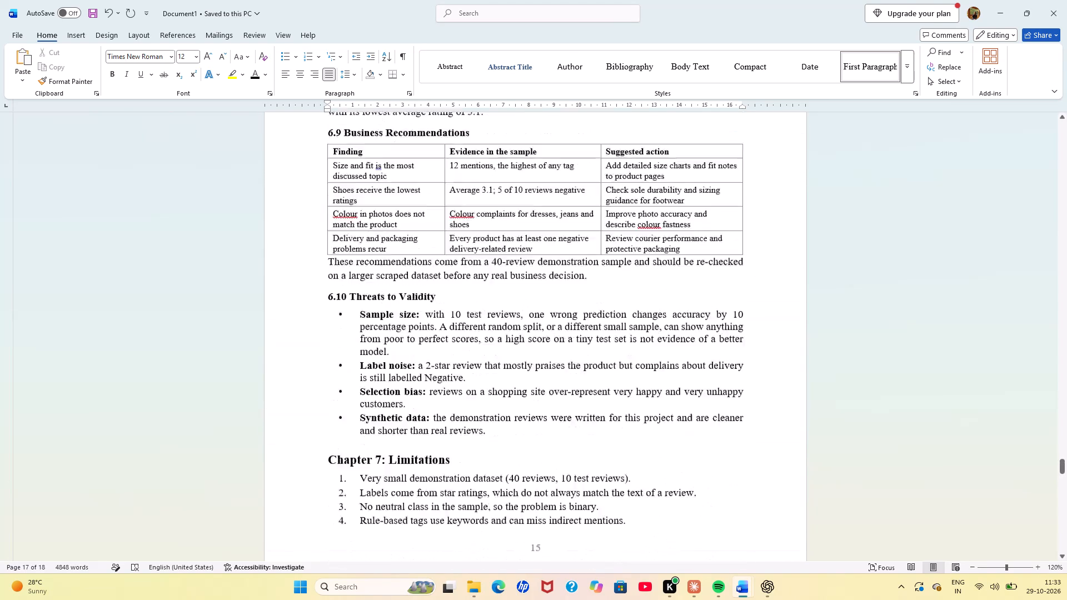
{"action": "scroll", "coordinate": [495, 317], "scroll_direction": "up", "scroll_amount": 2}
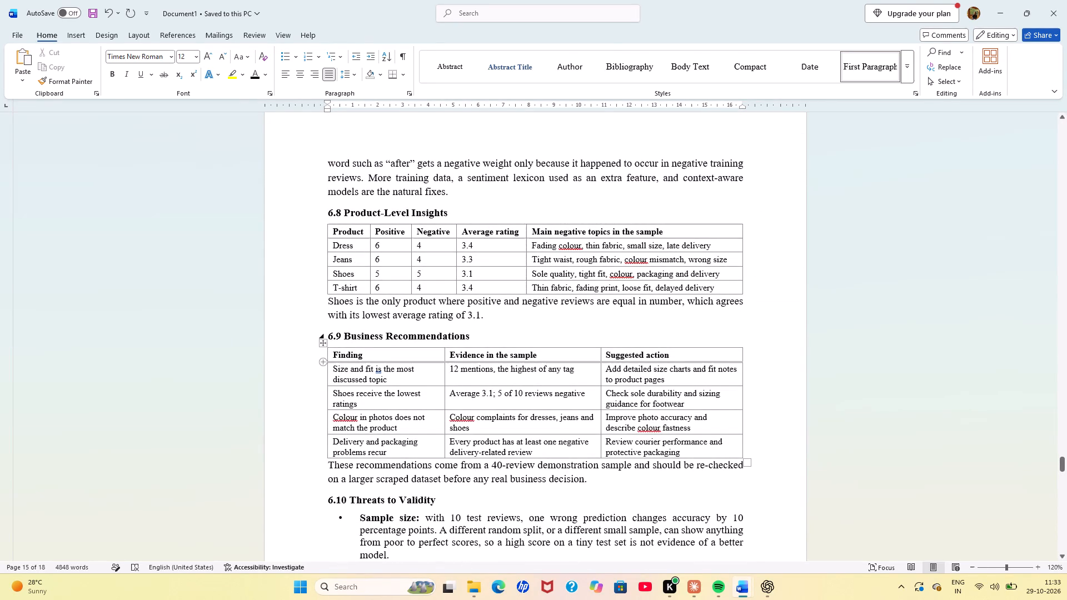
{"action": "left_click", "coordinate": [322, 344]}
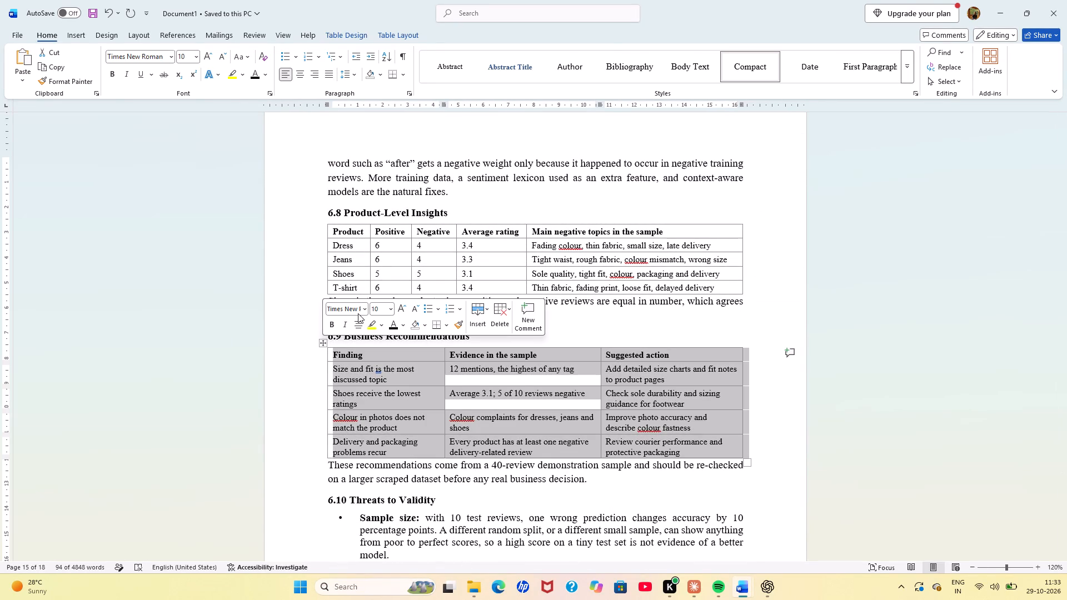
{"action": "left_click", "coordinate": [380, 308]}
{"action": "type", "text": "12"}
{"action": "key", "text": "Return"}
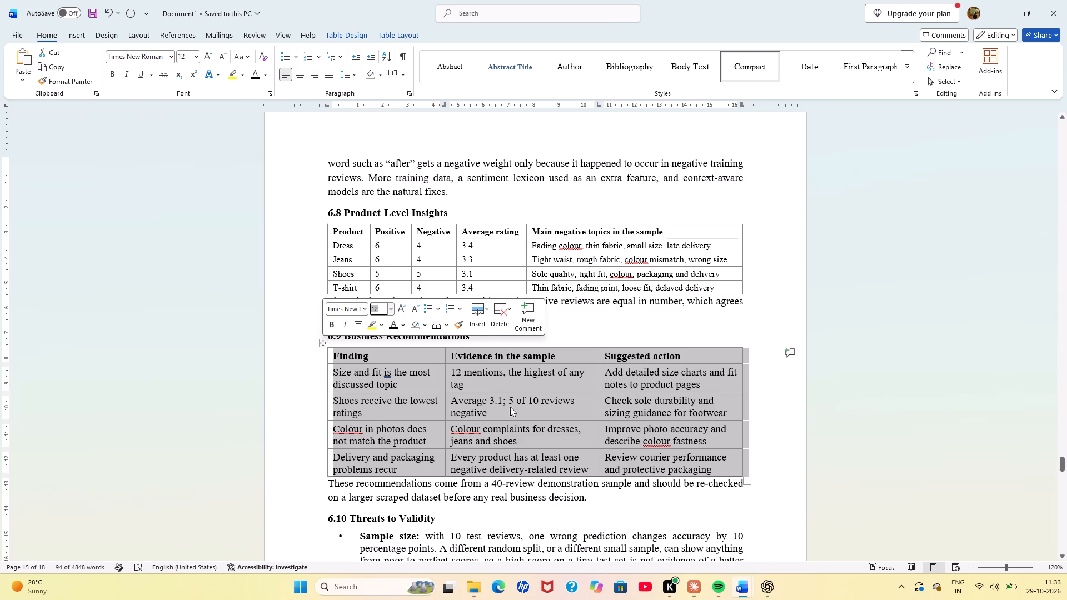
{"action": "left_click", "coordinate": [611, 336]}
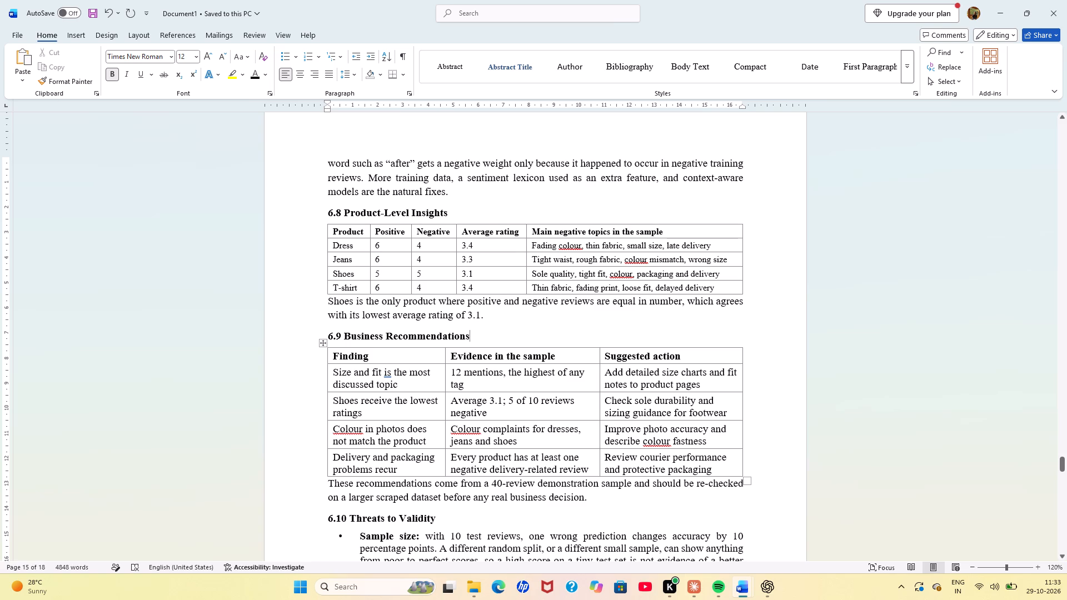
Widen the Finding column of the 6.9 Business Recommendations table slightly, taking the space from the Evidence in the sample column.
{"action": "left_click_drag", "start_coordinate": [445, 413], "coordinate": [441, 412]}
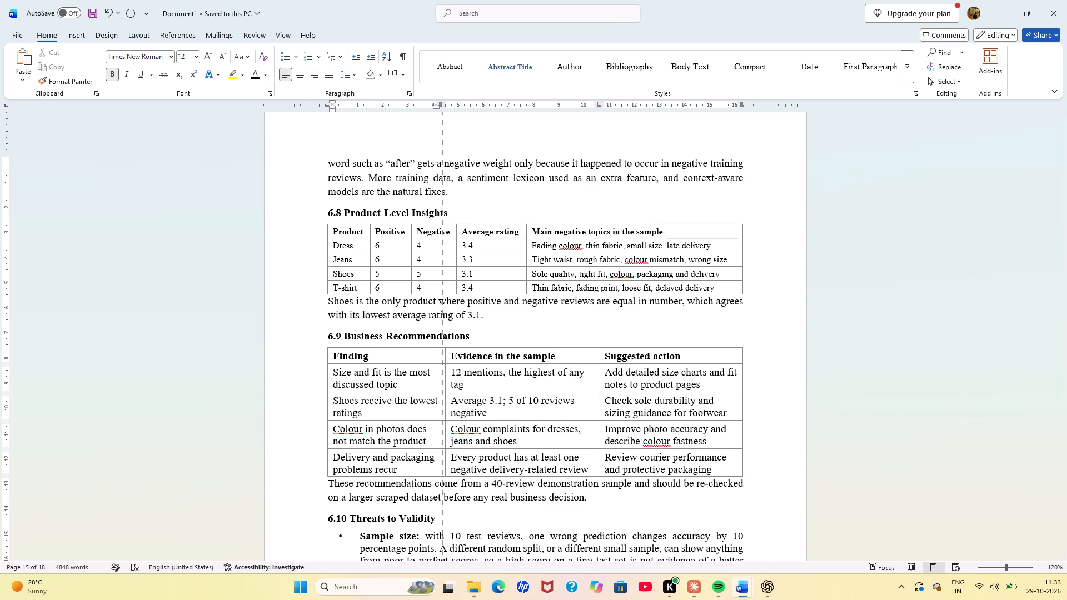
{"action": "left_click_drag", "start_coordinate": [441, 412], "coordinate": [455, 412]}
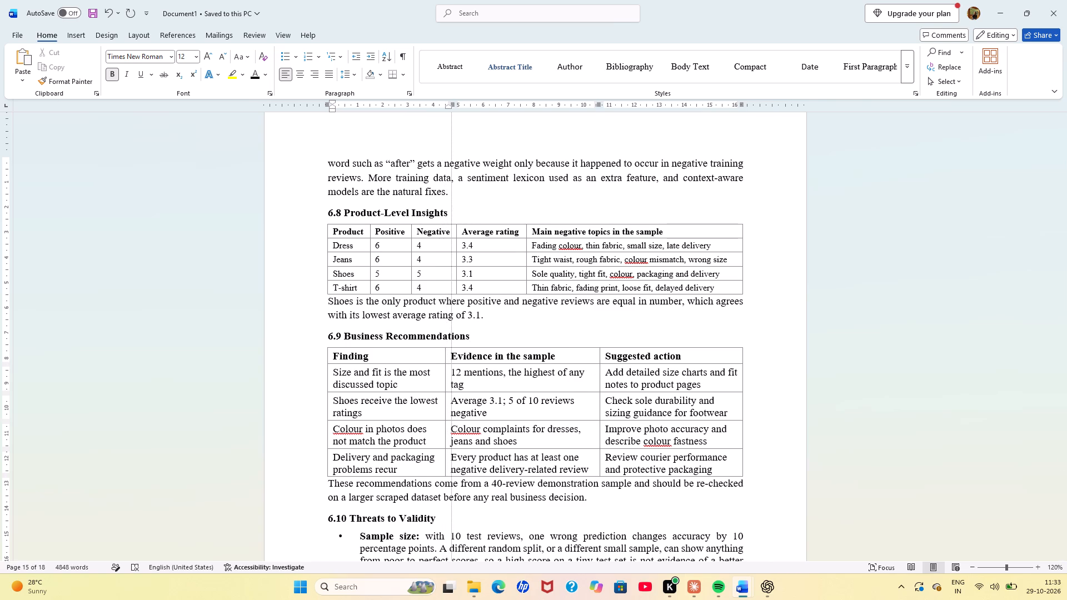
{"action": "left_click_drag", "start_coordinate": [455, 412], "coordinate": [463, 408]}
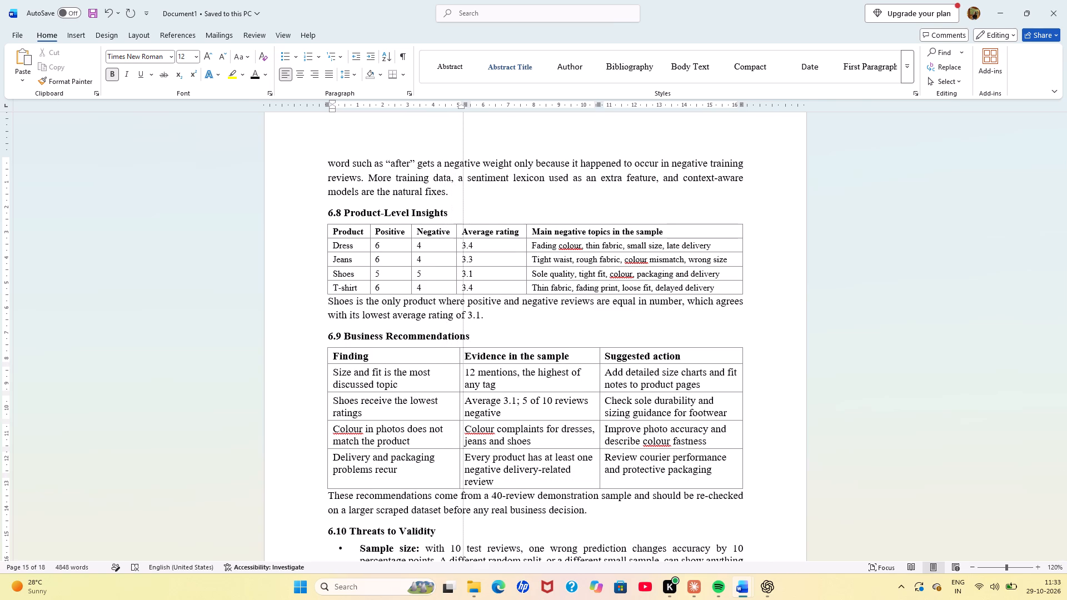
{"action": "left_click_drag", "start_coordinate": [463, 408], "coordinate": [451, 409]}
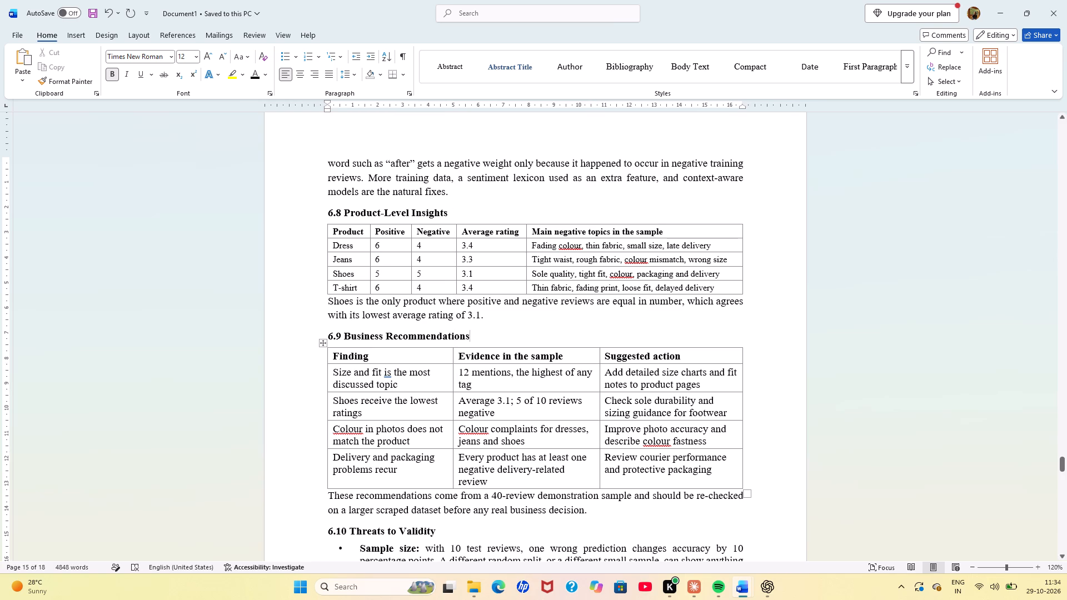
{"action": "left_click", "coordinate": [741, 468]}
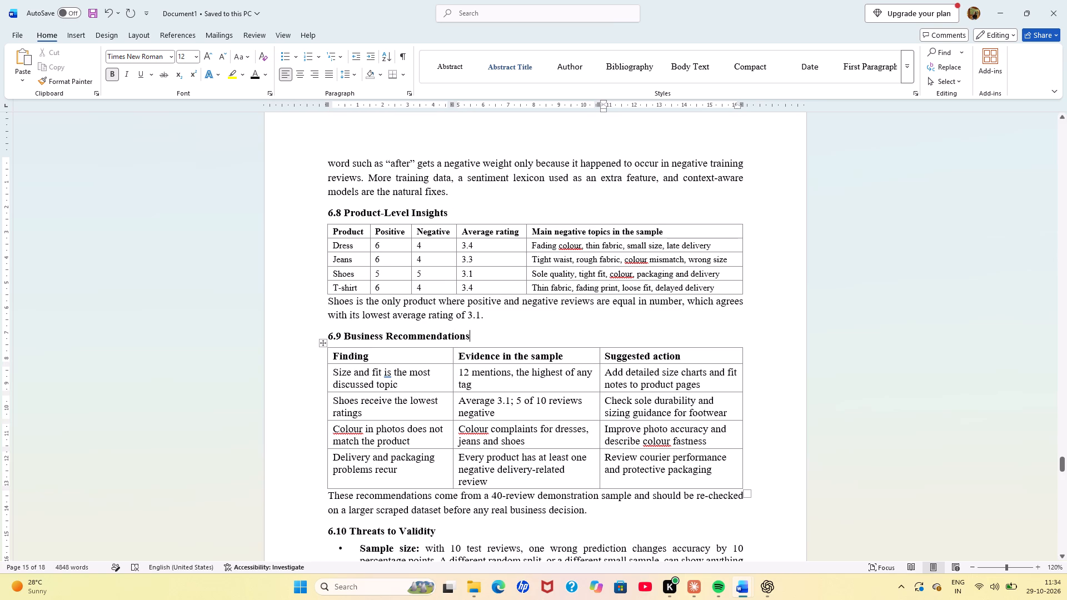
{"action": "left_click", "coordinate": [513, 336]}
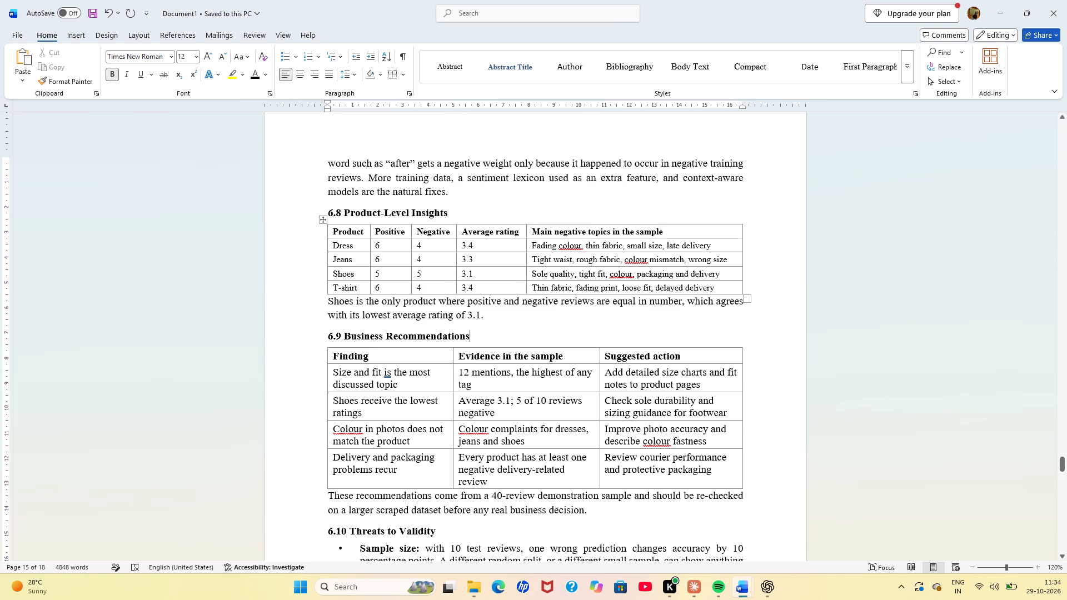
Set all text in the 6.8 Product-Level Insights table to font size 12.
{"action": "left_click", "coordinate": [325, 221]}
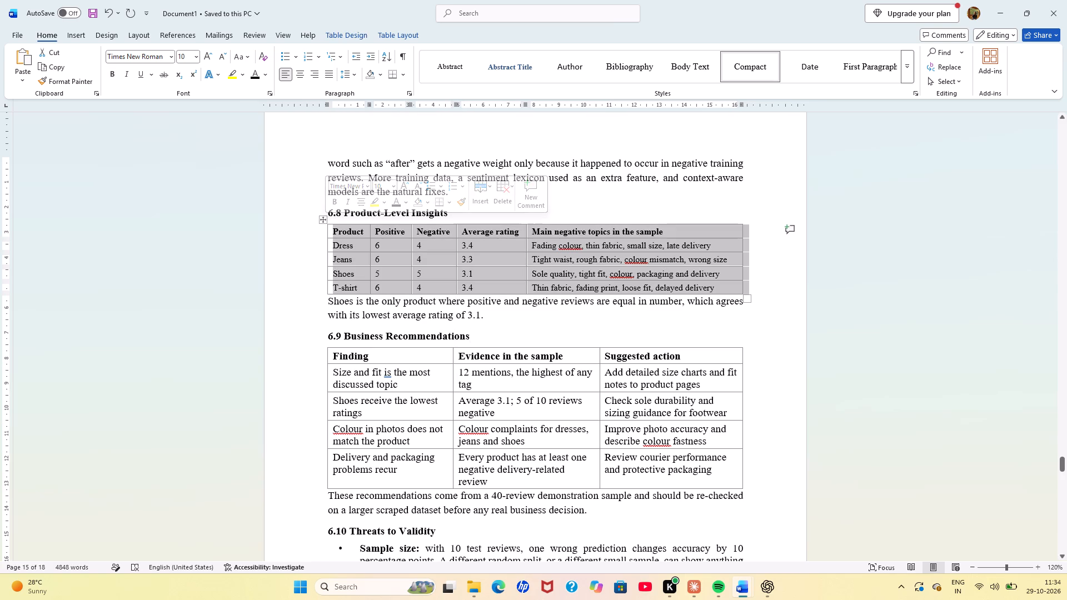
{"action": "left_click", "coordinate": [185, 58]}
{"action": "type", "text": "12"}
{"action": "key", "text": "Return"}
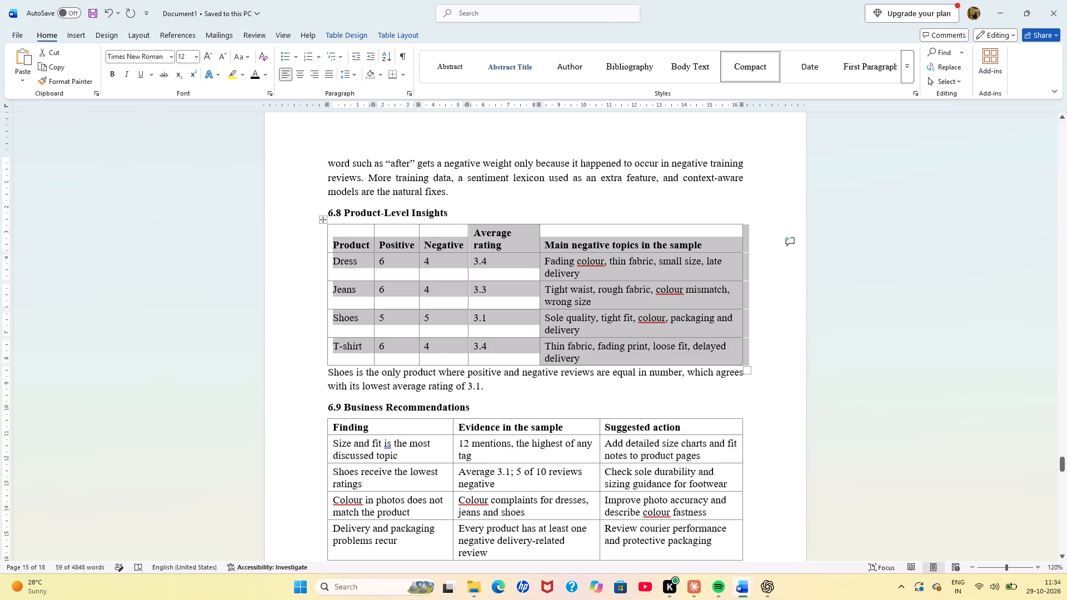
{"action": "left_click", "coordinate": [550, 215]}
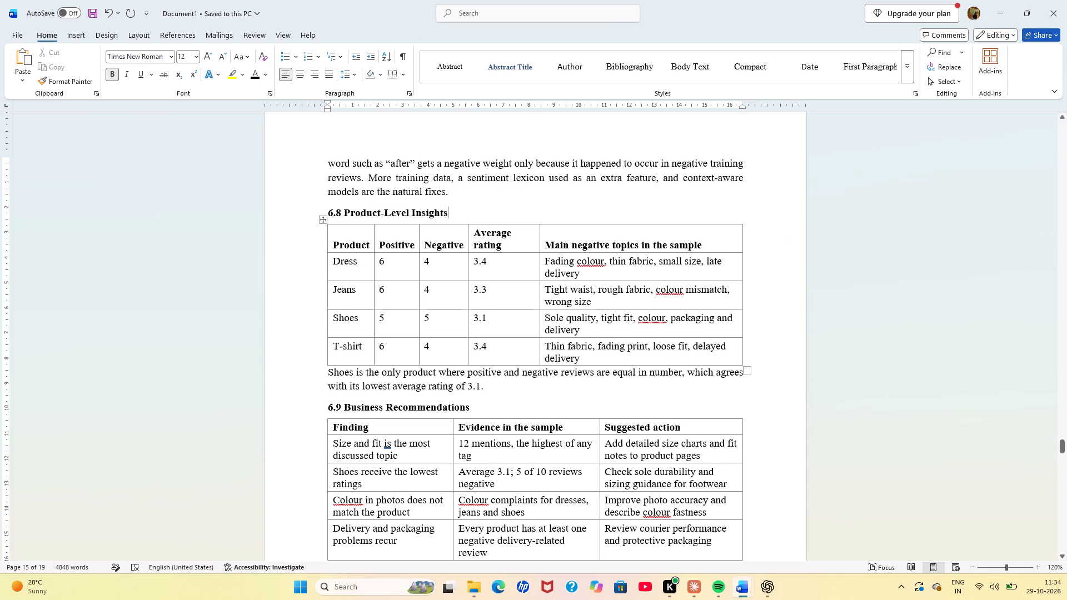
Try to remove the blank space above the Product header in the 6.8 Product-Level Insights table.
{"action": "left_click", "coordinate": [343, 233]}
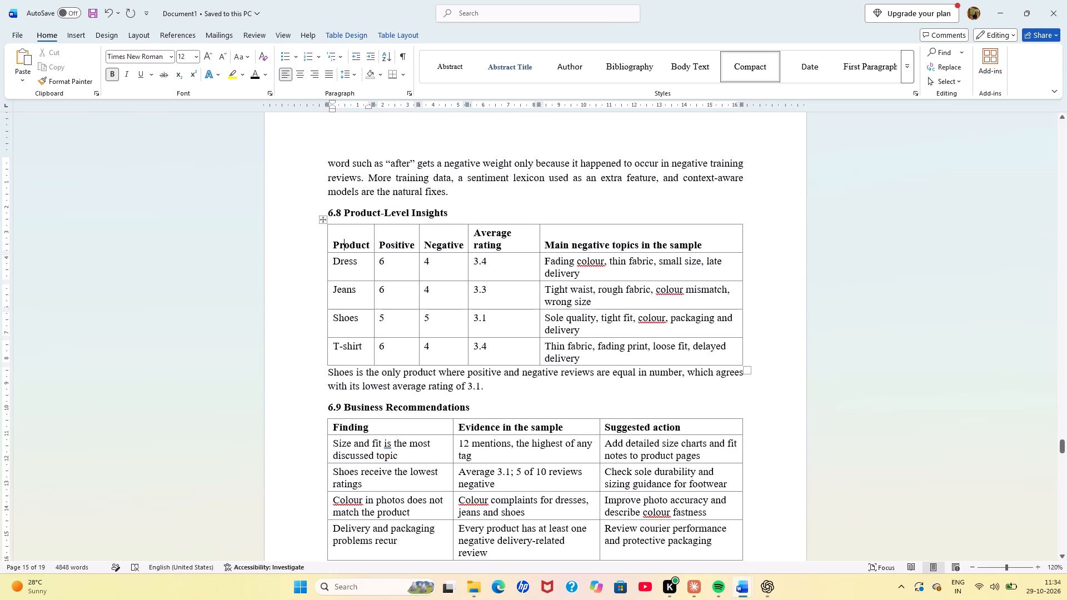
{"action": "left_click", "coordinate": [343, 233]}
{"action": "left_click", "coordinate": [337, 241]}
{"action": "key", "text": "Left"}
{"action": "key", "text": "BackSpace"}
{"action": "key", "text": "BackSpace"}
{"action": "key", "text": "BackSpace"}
Adjust the Positive and Negative column widths in the 6.8 Product-Level Insights table so each header fits on one line.
{"action": "left_click_drag", "start_coordinate": [419, 249], "coordinate": [417, 249]}
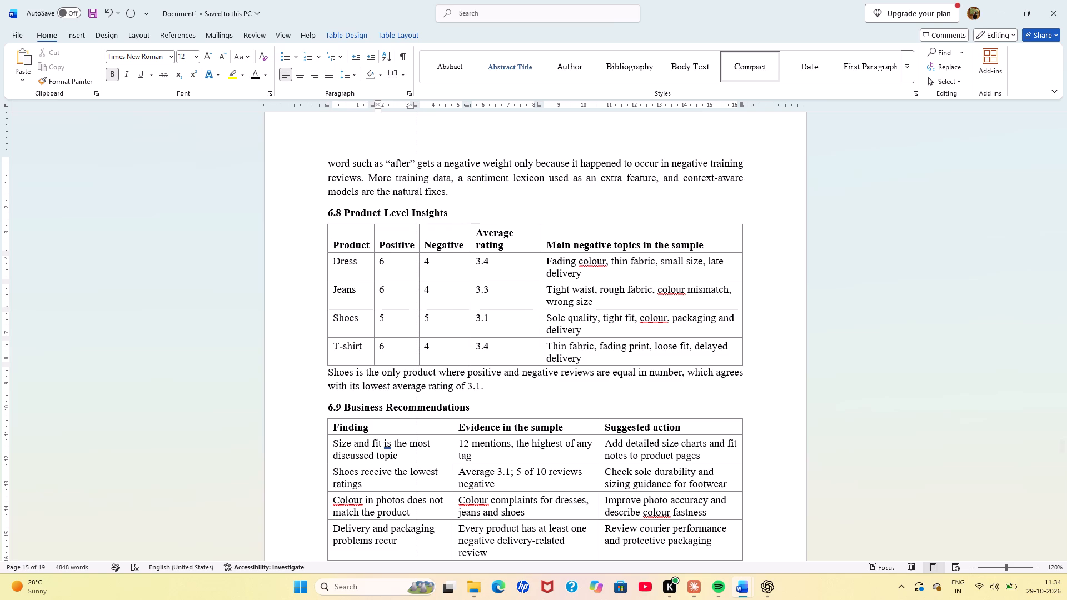
{"action": "left_click_drag", "start_coordinate": [417, 249], "coordinate": [413, 252]}
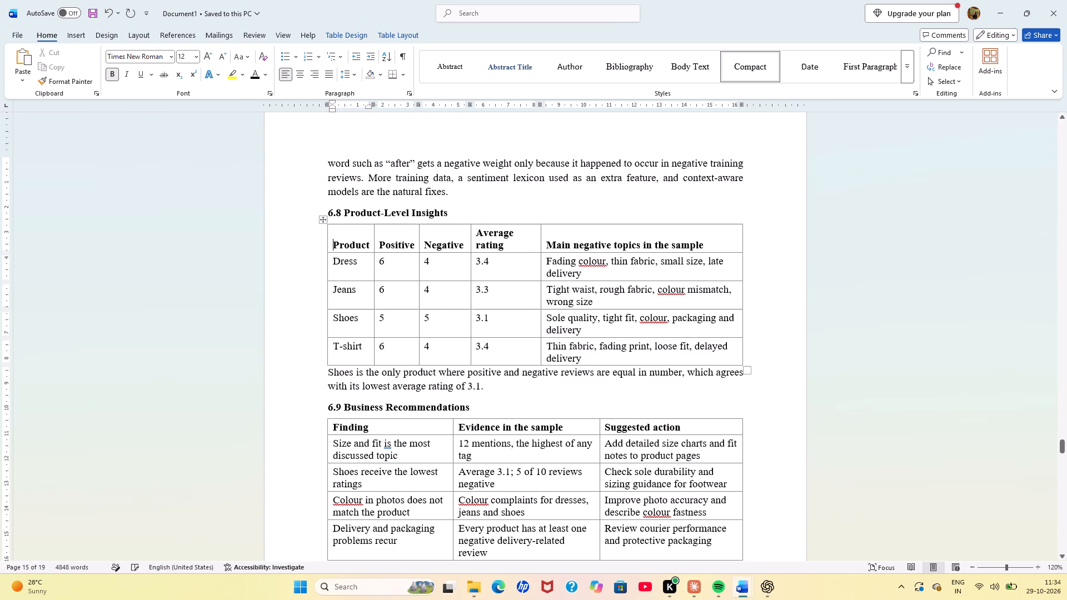
{"action": "left_click", "coordinate": [373, 243]}
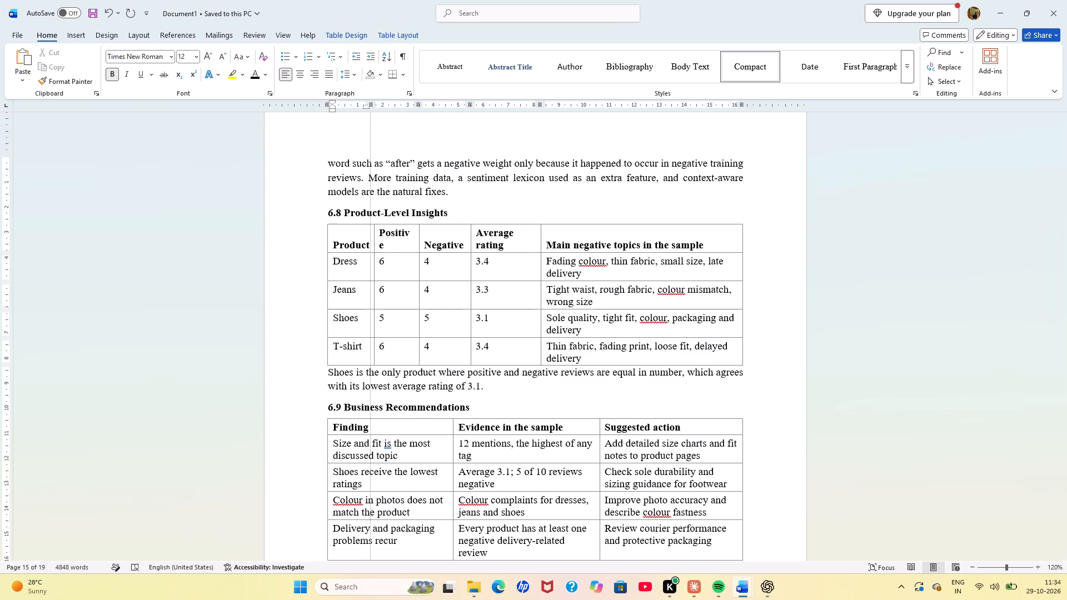
{"action": "left_click", "coordinate": [418, 239]}
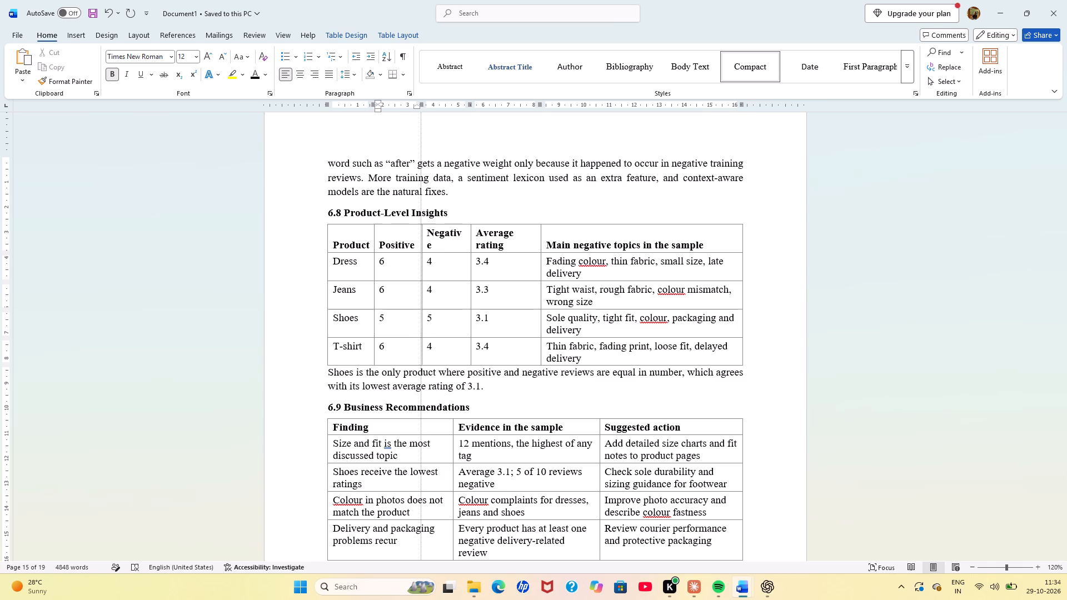
{"action": "left_click", "coordinate": [471, 237]}
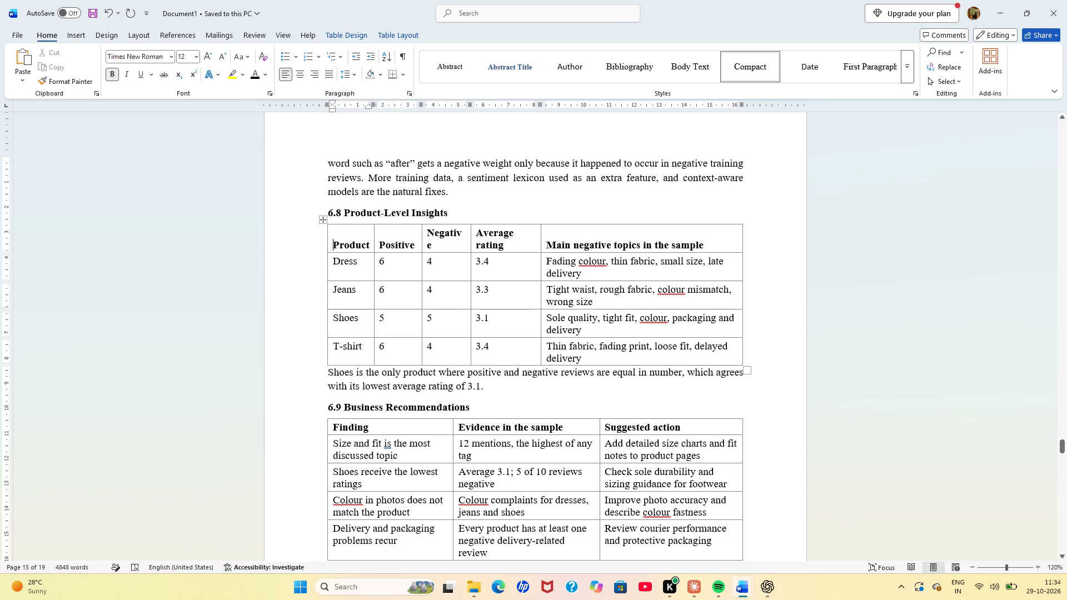
{"action": "left_click_drag", "start_coordinate": [470, 244], "coordinate": [481, 239]}
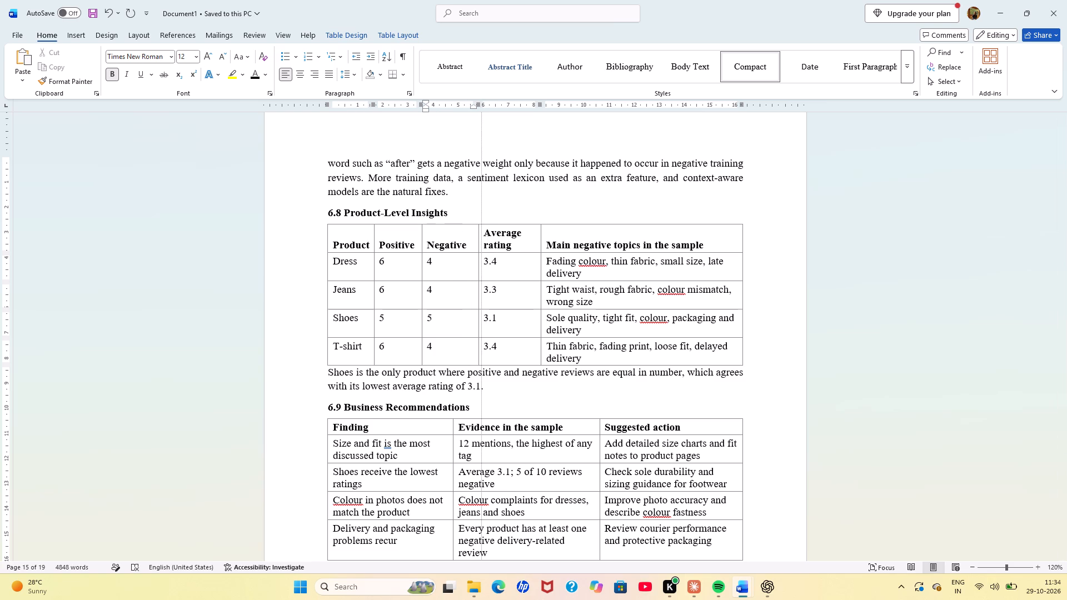
{"action": "left_click_drag", "start_coordinate": [481, 239], "coordinate": [475, 241]}
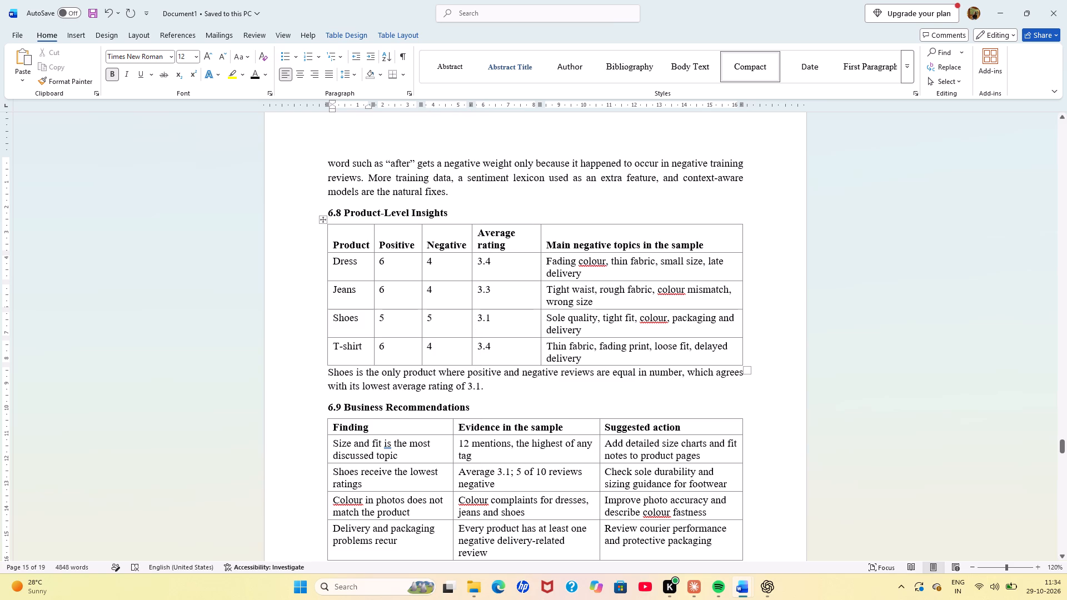
Widen the Average rating column of the 6.8 Product-Level Insights table slightly, narrowing the Main negative topics column.
{"action": "left_click_drag", "start_coordinate": [541, 244], "coordinate": [551, 241]}
{"action": "left_click_drag", "start_coordinate": [541, 241], "coordinate": [554, 238]}
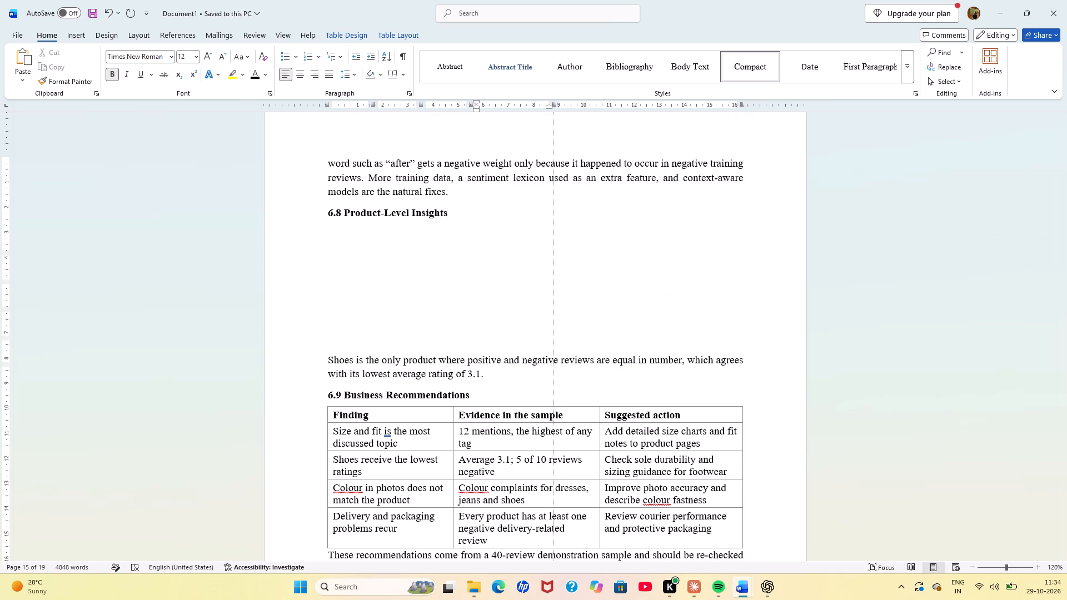
{"action": "left_click_drag", "start_coordinate": [554, 238], "coordinate": [546, 238]}
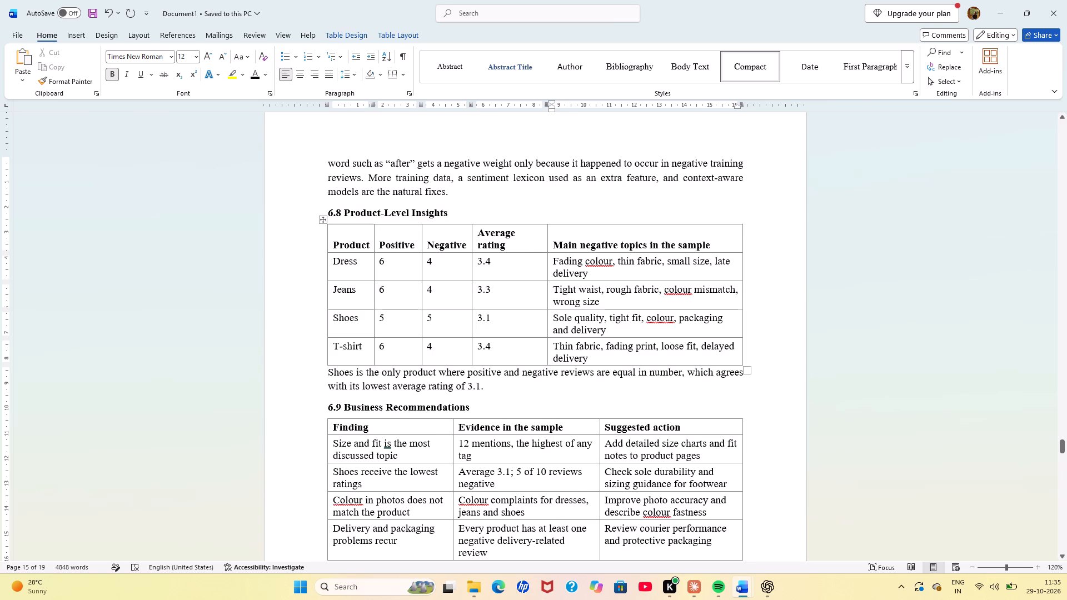
{"action": "left_click", "coordinate": [692, 220]}
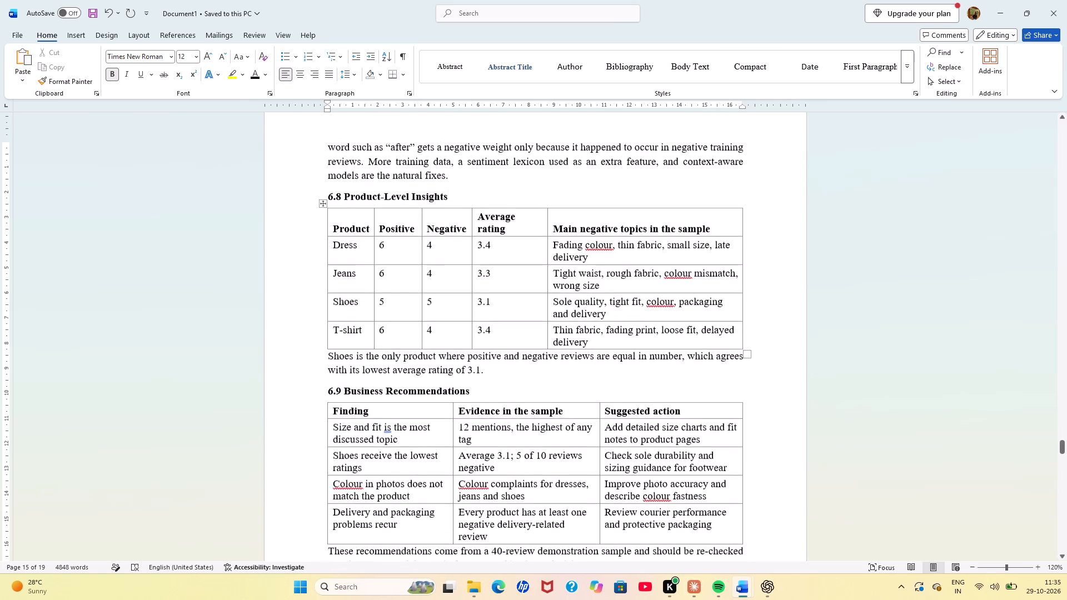
Set all text in the 6.7 Error Analysis table to font size 12.
{"action": "scroll", "coordinate": [692, 220], "scroll_direction": "up", "scroll_amount": 2}
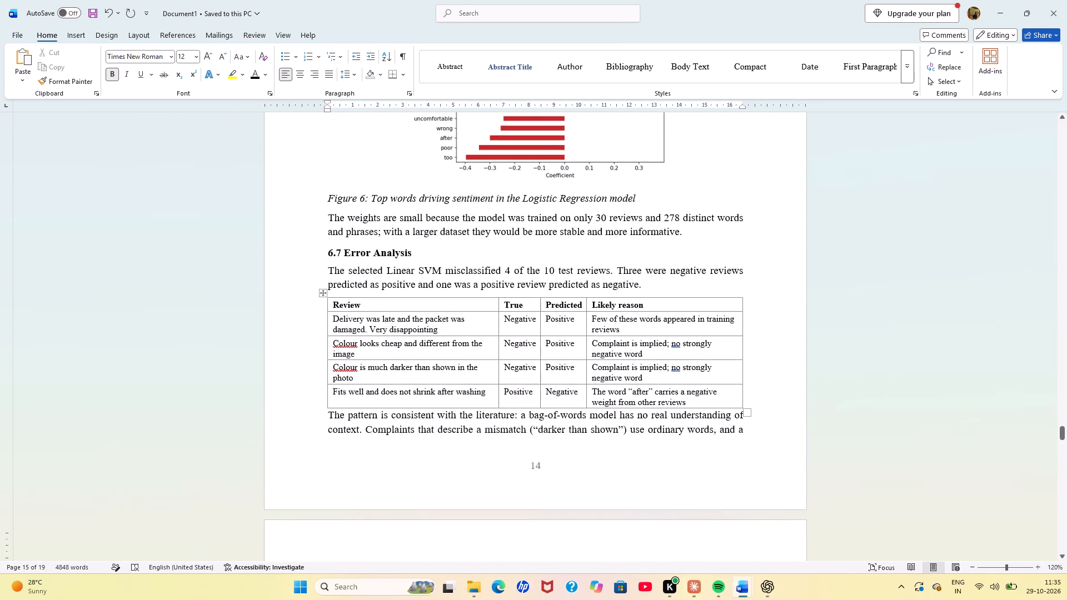
{"action": "left_click", "coordinate": [325, 298]}
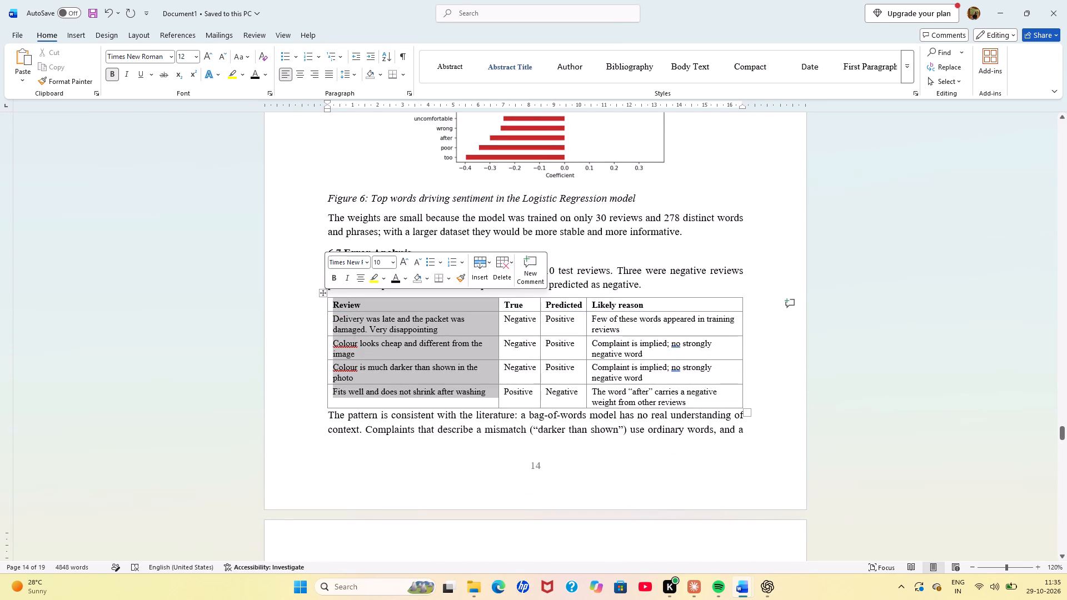
{"action": "left_click", "coordinate": [325, 294]}
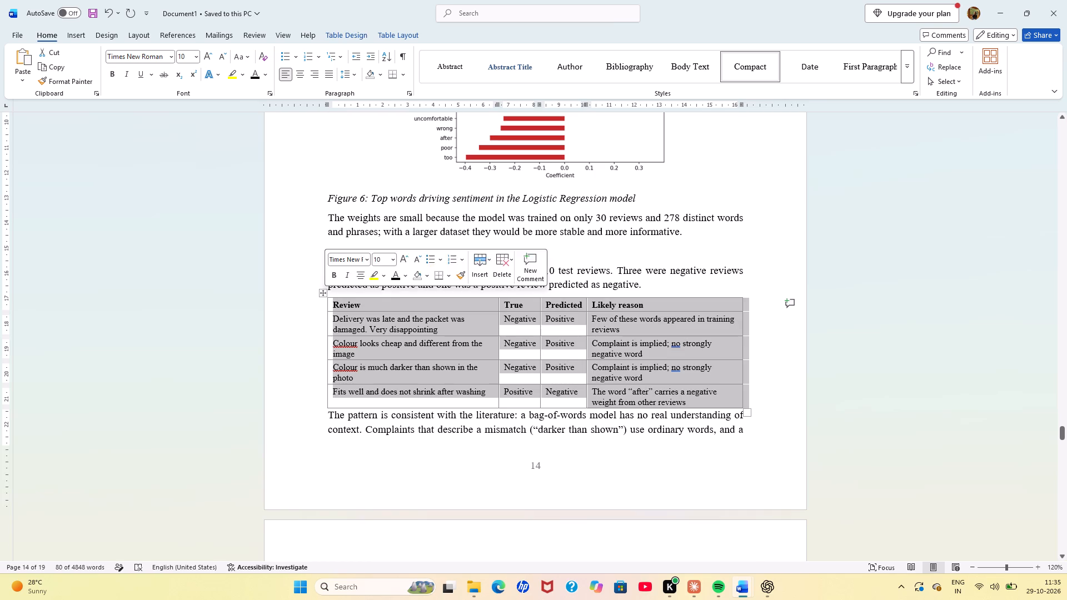
{"action": "left_click", "coordinate": [184, 57]}
{"action": "type", "text": "12"}
{"action": "key", "text": "Return"}
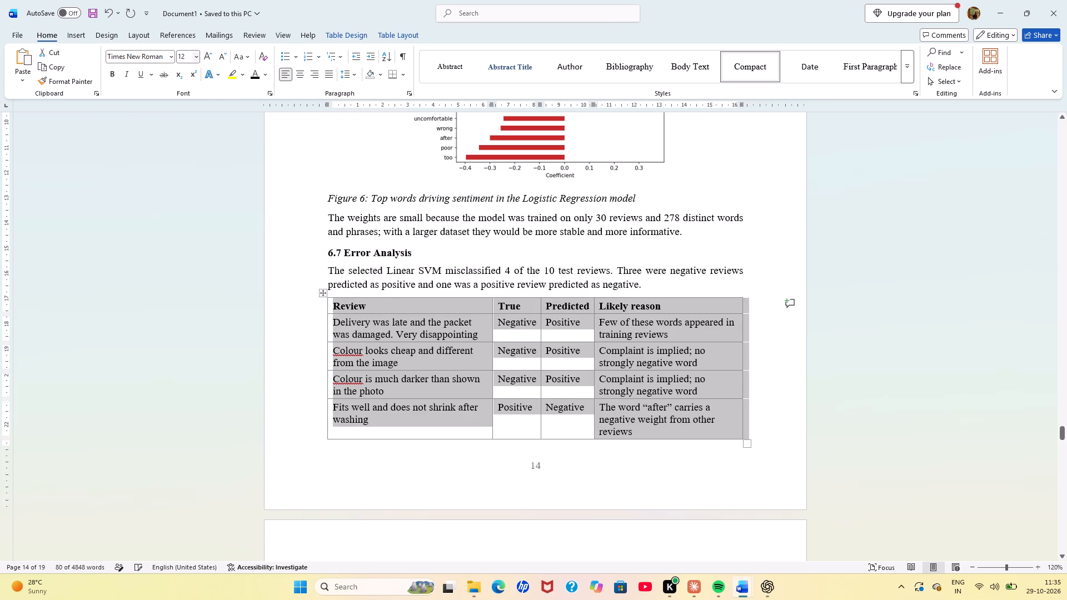
{"action": "left_click", "coordinate": [502, 469]}
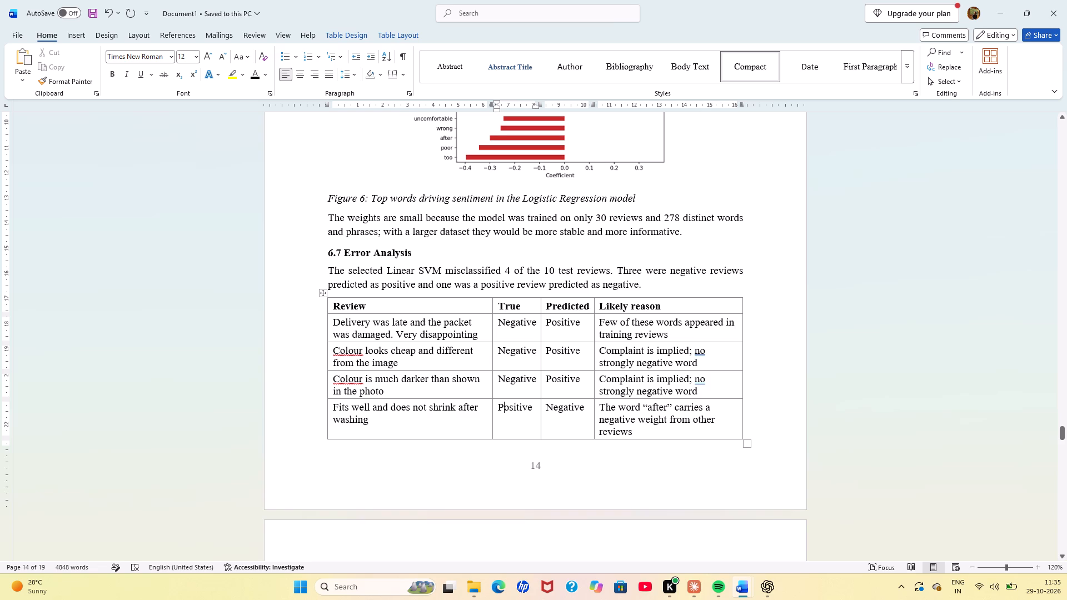
Widen the True column of the 6.7 Error Analysis table slightly, narrowing the Review column.
{"action": "left_click", "coordinate": [541, 356]}
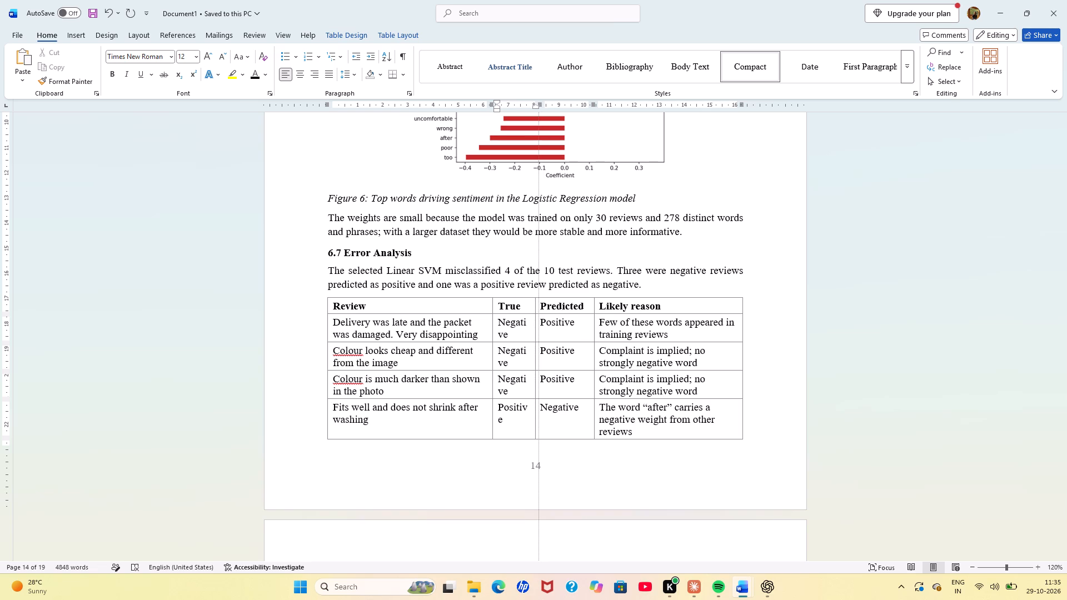
{"action": "left_click", "coordinate": [502, 462]}
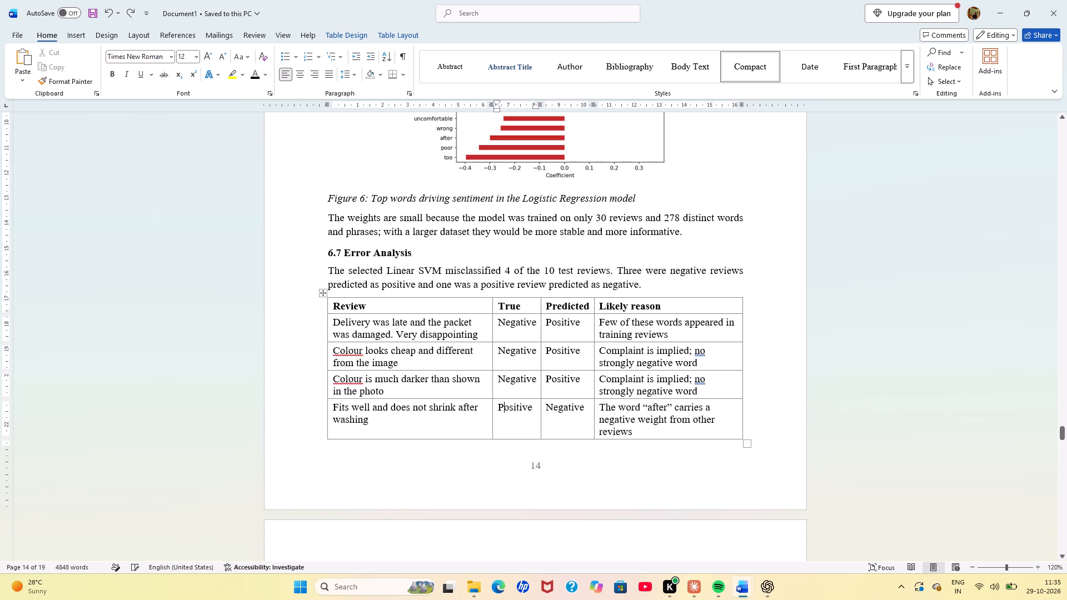
{"action": "left_click_drag", "start_coordinate": [492, 357], "coordinate": [488, 358]}
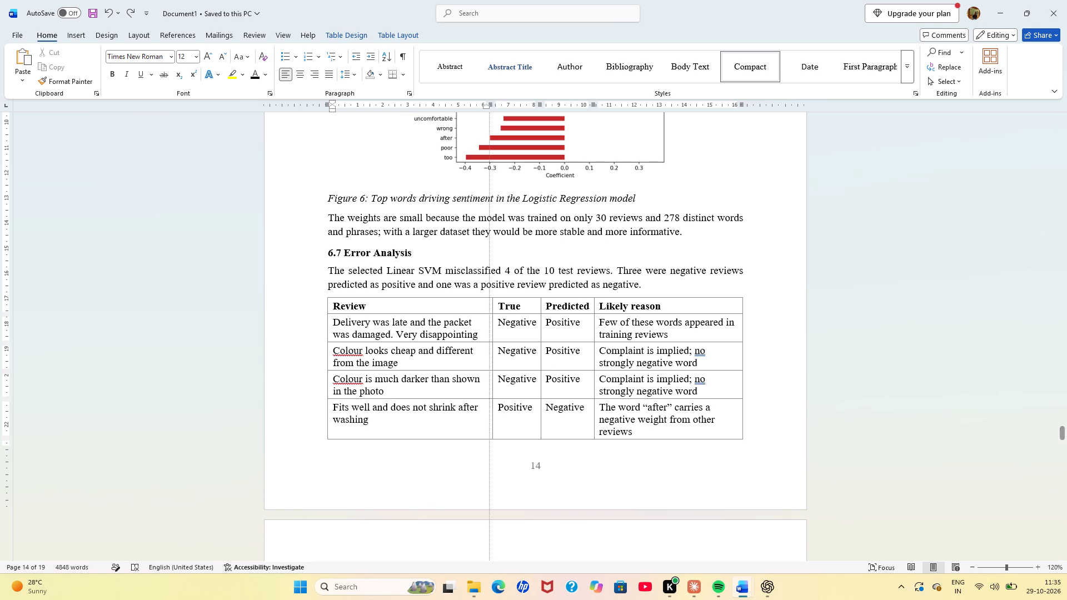
{"action": "left_click_drag", "start_coordinate": [488, 358], "coordinate": [482, 359]}
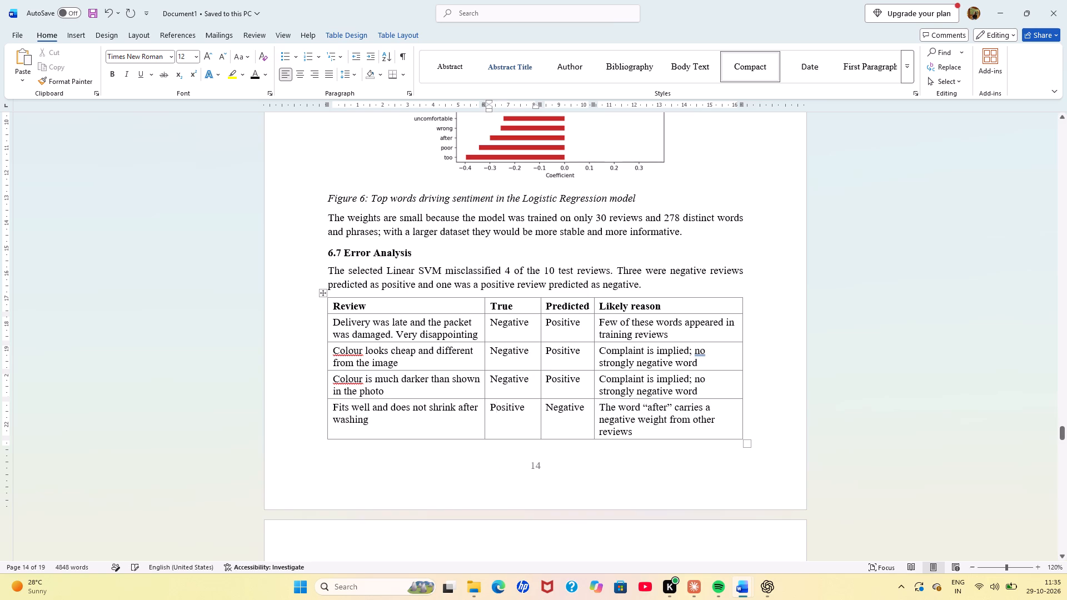
{"action": "left_click", "coordinate": [717, 475]}
Enlarge the 6.3 Confusion Matrix and Classification Report table so it spans about the full text width.
{"action": "scroll", "coordinate": [717, 475], "scroll_direction": "up", "scroll_amount": 3}
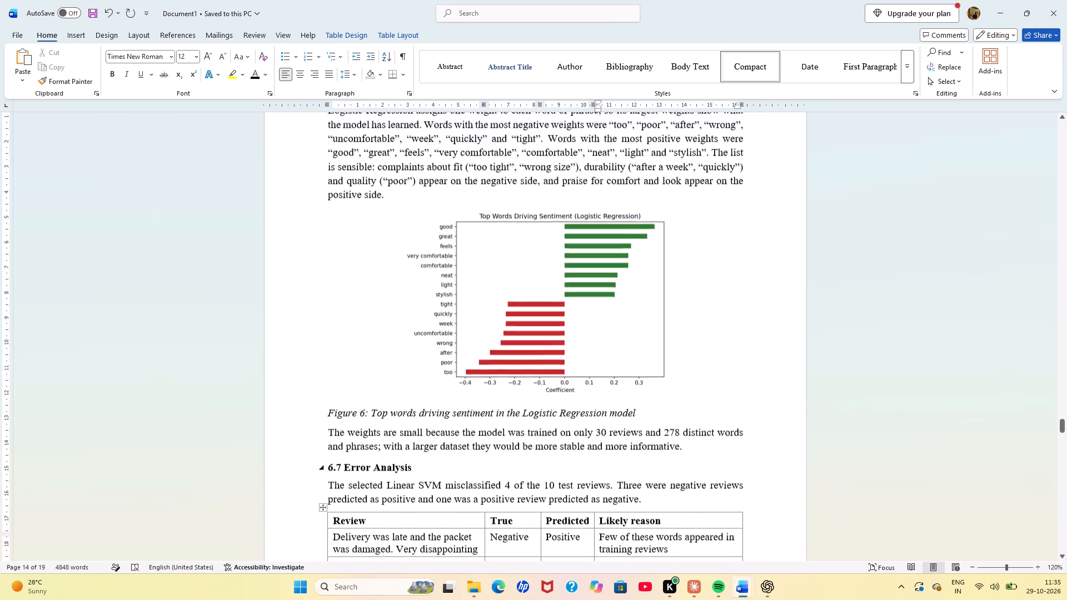
{"action": "scroll", "coordinate": [717, 475], "scroll_direction": "up", "scroll_amount": 7}
{"action": "scroll", "coordinate": [717, 475], "scroll_direction": "down", "scroll_amount": 1}
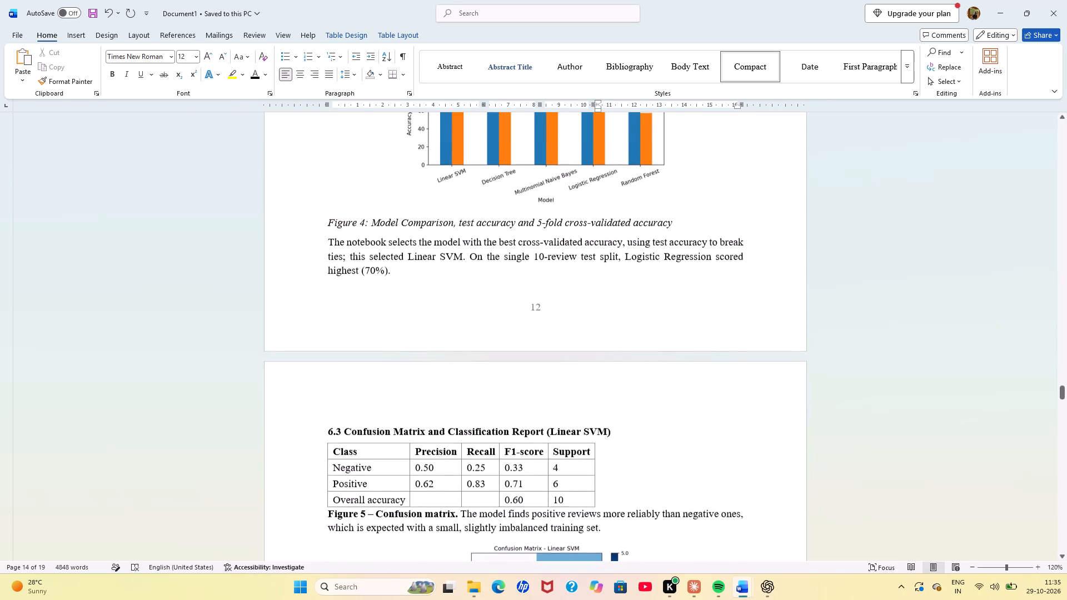
{"action": "scroll", "coordinate": [717, 475], "scroll_direction": "down", "scroll_amount": 1}
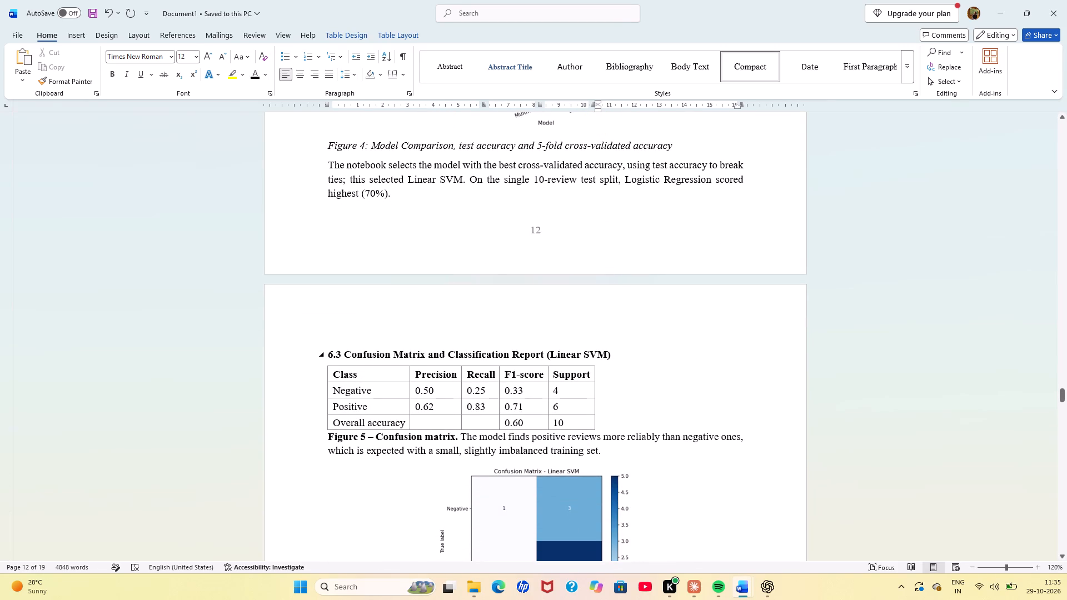
{"action": "left_click", "coordinate": [331, 368]}
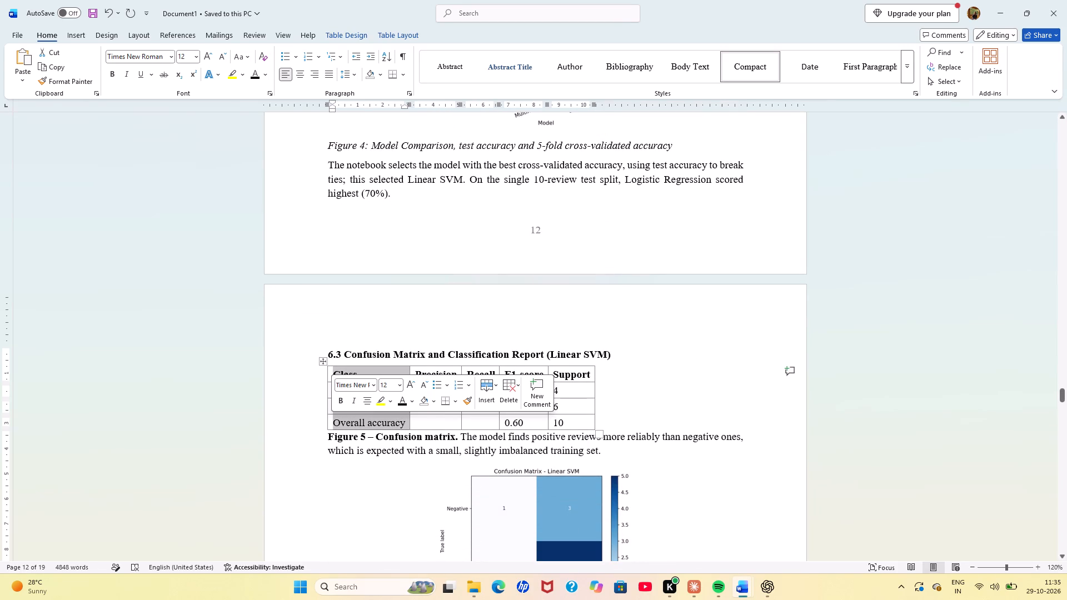
{"action": "left_click", "coordinate": [324, 363]}
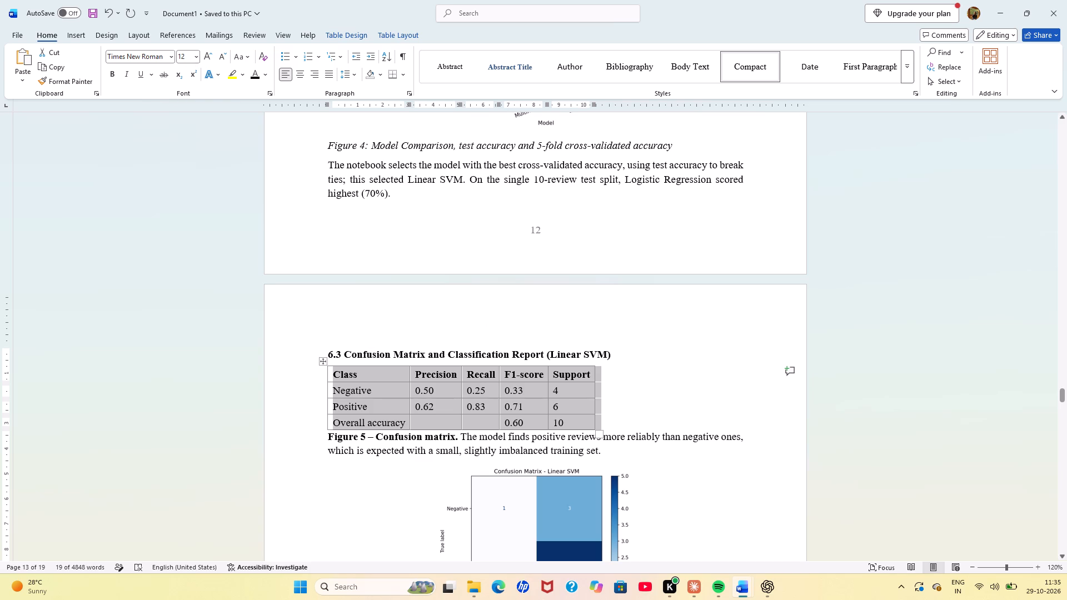
{"action": "left_click", "coordinate": [516, 333]}
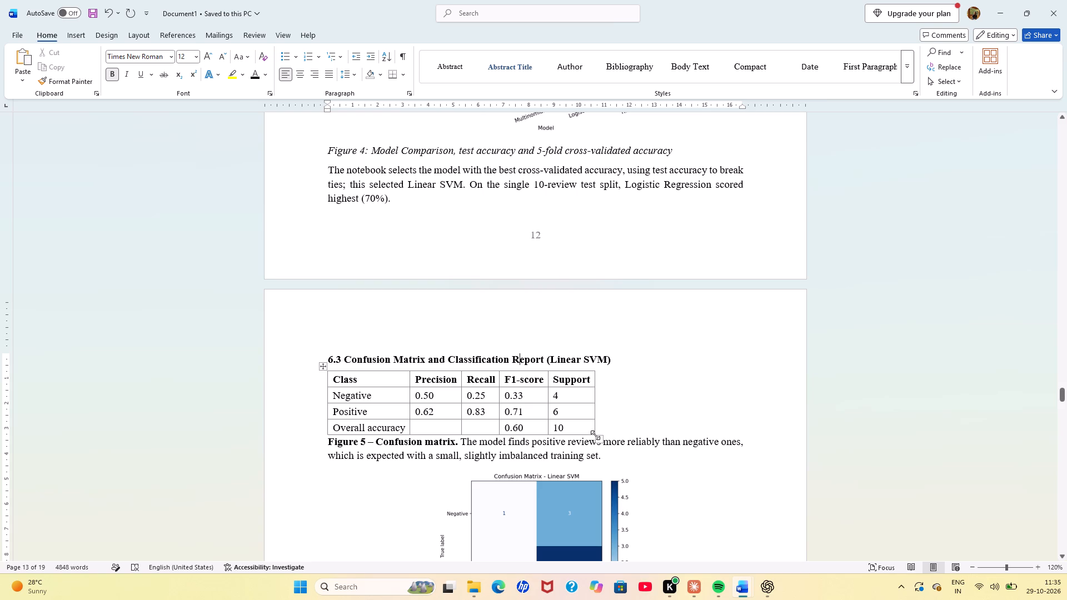
{"action": "left_click_drag", "start_coordinate": [596, 436], "coordinate": [739, 432]}
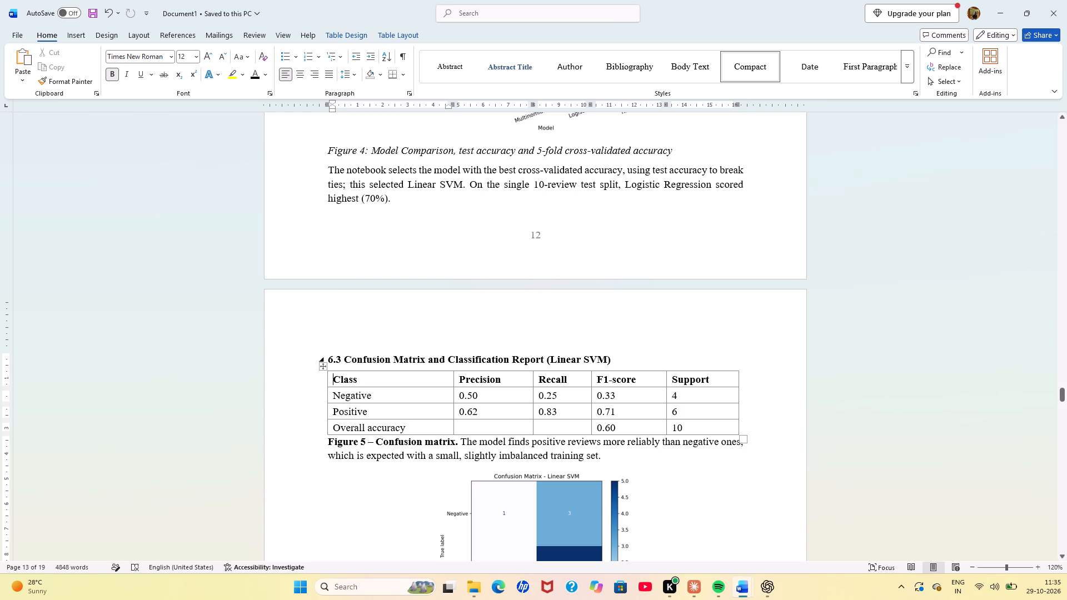
{"action": "left_click", "coordinate": [544, 276]}
Set all text in the 6.2 Model Comparison table to font size 12.
{"action": "scroll", "coordinate": [544, 276], "scroll_direction": "up", "scroll_amount": 2}
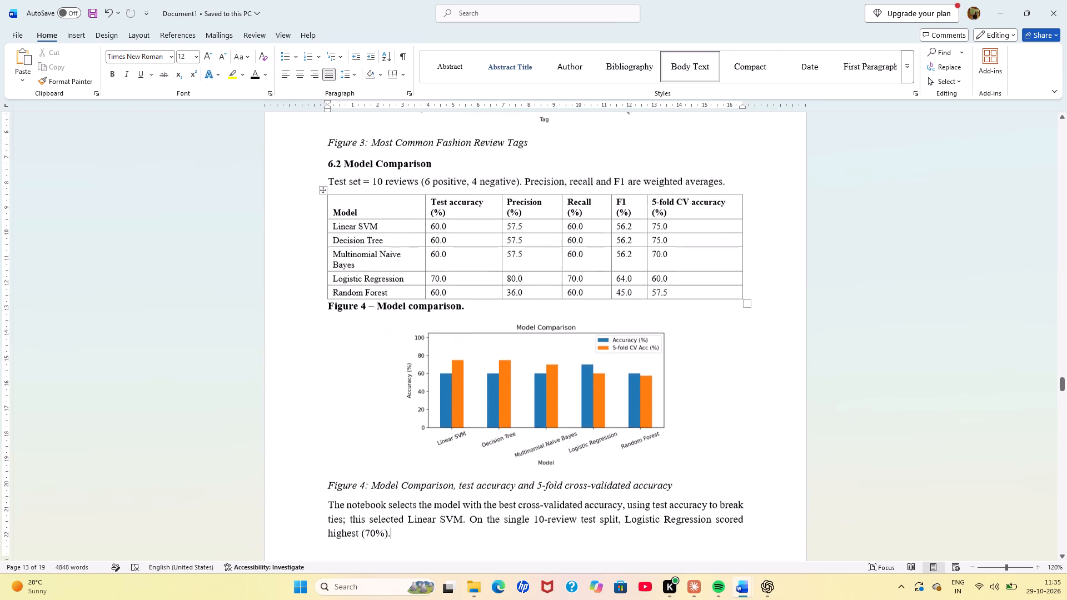
{"action": "scroll", "coordinate": [544, 276], "scroll_direction": "up", "scroll_amount": 1}
{"action": "left_click", "coordinate": [323, 203]}
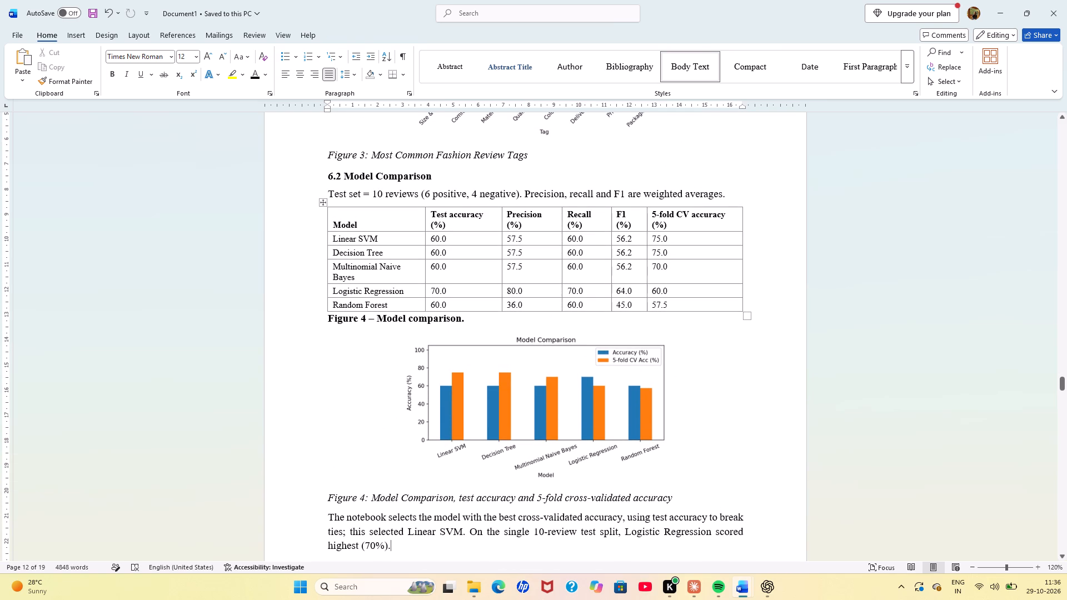
{"action": "left_click", "coordinate": [182, 52]}
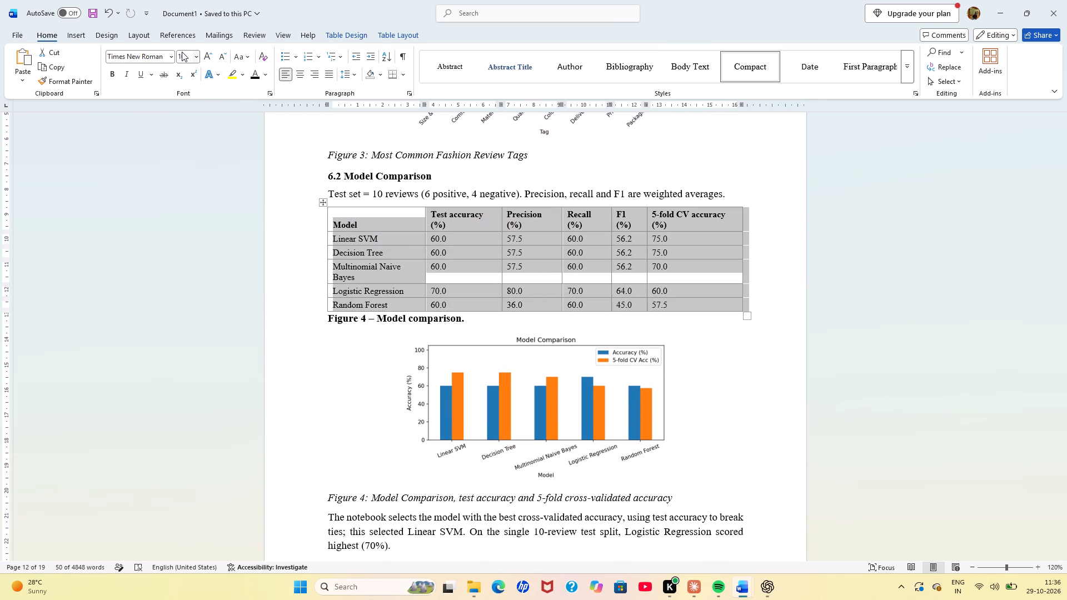
{"action": "left_click", "coordinate": [183, 56]}
{"action": "type", "text": "12"}
{"action": "key", "text": "Return"}
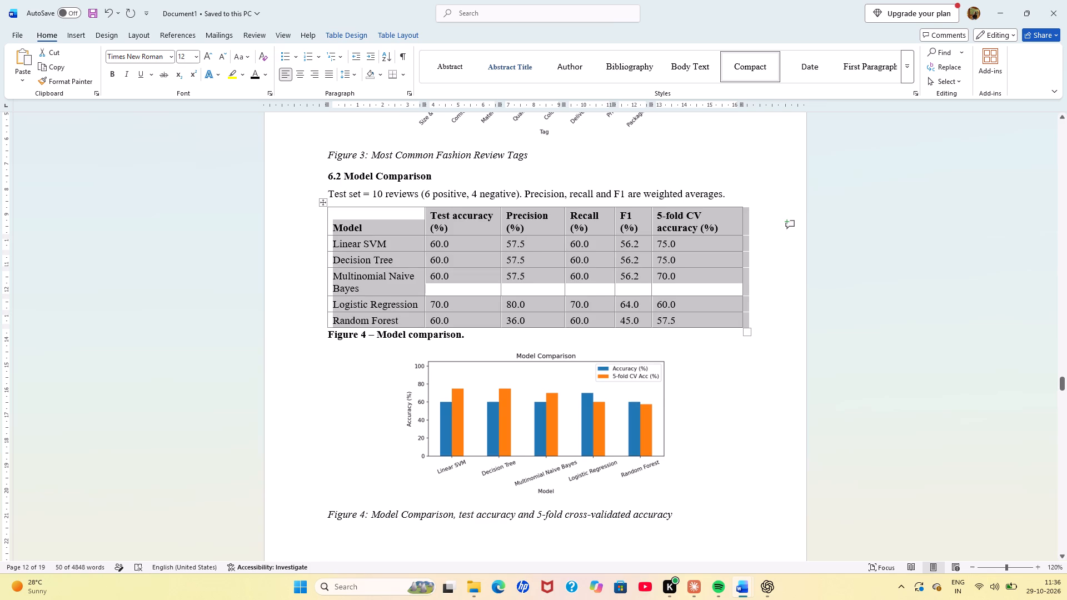
{"action": "left_click", "coordinate": [372, 388]}
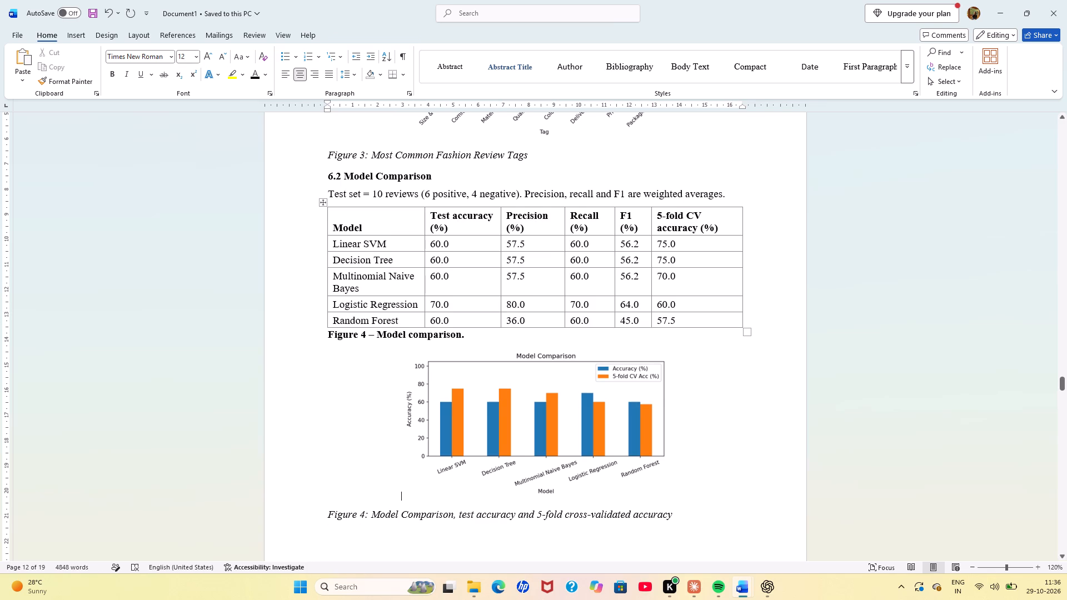
Set all text in the Most common tags table to font size 12.
{"action": "scroll", "coordinate": [432, 259], "scroll_direction": "up", "scroll_amount": 6}
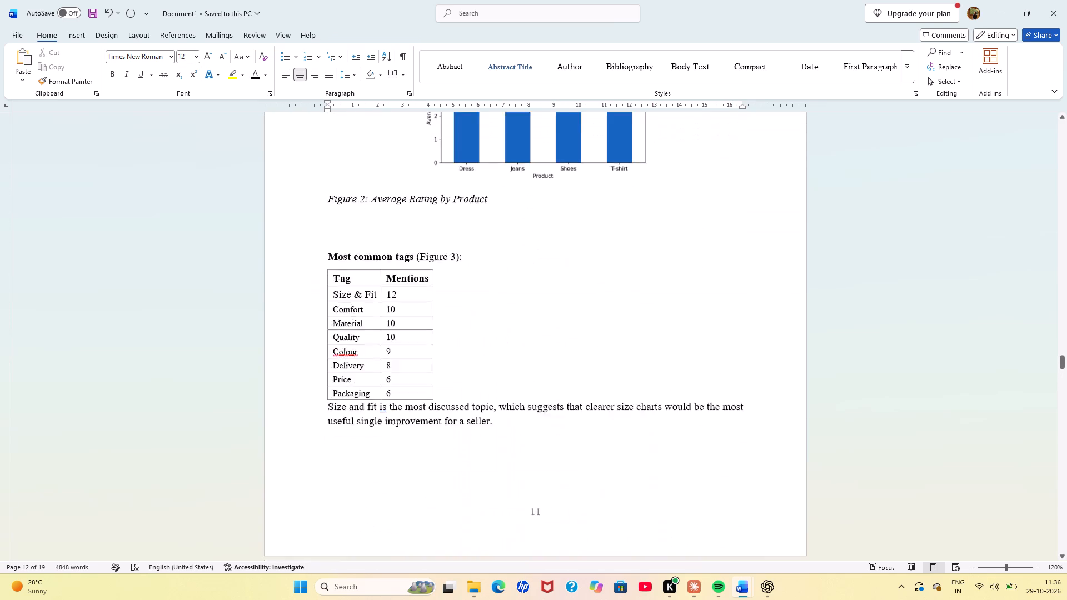
{"action": "scroll", "coordinate": [432, 259], "scroll_direction": "up", "scroll_amount": 1}
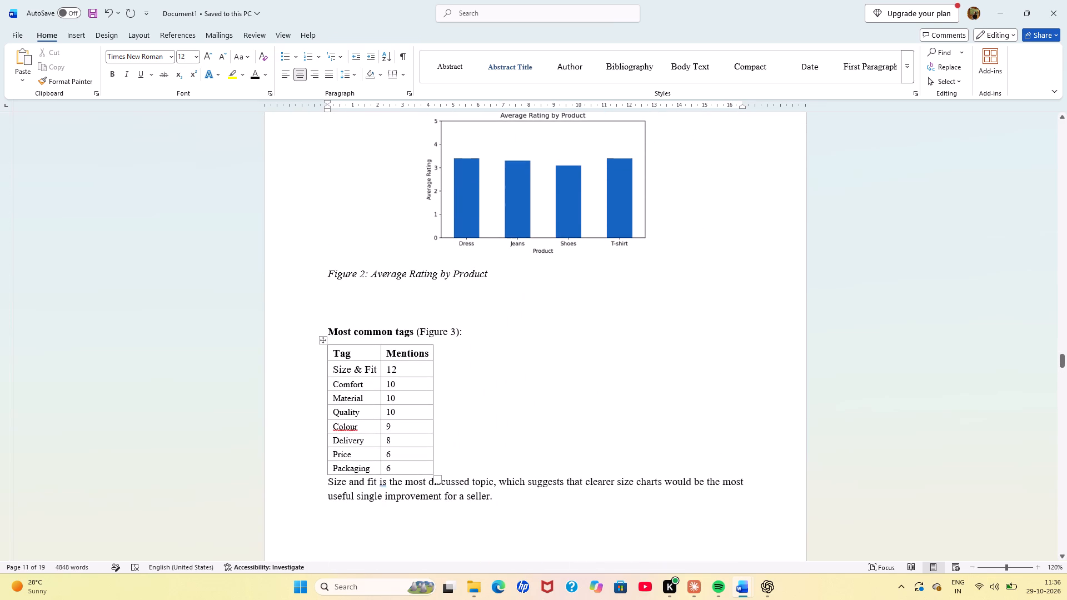
{"action": "left_click", "coordinate": [323, 341]}
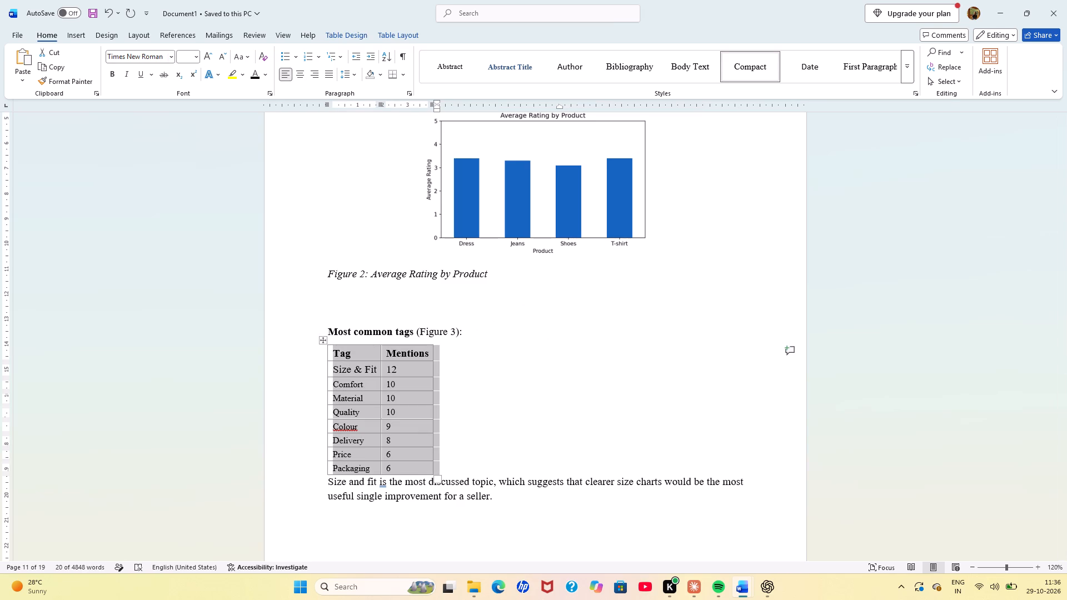
{"action": "left_click", "coordinate": [185, 58]}
{"action": "type", "text": "21"}
{"action": "key", "text": "BackSpace"}
{"action": "key", "text": "BackSpace"}
{"action": "type", "text": "12"}
{"action": "key", "text": "Return"}
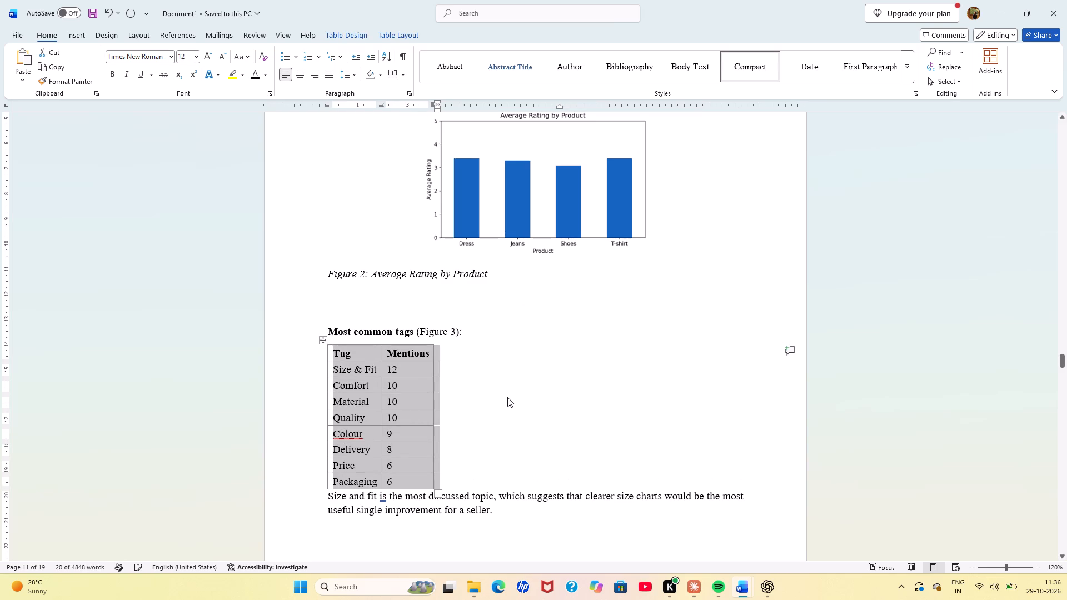
{"action": "left_click", "coordinate": [507, 397]}
Check the font size of the Average rating by product table.
{"action": "scroll", "coordinate": [507, 397], "scroll_direction": "up", "scroll_amount": 3}
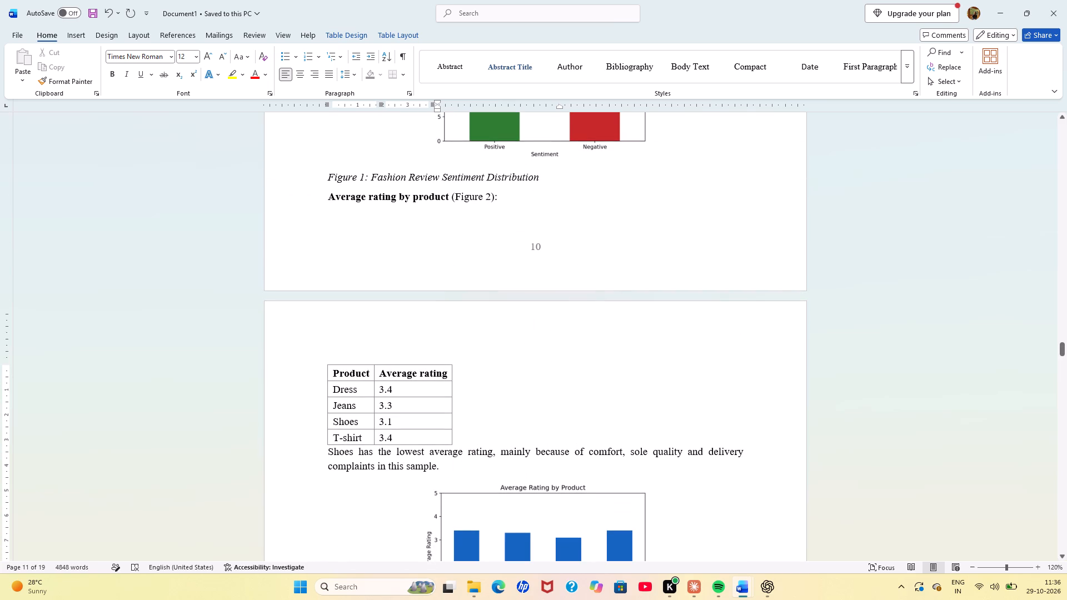
{"action": "left_click", "coordinate": [325, 363]}
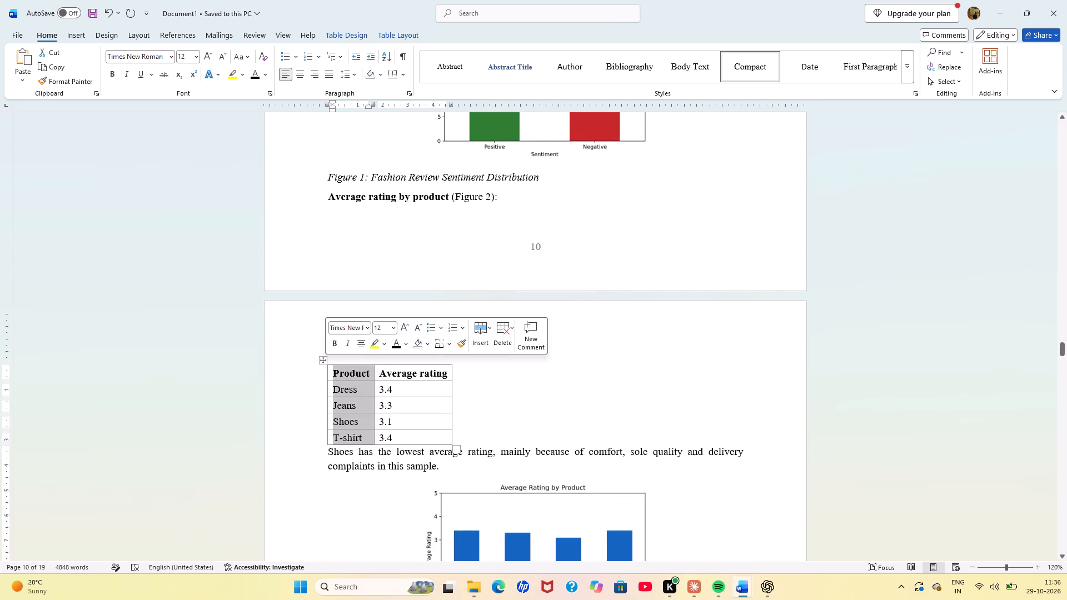
{"action": "left_click", "coordinate": [320, 360]}
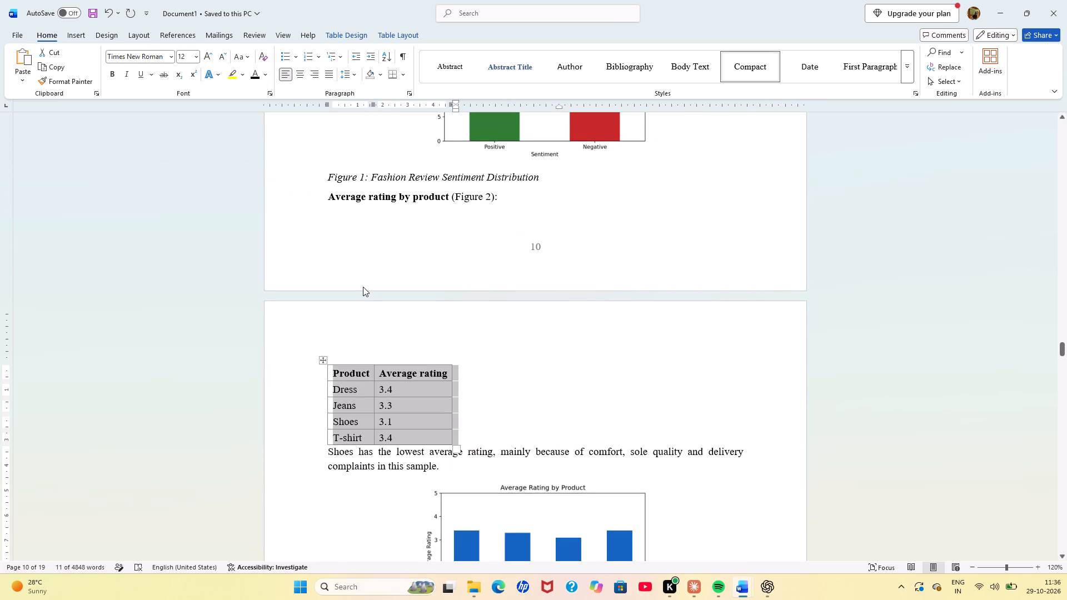
{"action": "left_click", "coordinate": [576, 447]}
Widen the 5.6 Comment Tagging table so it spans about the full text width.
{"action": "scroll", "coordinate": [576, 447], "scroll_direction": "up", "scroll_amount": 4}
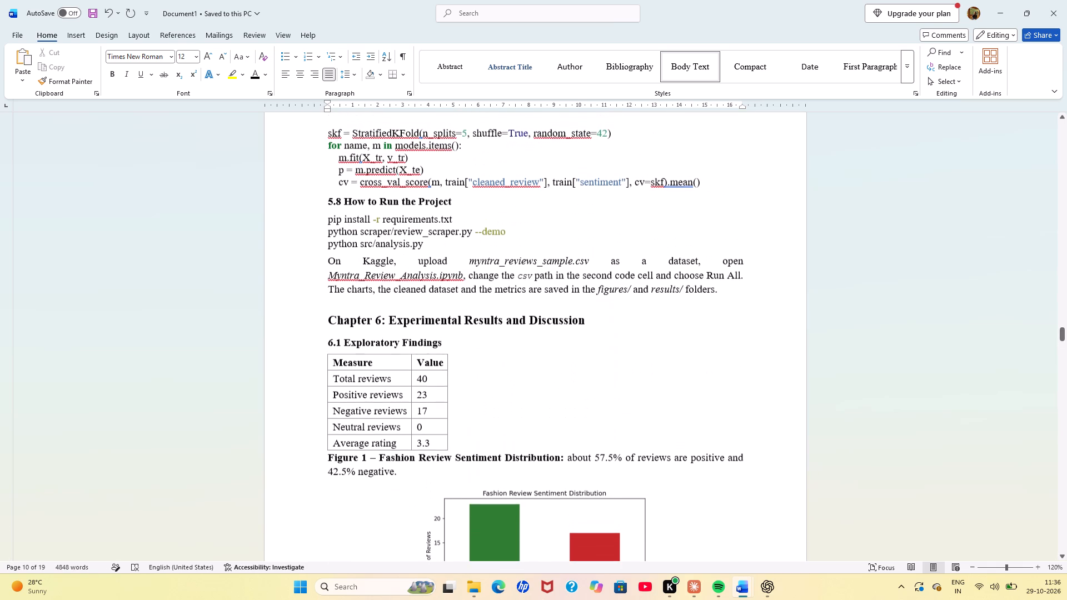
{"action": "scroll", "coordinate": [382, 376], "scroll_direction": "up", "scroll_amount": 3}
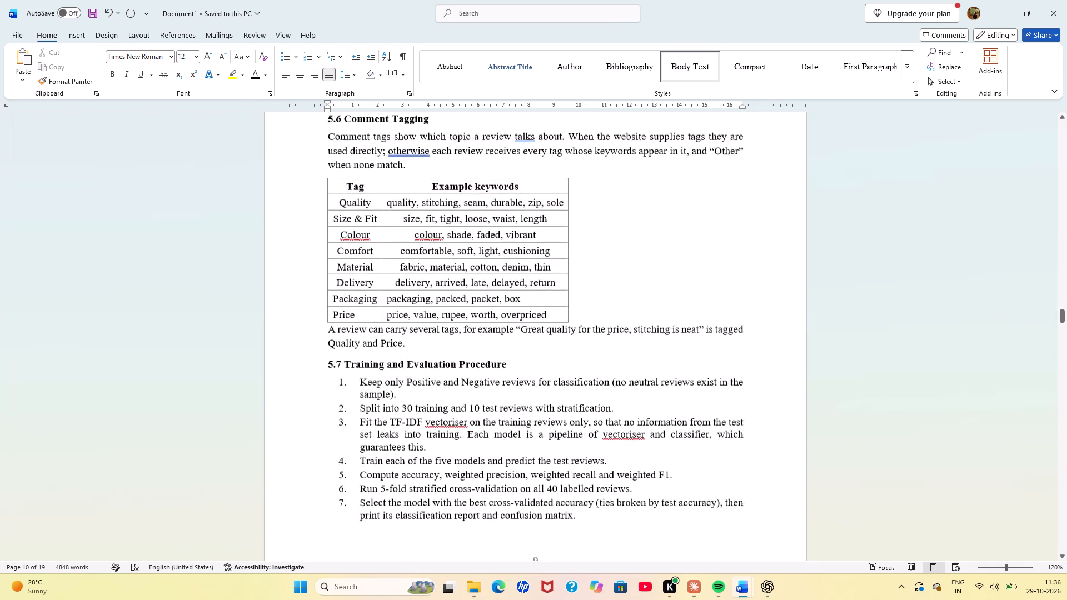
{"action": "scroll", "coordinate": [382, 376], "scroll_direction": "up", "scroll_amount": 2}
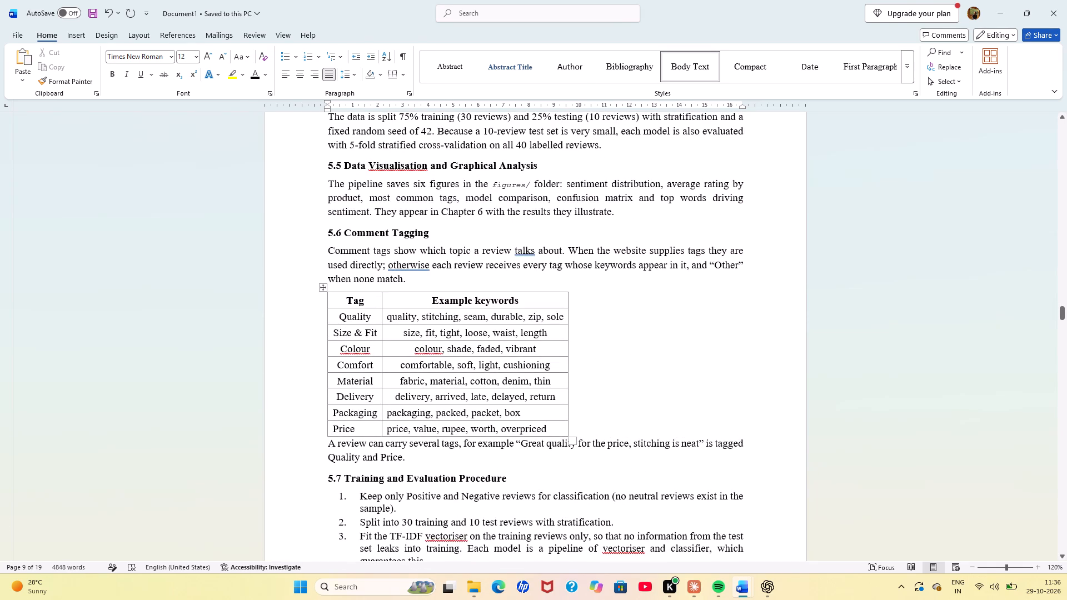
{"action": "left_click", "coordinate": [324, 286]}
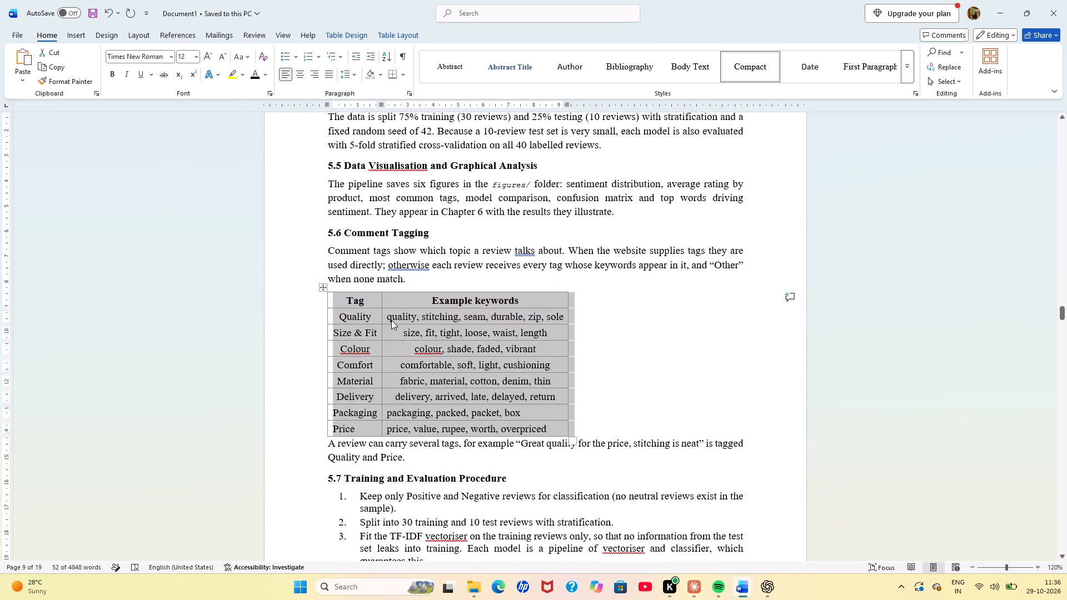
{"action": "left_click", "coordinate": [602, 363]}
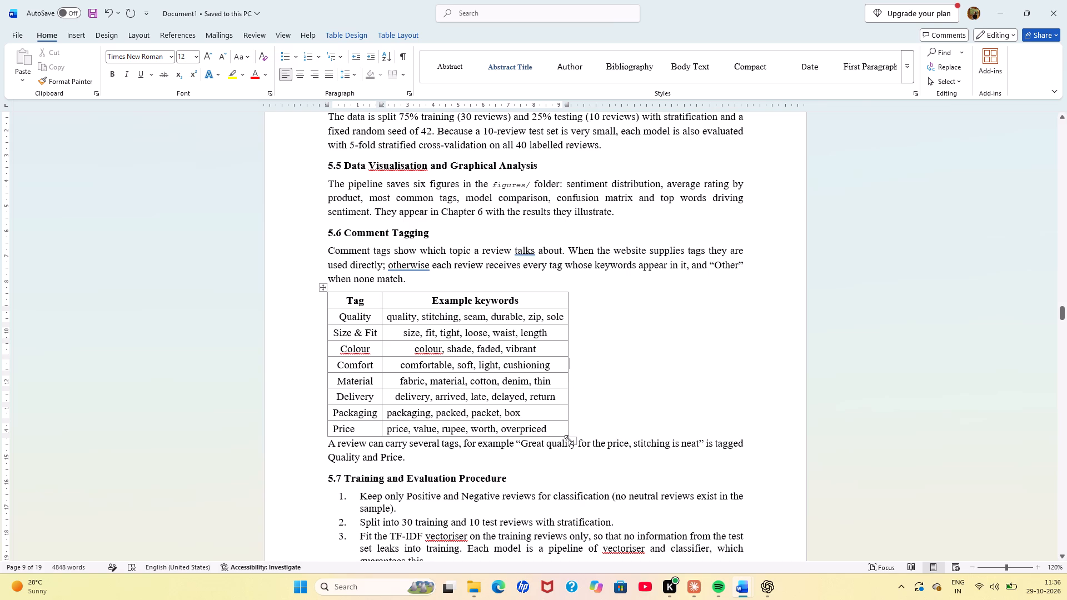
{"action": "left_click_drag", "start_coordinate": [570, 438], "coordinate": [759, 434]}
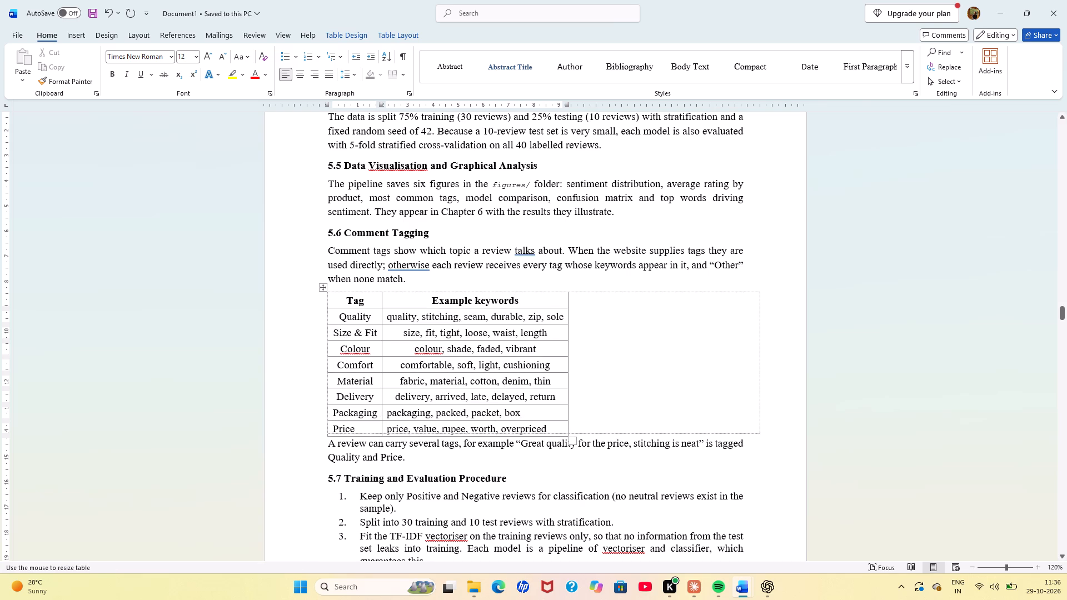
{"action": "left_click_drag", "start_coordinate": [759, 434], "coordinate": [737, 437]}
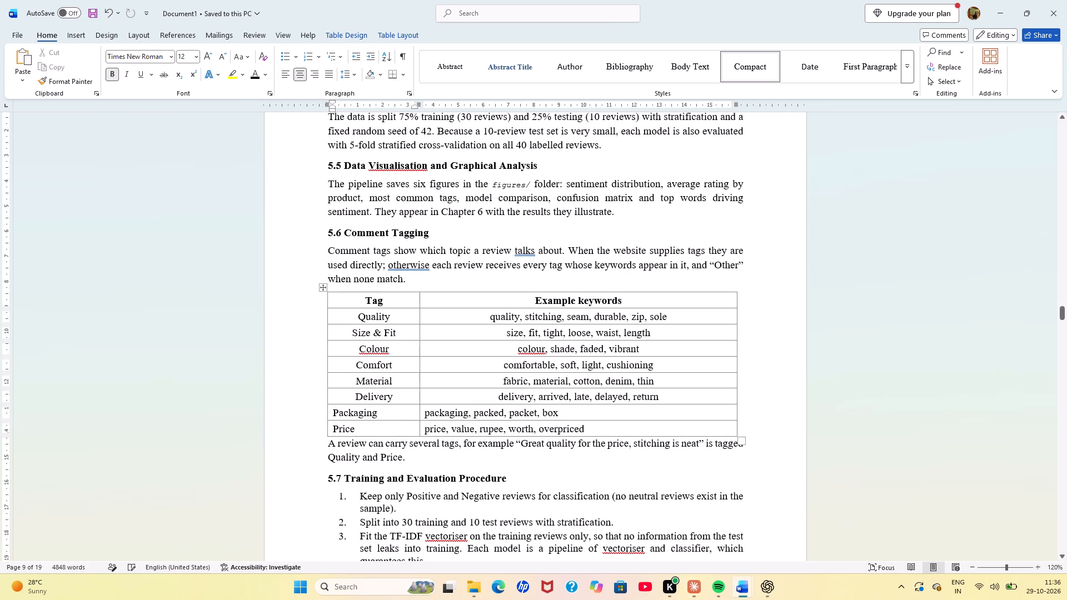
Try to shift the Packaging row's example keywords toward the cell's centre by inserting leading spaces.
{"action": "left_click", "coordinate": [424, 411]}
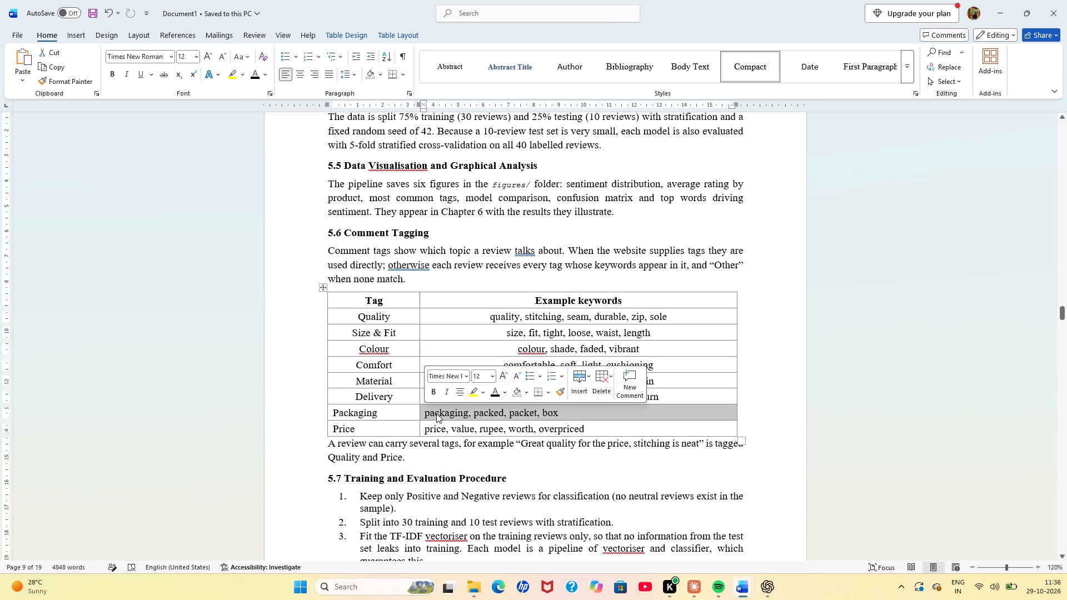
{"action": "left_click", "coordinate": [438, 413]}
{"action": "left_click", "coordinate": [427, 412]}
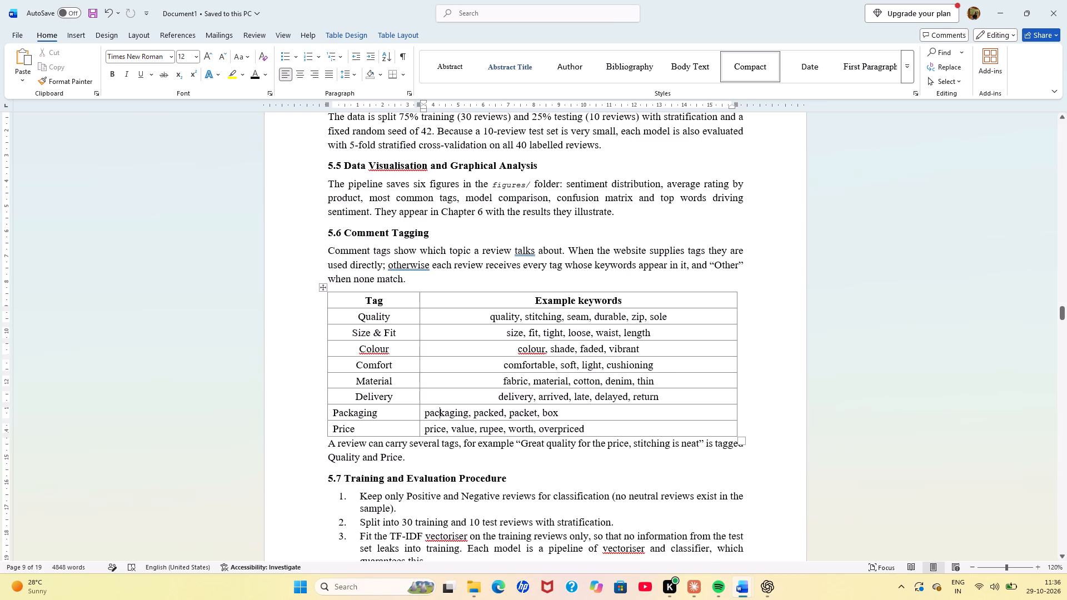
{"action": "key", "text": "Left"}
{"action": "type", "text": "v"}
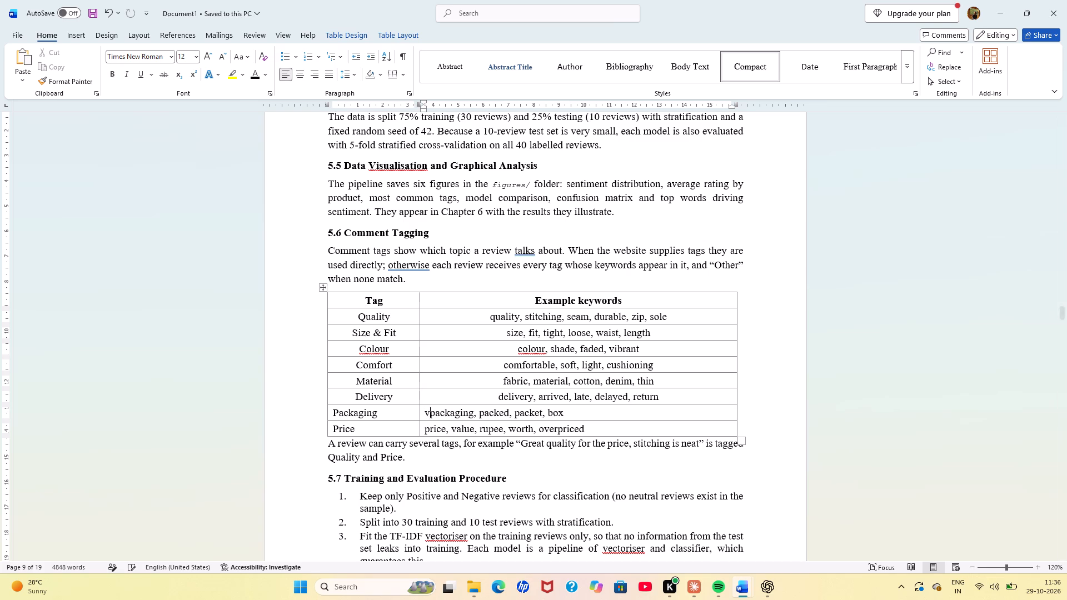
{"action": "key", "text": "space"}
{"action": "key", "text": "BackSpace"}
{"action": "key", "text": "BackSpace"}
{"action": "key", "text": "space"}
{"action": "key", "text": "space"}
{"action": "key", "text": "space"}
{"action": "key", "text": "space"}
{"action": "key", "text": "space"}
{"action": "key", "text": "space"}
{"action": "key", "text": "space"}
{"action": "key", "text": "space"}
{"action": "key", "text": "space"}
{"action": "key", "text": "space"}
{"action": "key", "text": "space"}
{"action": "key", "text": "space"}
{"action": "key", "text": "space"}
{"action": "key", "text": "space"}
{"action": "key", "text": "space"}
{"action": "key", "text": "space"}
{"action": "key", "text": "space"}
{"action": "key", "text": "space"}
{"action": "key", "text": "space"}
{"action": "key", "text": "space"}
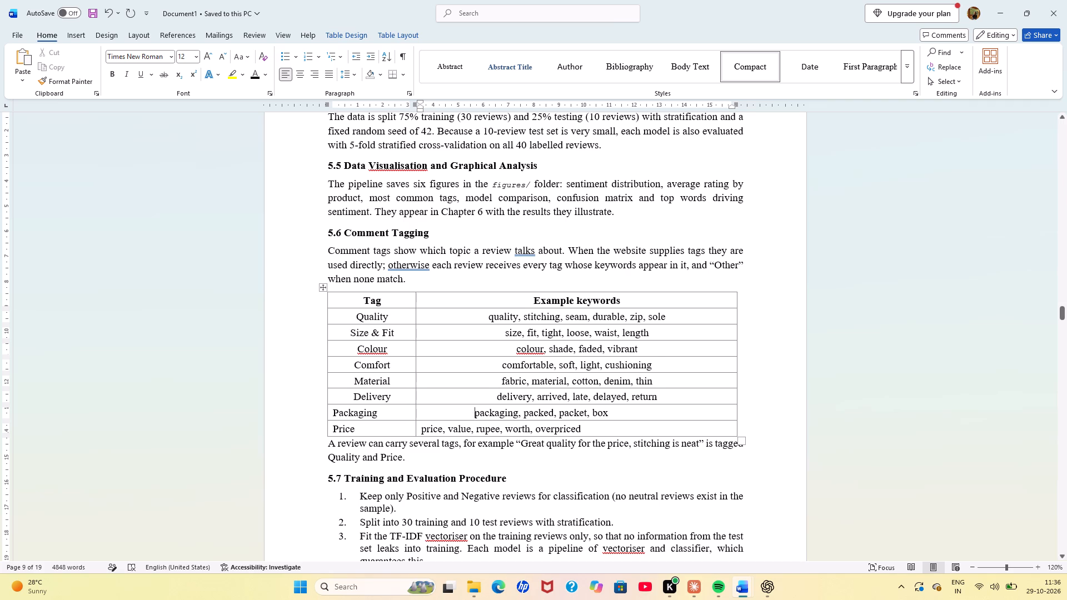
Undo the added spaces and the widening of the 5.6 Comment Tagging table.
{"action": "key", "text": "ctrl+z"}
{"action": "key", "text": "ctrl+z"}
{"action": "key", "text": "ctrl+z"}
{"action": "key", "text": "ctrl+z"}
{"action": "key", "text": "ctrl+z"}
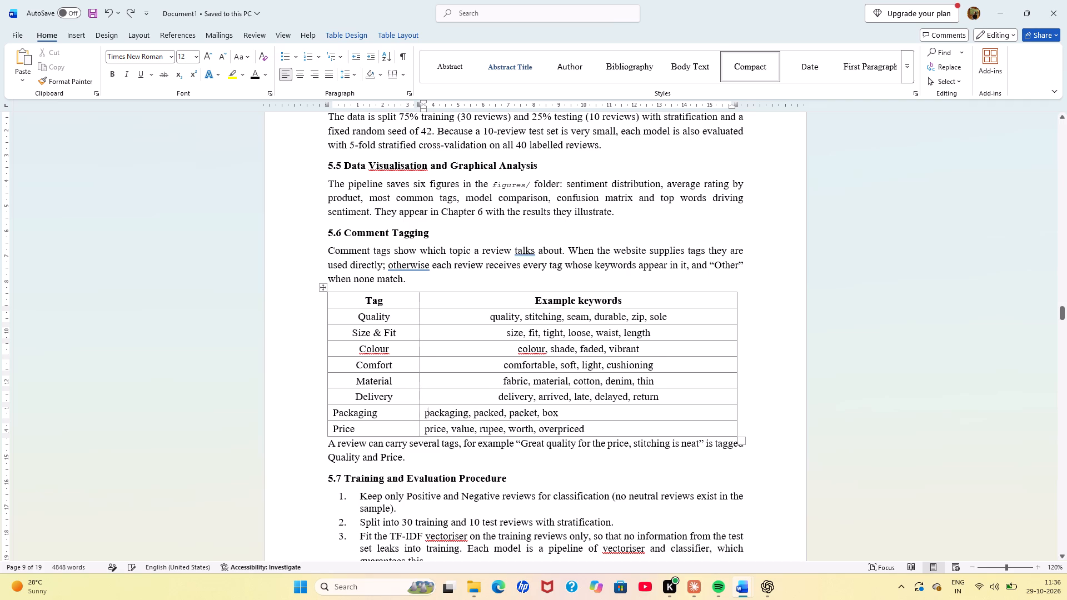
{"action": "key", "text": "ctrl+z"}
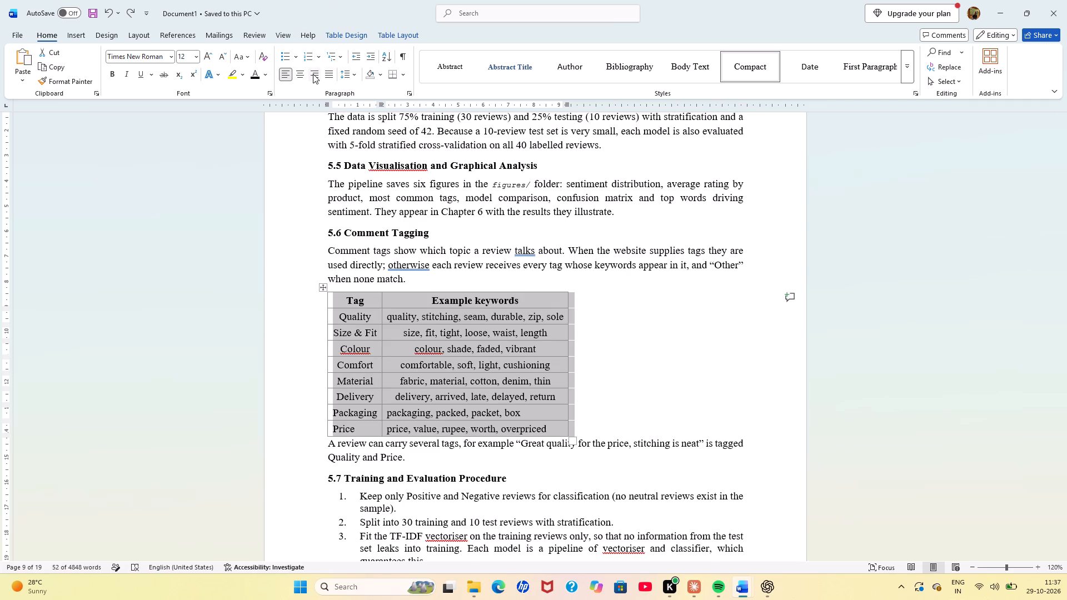
Centre the whole 5.6 Comment Tagging table horizontally on the page.
{"action": "left_click", "coordinate": [297, 76]}
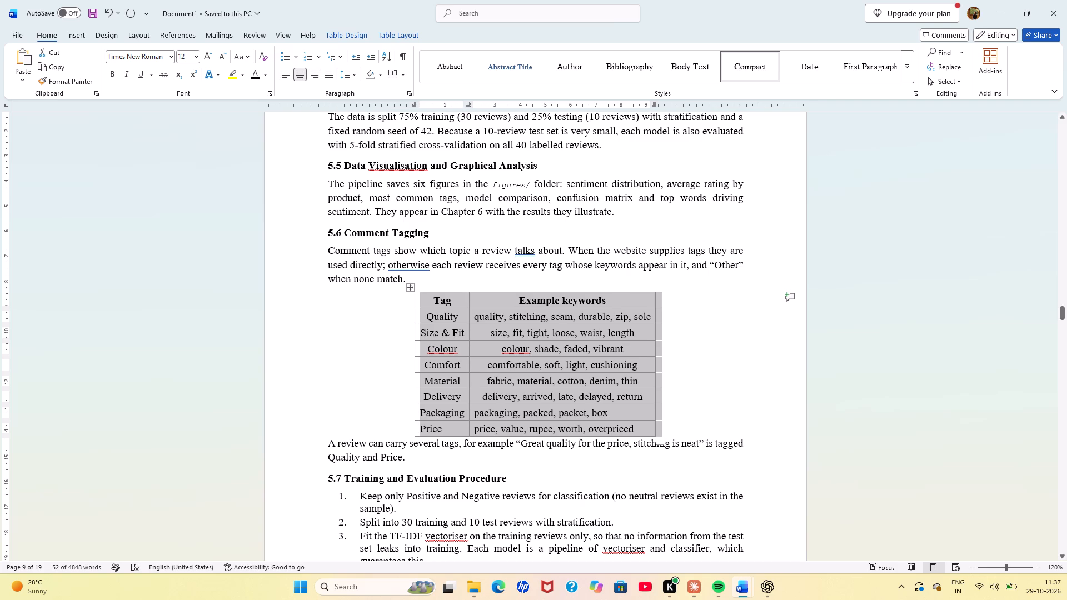
{"action": "left_click", "coordinate": [393, 339]}
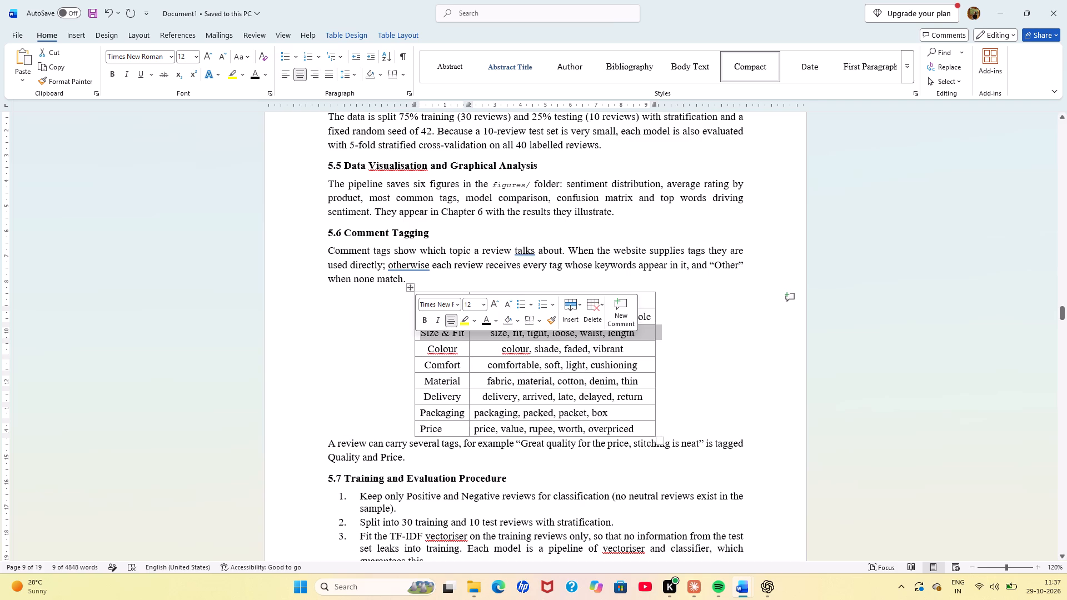
{"action": "left_click", "coordinate": [325, 349]}
Set all text in the 5.1 Dataset Description table to font size 12.
{"action": "scroll", "coordinate": [325, 349], "scroll_direction": "up", "scroll_amount": 1}
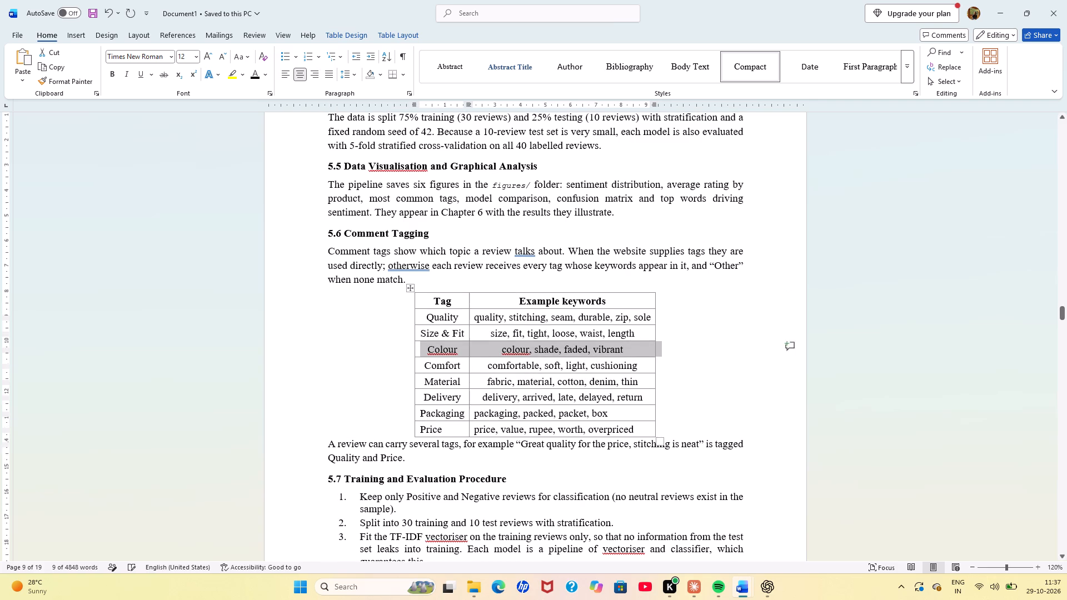
{"action": "scroll", "coordinate": [325, 349], "scroll_direction": "up", "scroll_amount": 4}
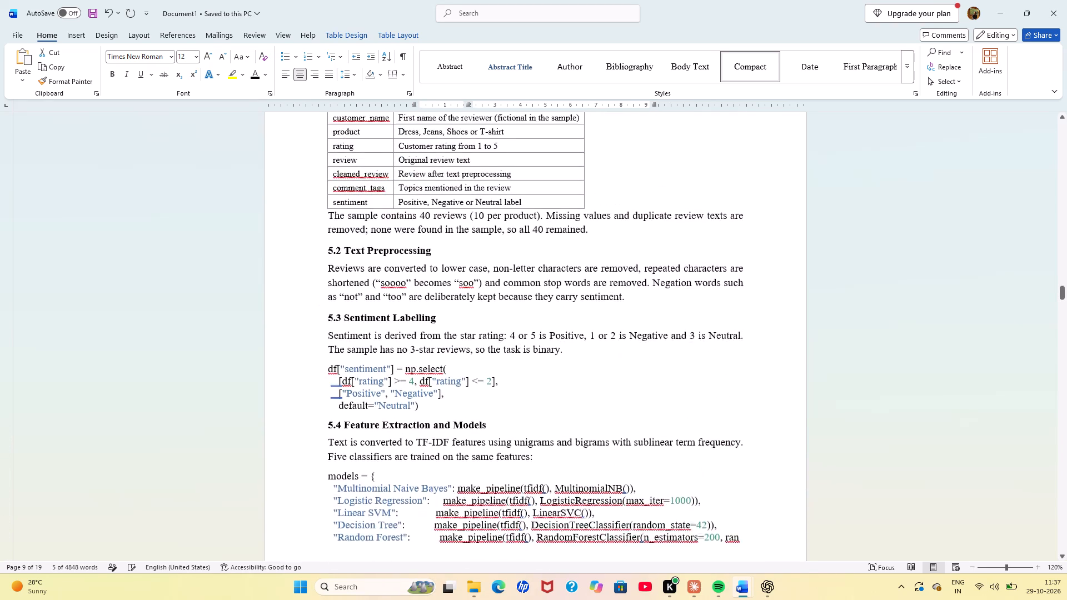
{"action": "scroll", "coordinate": [325, 349], "scroll_direction": "up", "scroll_amount": 2}
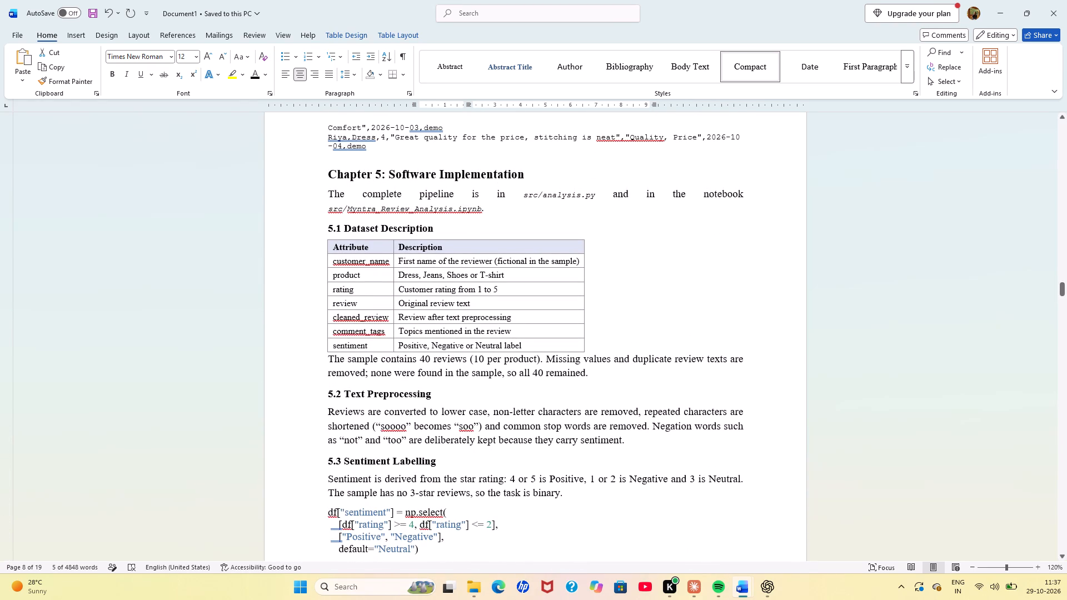
{"action": "left_click", "coordinate": [345, 247]}
{"action": "left_click", "coordinate": [321, 234]}
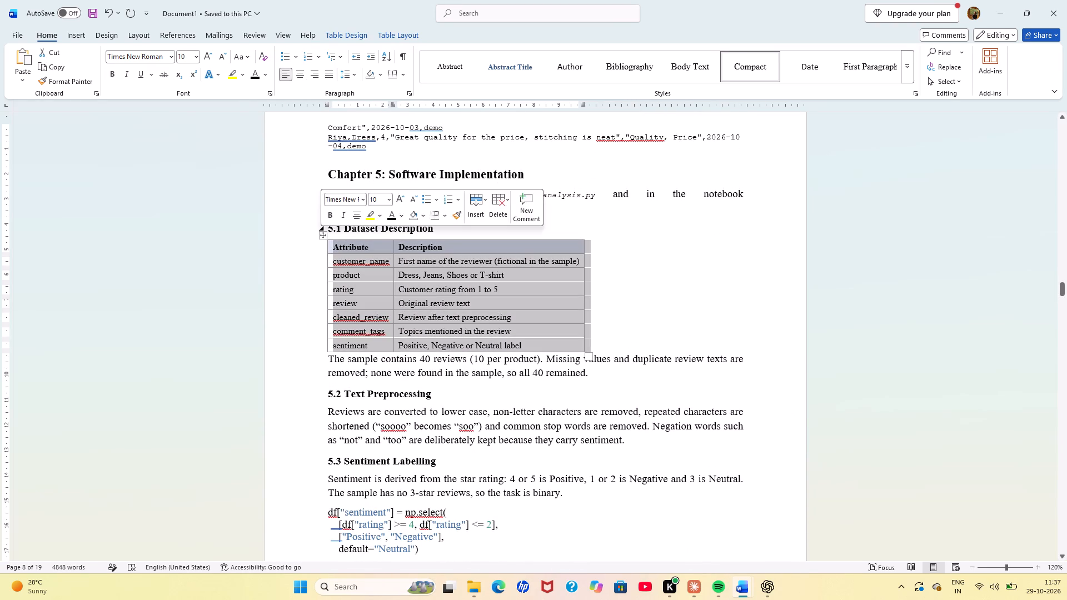
{"action": "left_click", "coordinate": [188, 52]}
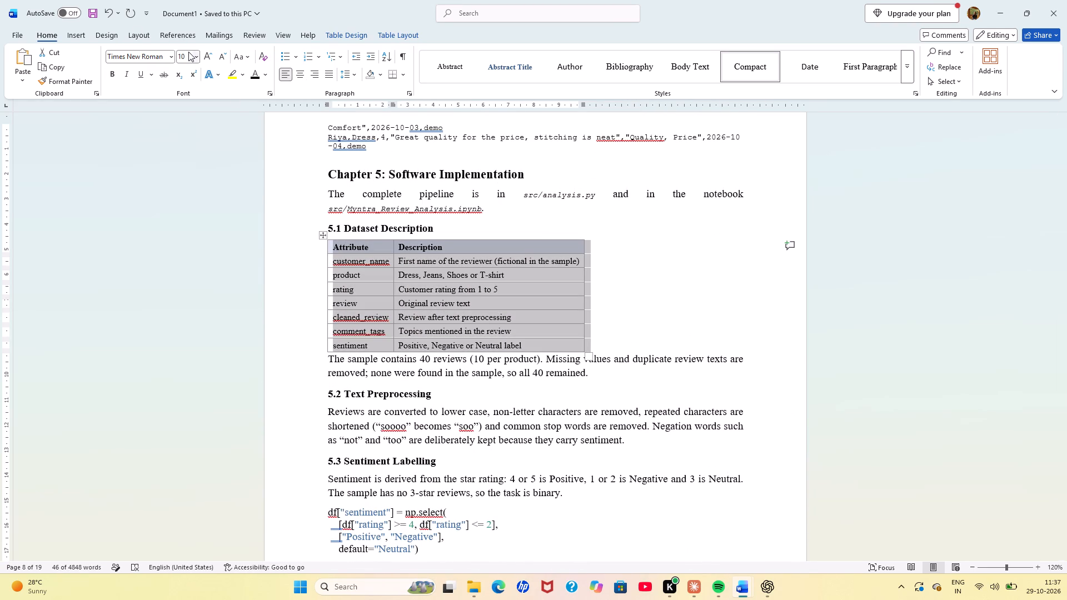
{"action": "left_click", "coordinate": [188, 52]}
{"action": "left_click", "coordinate": [181, 57]}
{"action": "type", "text": "12"}
{"action": "key", "text": "Return"}
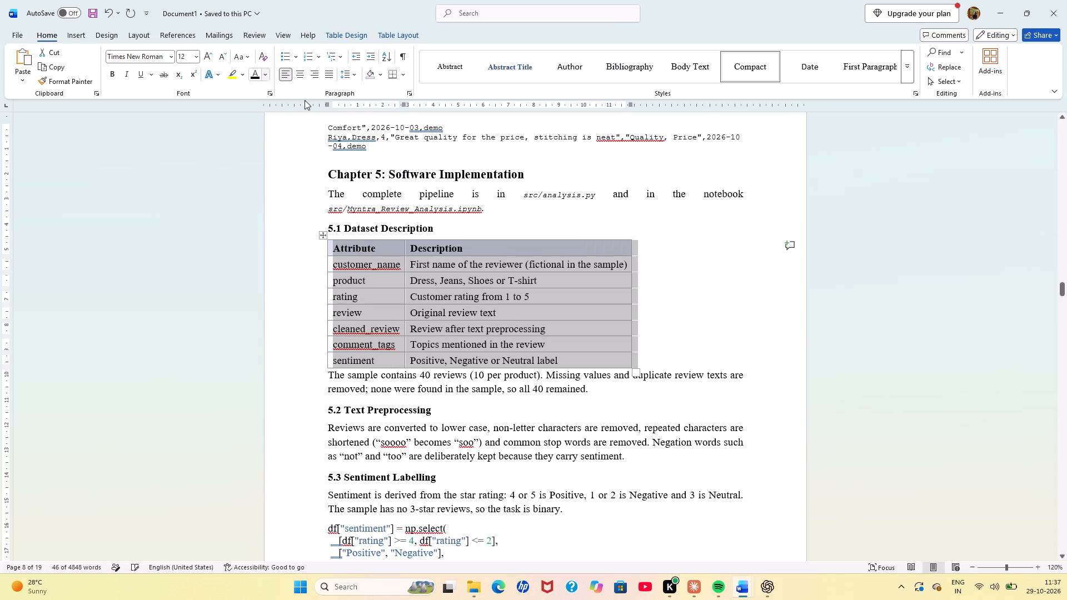
Centre the 5.1 Dataset Description table horizontally on the page.
{"action": "left_click", "coordinate": [303, 76]}
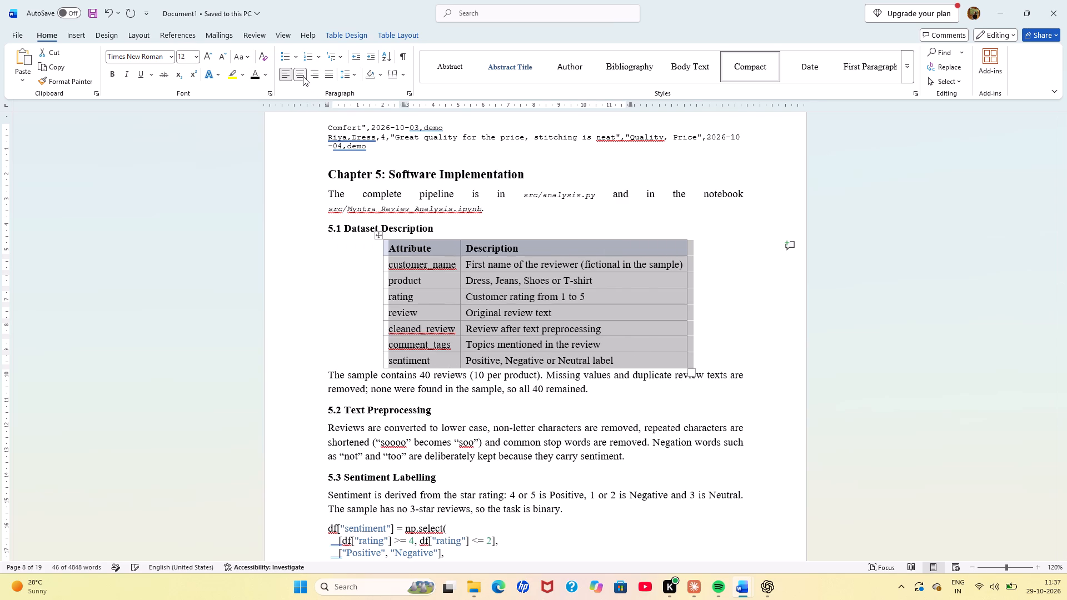
{"action": "left_click", "coordinate": [371, 287]}
Set all text in the 3.4 Data Schema table to font size 12.
{"action": "scroll", "coordinate": [371, 287], "scroll_direction": "up", "scroll_amount": 1}
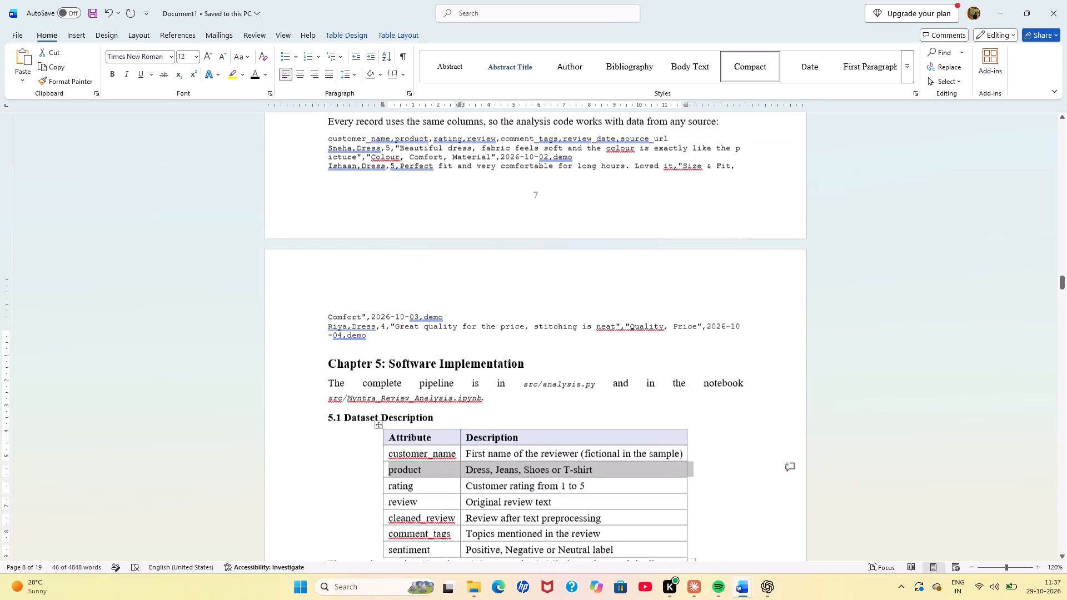
{"action": "scroll", "coordinate": [371, 287], "scroll_direction": "up", "scroll_amount": 6}
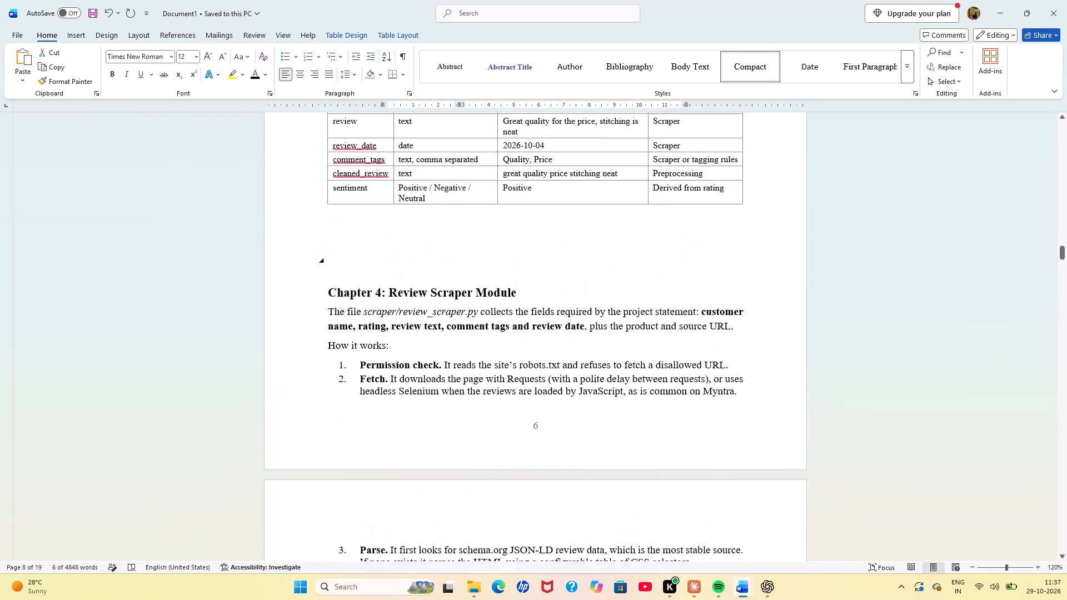
{"action": "scroll", "coordinate": [371, 287], "scroll_direction": "up", "scroll_amount": 3}
{"action": "left_click", "coordinate": [329, 239]}
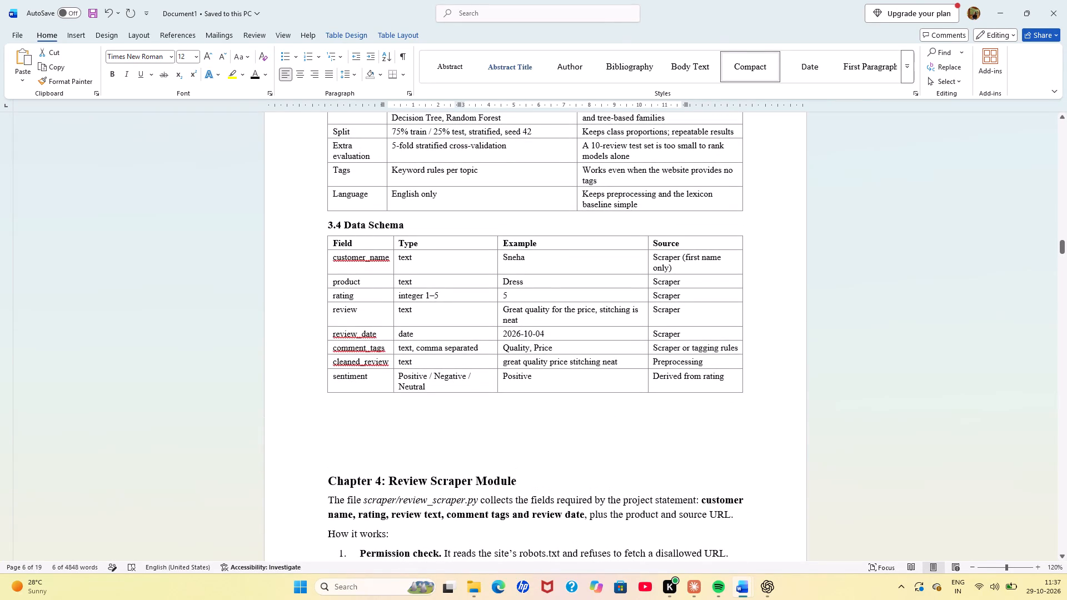
{"action": "left_click", "coordinate": [323, 225]}
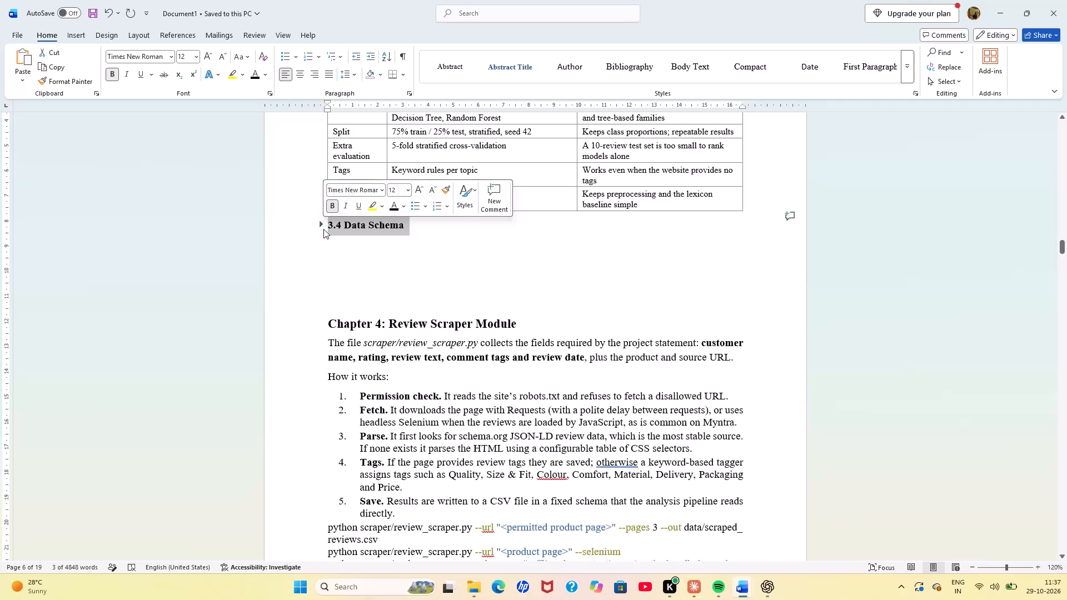
{"action": "key", "text": "ctrl+z"}
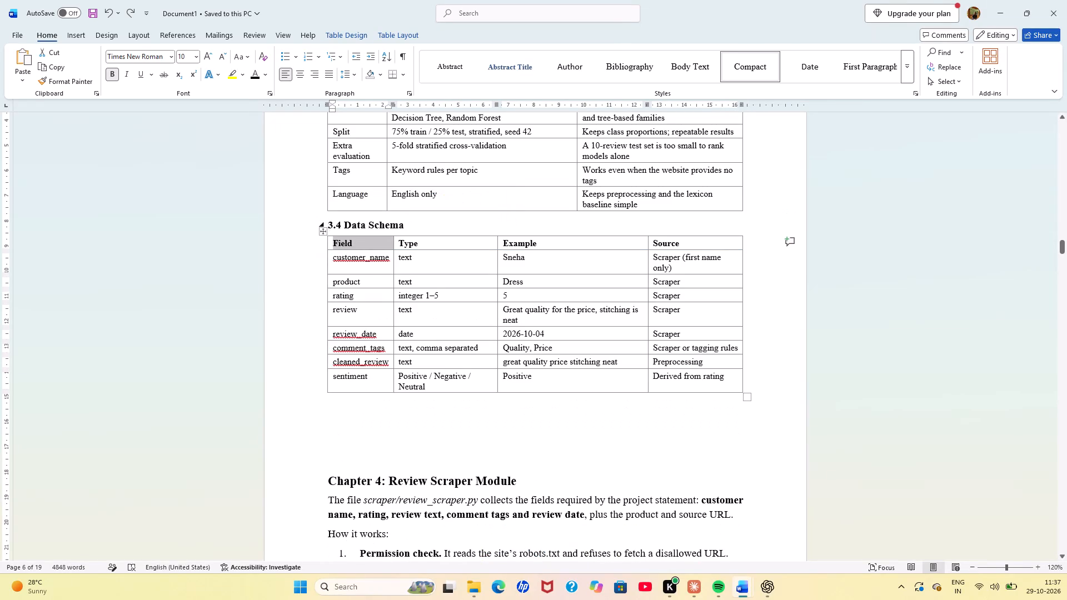
{"action": "left_click", "coordinate": [321, 232]}
{"action": "left_click_drag", "start_coordinate": [189, 63], "coordinate": [187, 51]}
{"action": "left_click", "coordinate": [187, 51]}
{"action": "left_click", "coordinate": [187, 51]}
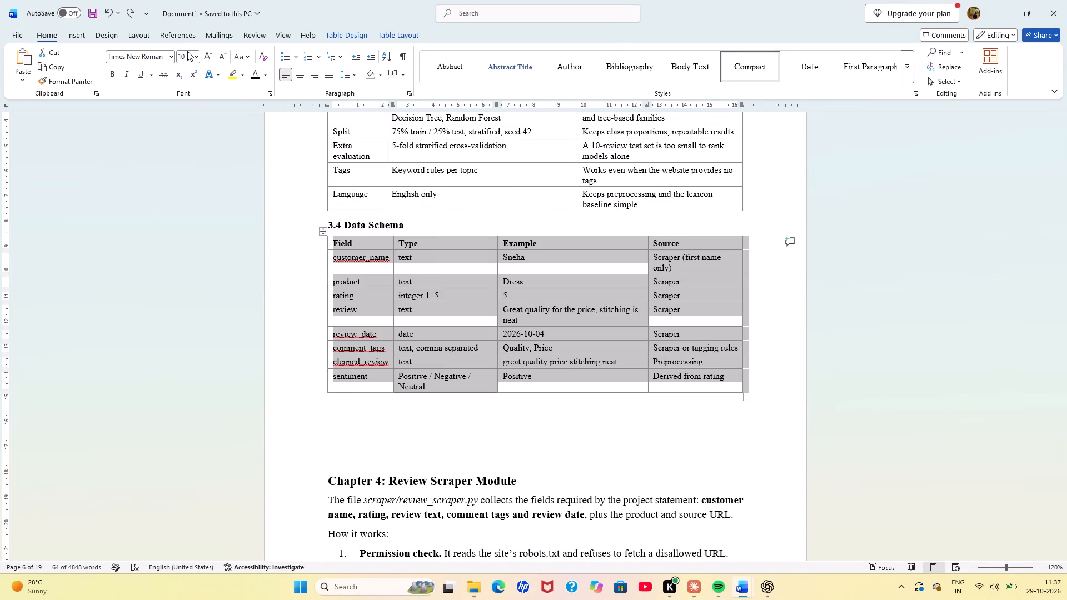
{"action": "left_click", "coordinate": [183, 56]}
{"action": "type", "text": "12"}
{"action": "key", "text": "Return"}
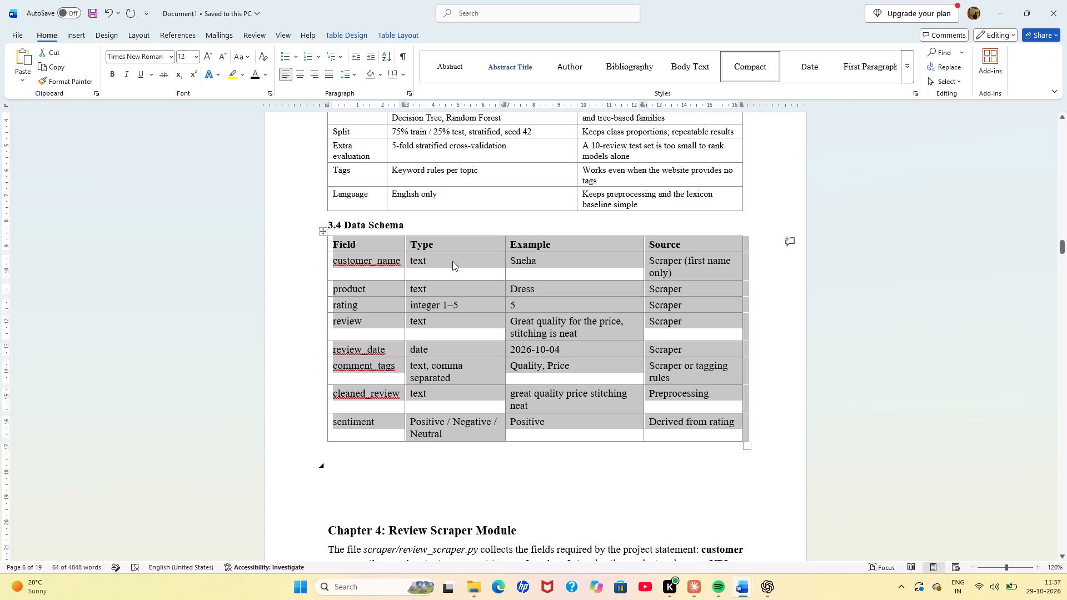
Apply 1.0 line spacing and remove the space after paragraphs throughout the 3.4 Data Schema table.
{"action": "left_click", "coordinate": [355, 77]}
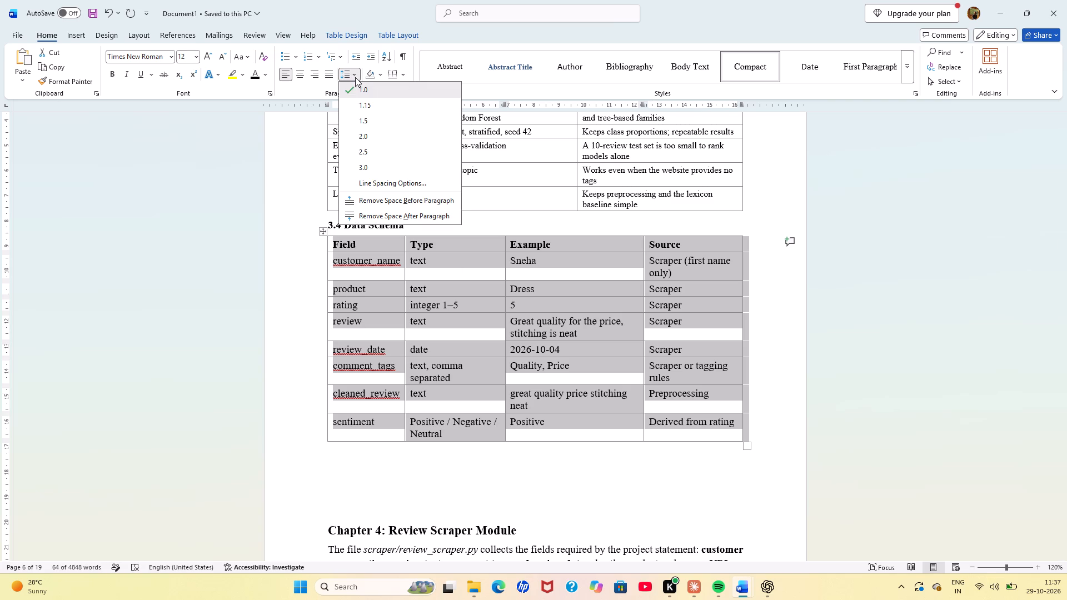
{"action": "left_click", "coordinate": [362, 89]}
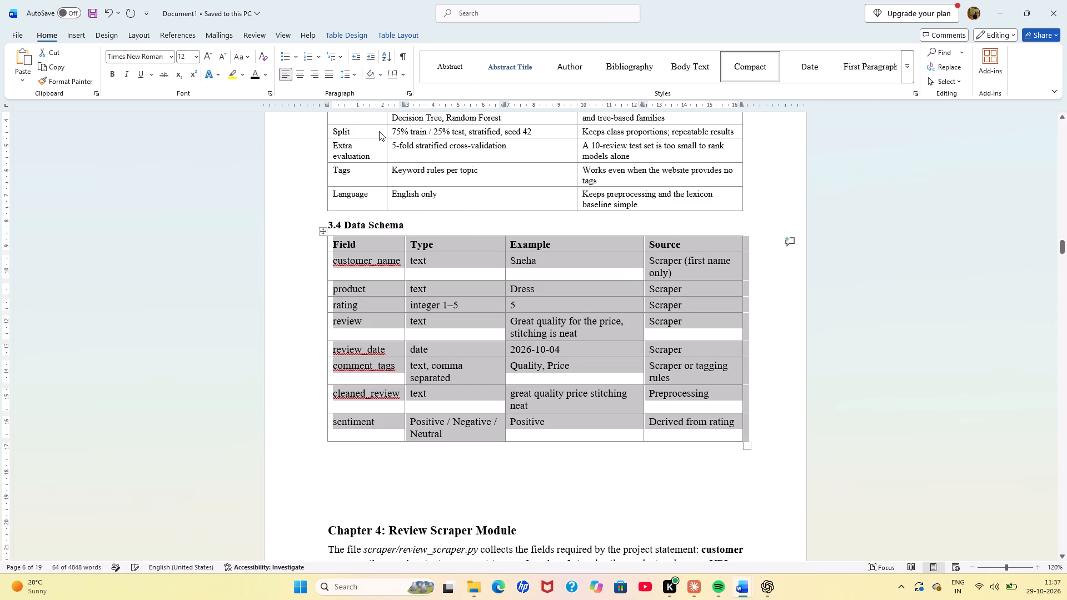
{"action": "left_click", "coordinate": [354, 78]}
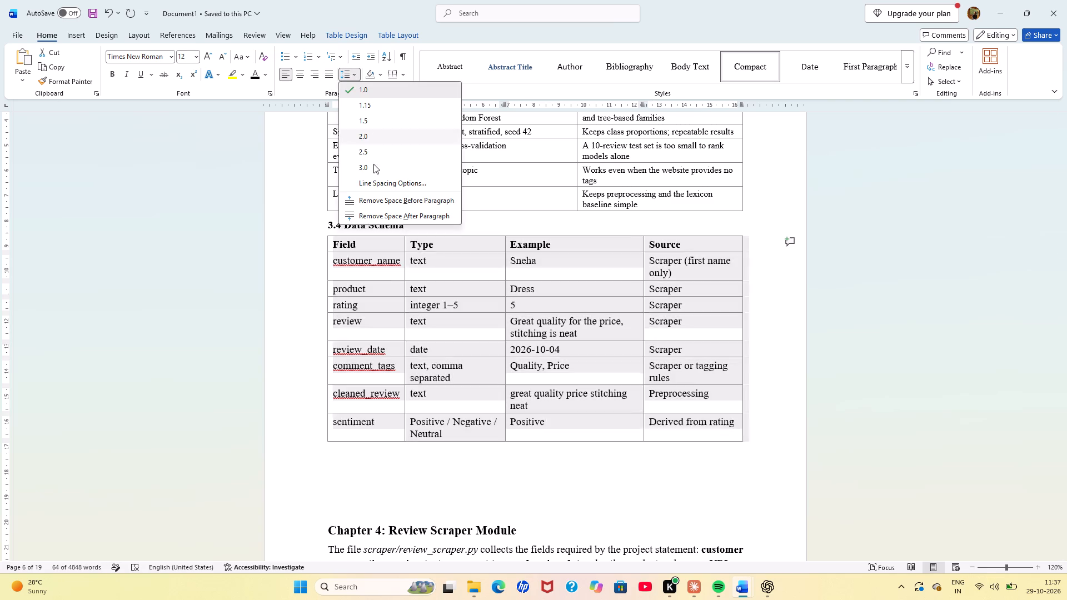
{"action": "left_click", "coordinate": [383, 219]}
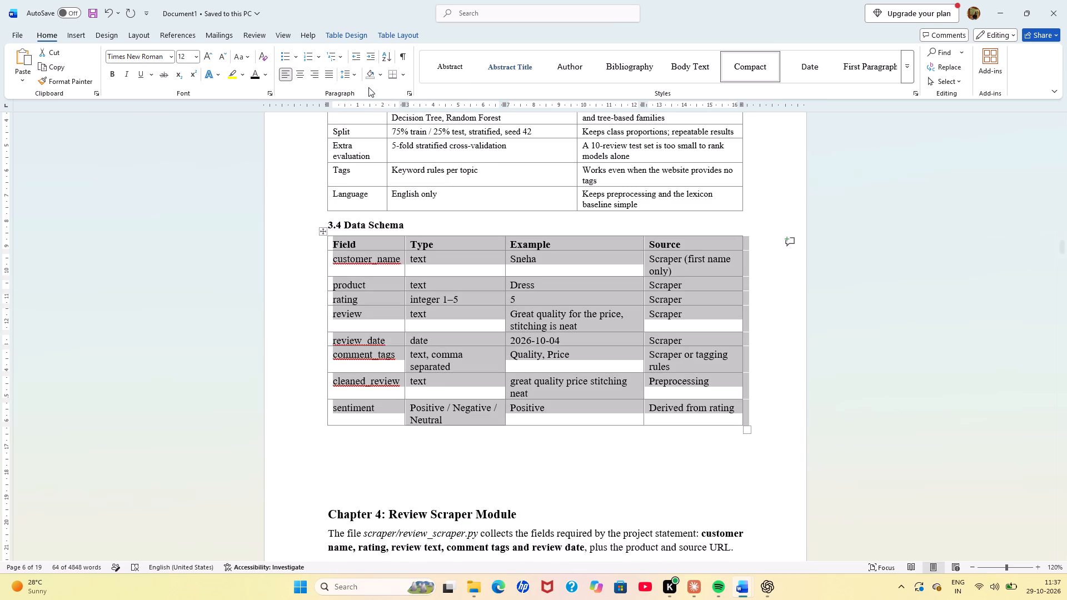
Remove the space before paragraphs throughout the 3.4 Data Schema table.
{"action": "left_click", "coordinate": [357, 77]}
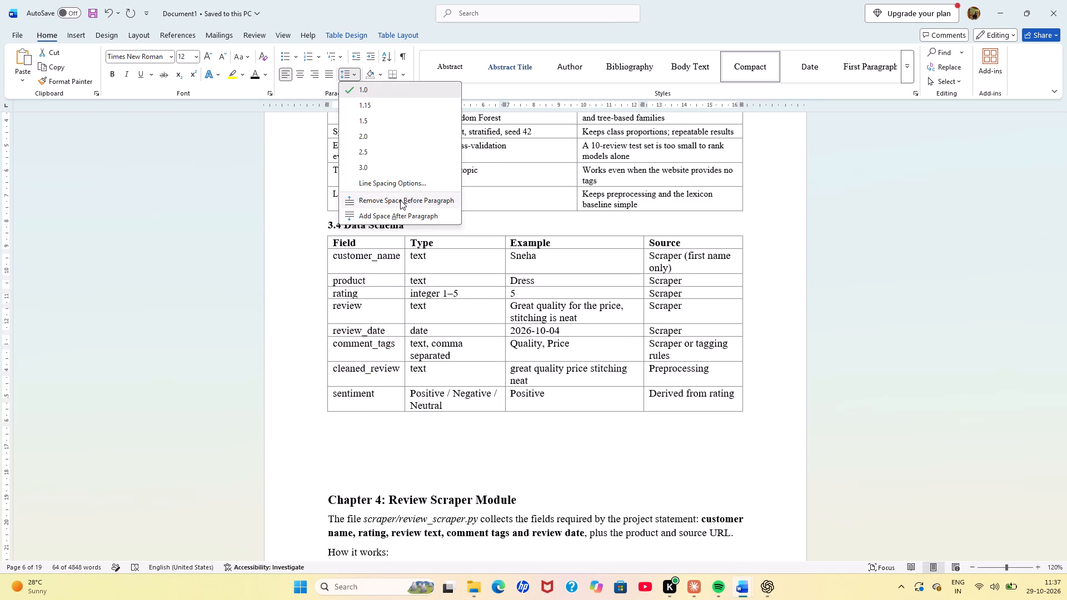
{"action": "left_click", "coordinate": [400, 200]}
{"action": "scroll", "coordinate": [352, 67], "scroll_direction": "down", "scroll_amount": 2}
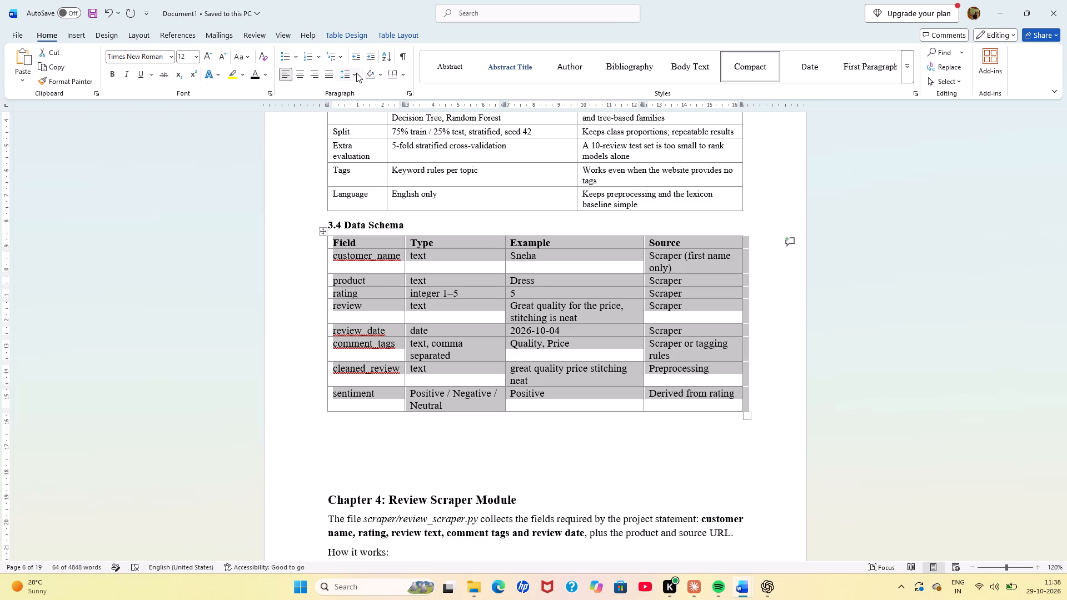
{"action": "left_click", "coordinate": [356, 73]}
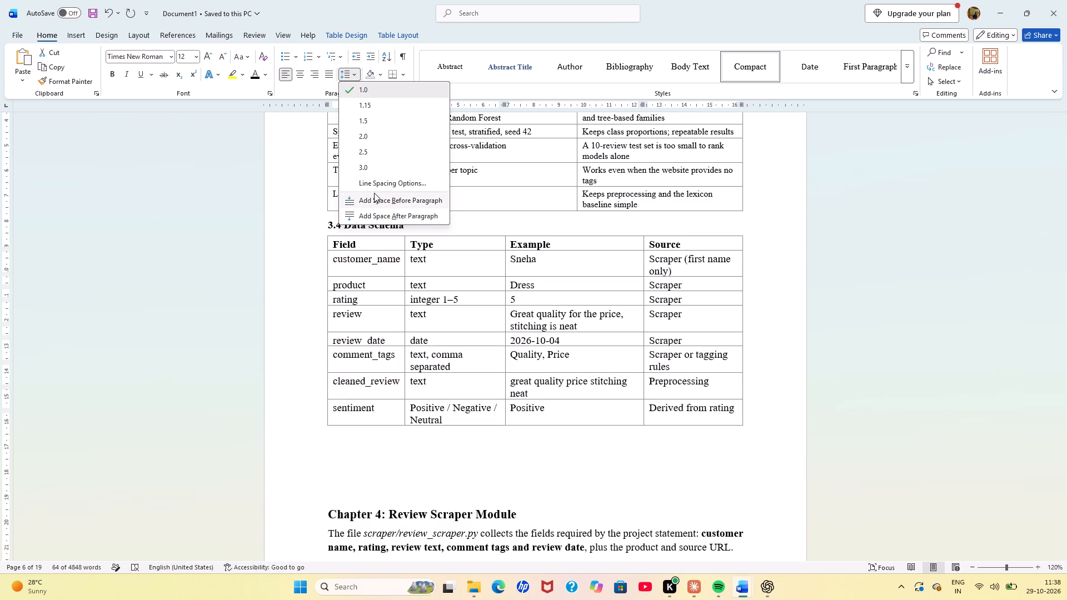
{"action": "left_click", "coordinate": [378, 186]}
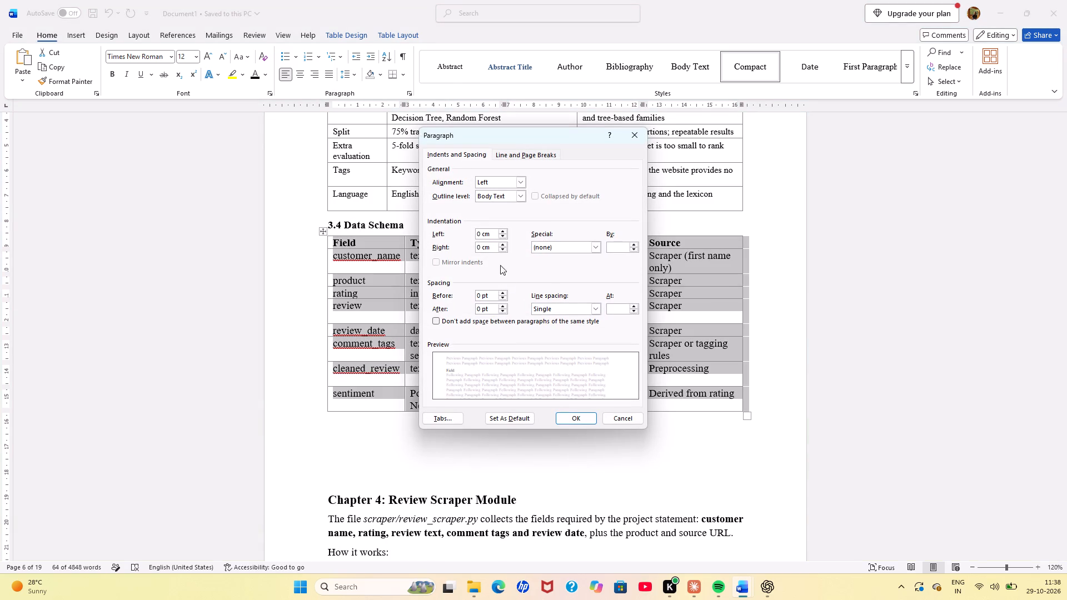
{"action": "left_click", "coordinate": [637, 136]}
Widen the Type column of the 3.4 Data Schema table so "text, comma separated" fits on one line.
{"action": "left_click", "coordinate": [566, 452]}
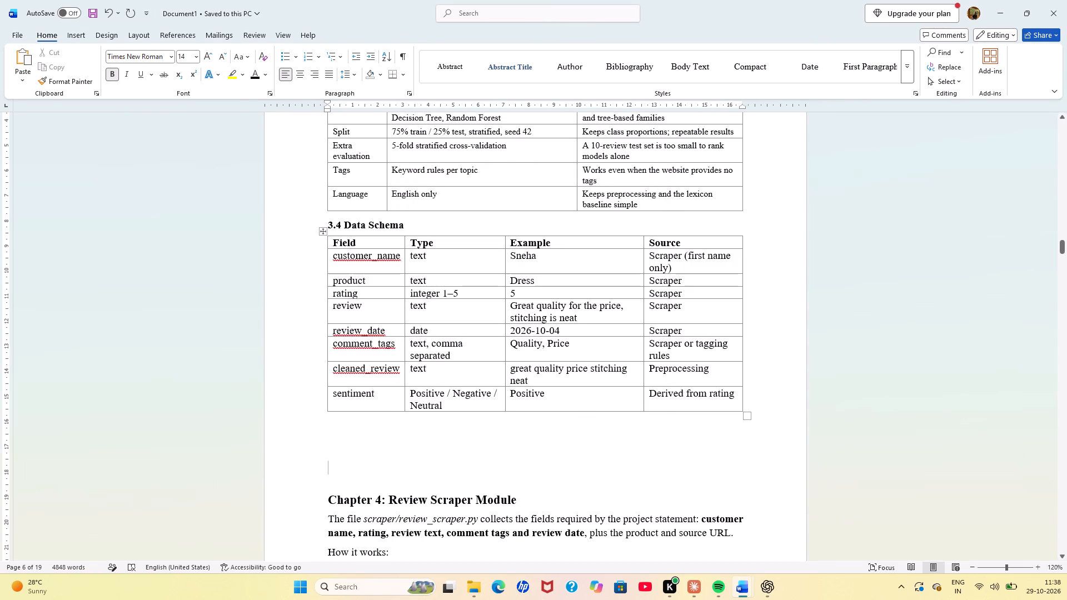
{"action": "left_click_drag", "start_coordinate": [504, 352], "coordinate": [520, 351]}
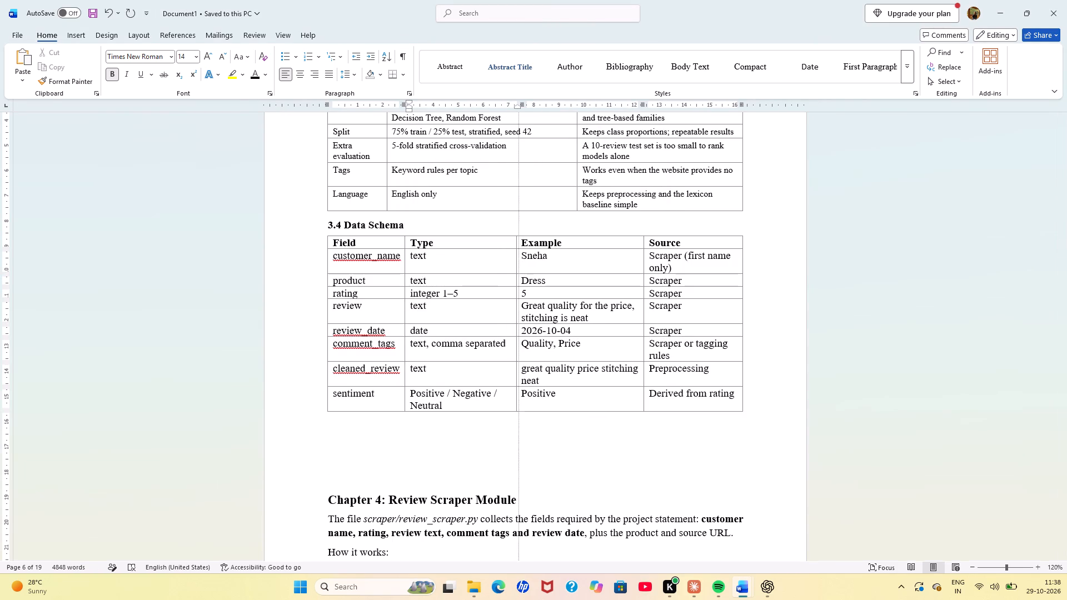
{"action": "left_click_drag", "start_coordinate": [520, 351], "coordinate": [523, 351]}
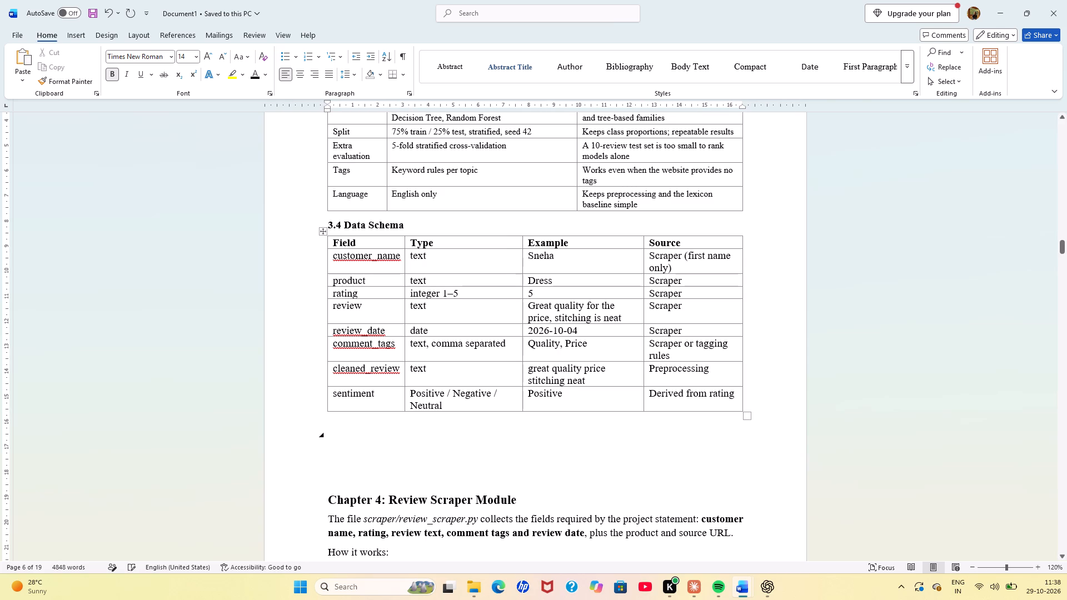
Delete the extra blank line between the 3.4 Data Schema table and the Chapter 4 heading.
{"action": "scroll", "coordinate": [490, 433], "scroll_direction": "down", "scroll_amount": 1}
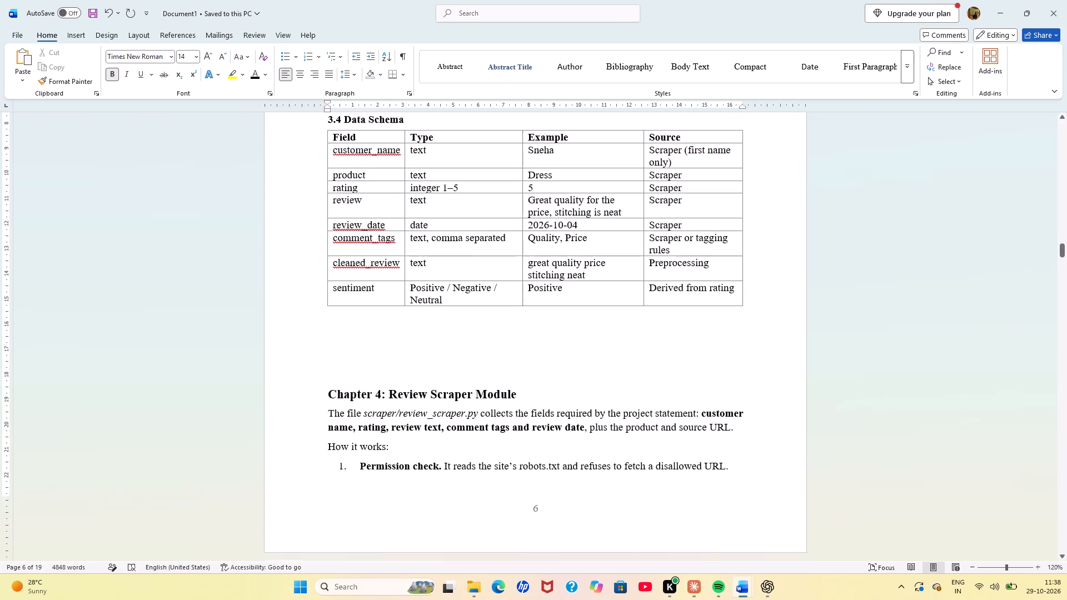
{"action": "scroll", "coordinate": [490, 433], "scroll_direction": "down", "scroll_amount": 1}
{"action": "key", "text": "BackSpace"}
{"action": "key", "text": "BackSpace"}
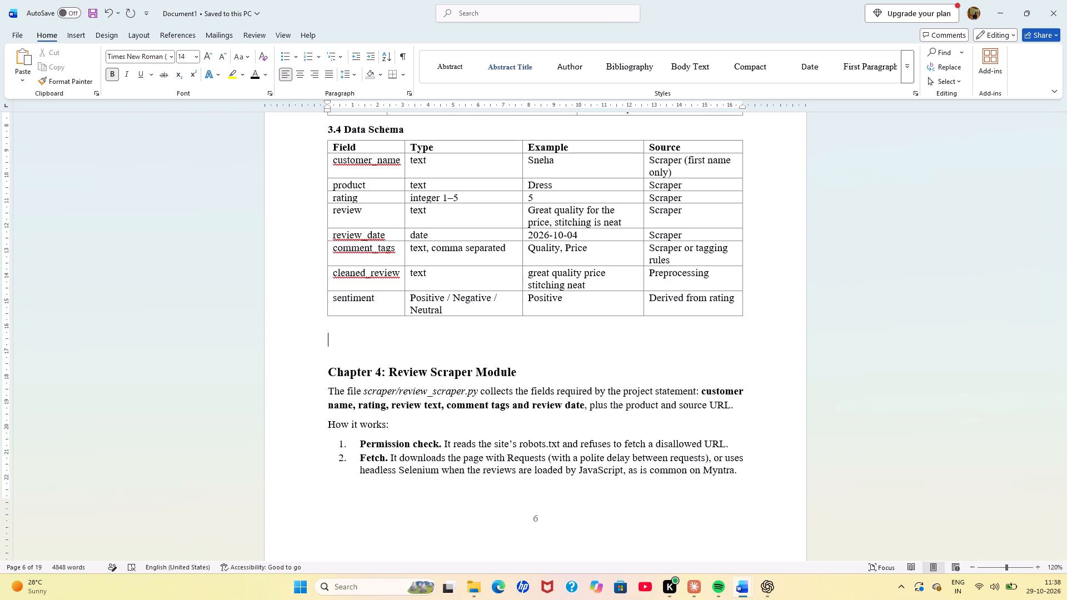
Set all text in the 3.3 Design Decisions table to font size 12.
{"action": "scroll", "coordinate": [666, 469], "scroll_direction": "up", "scroll_amount": 1}
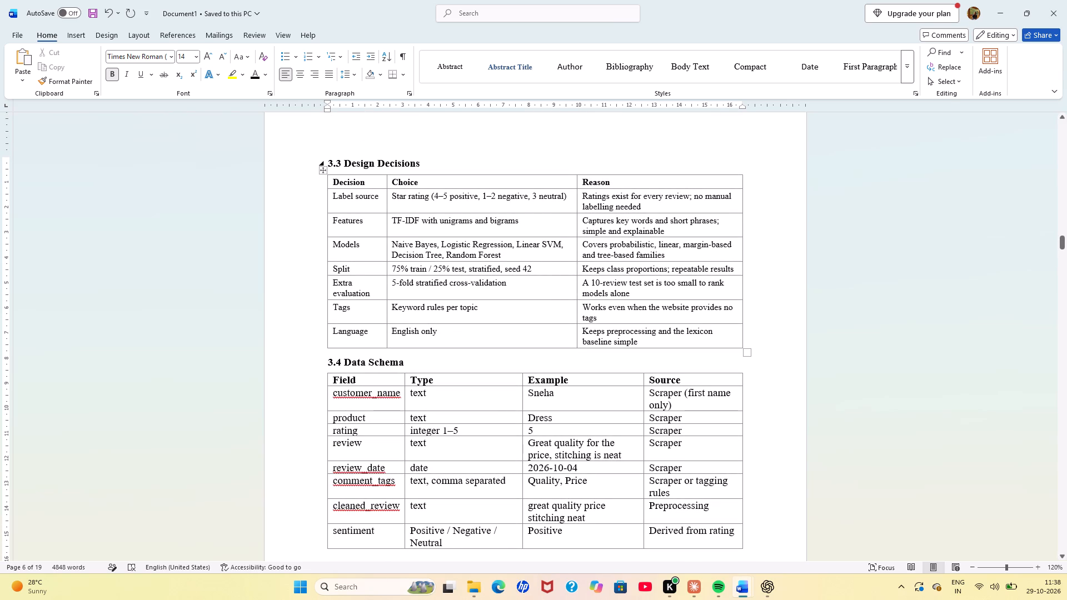
{"action": "left_click", "coordinate": [326, 170]}
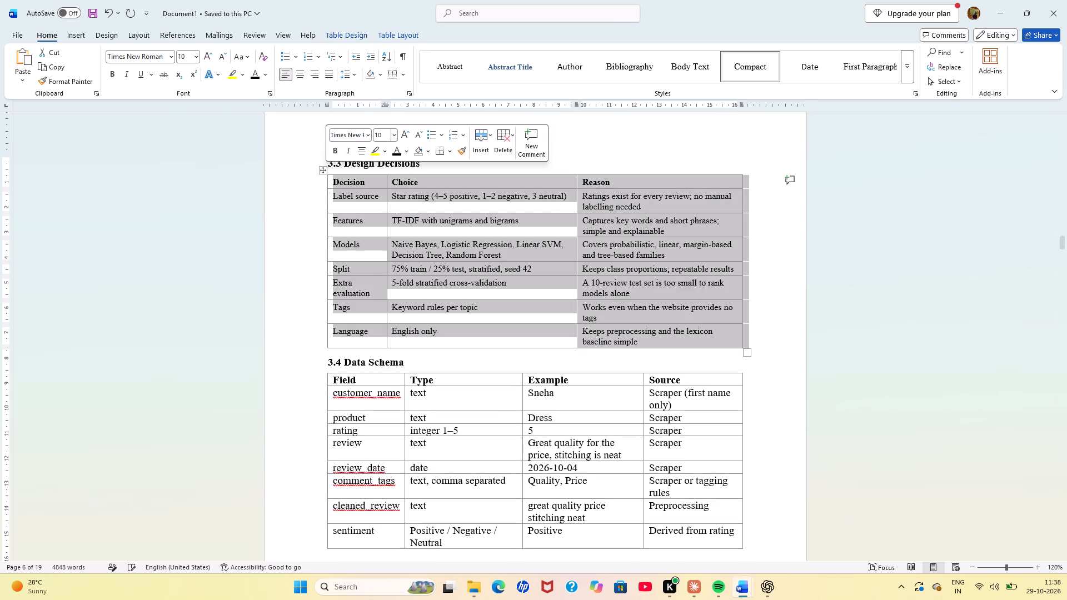
{"action": "left_click", "coordinate": [378, 133]}
{"action": "type", "text": "12"}
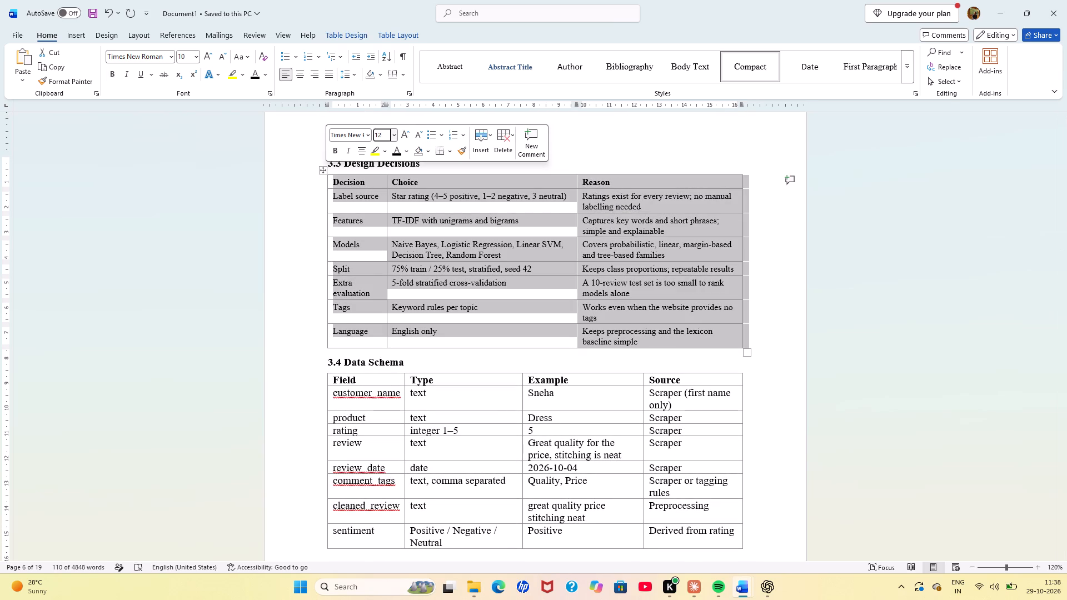
{"action": "key", "text": "Return"}
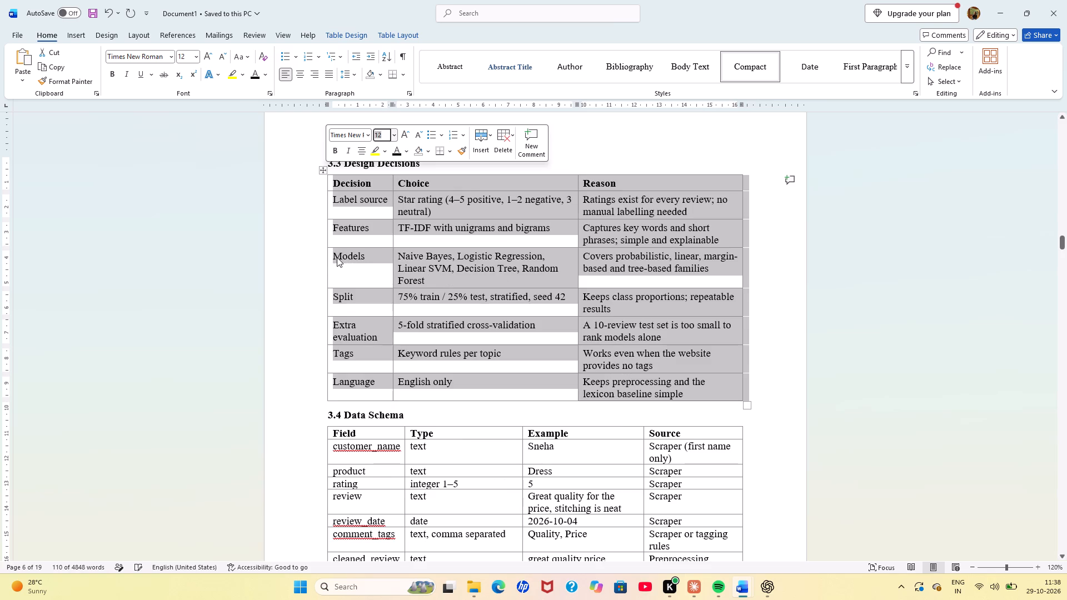
{"action": "left_click", "coordinate": [277, 253]}
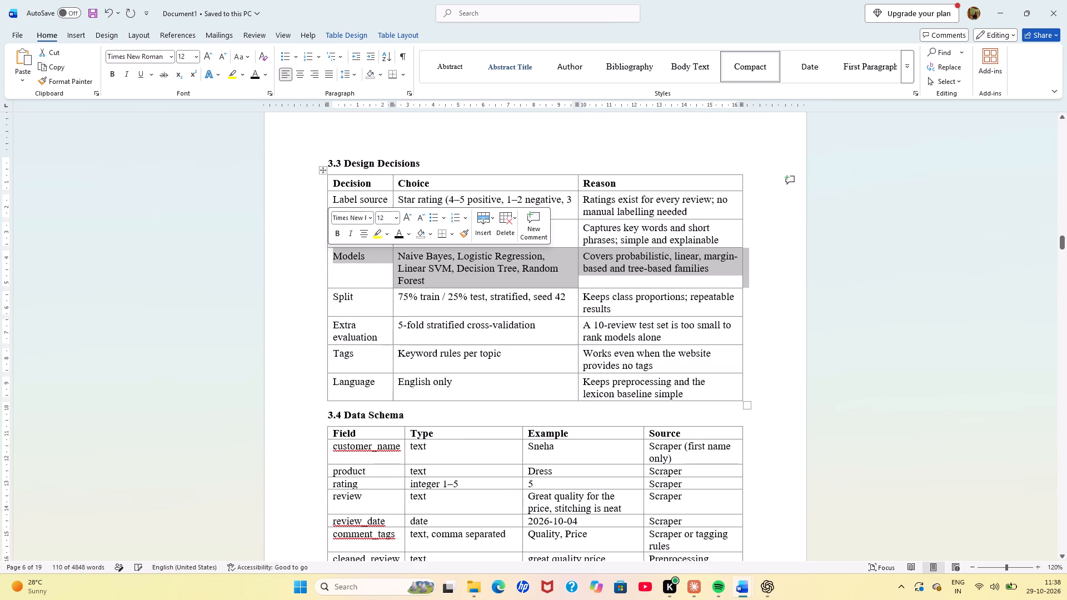
{"action": "left_click", "coordinate": [392, 285]}
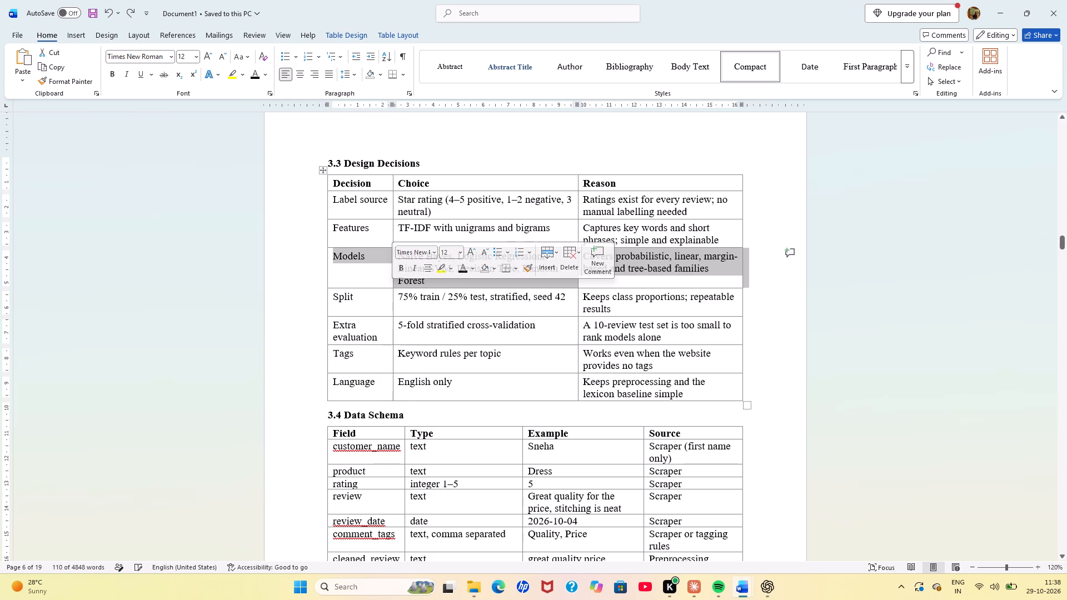
{"action": "left_click", "coordinate": [597, 401]}
Set all text in the Software table under 3.1 System Requirements Specification to font size 12.
{"action": "scroll", "coordinate": [597, 401], "scroll_direction": "up", "scroll_amount": 8}
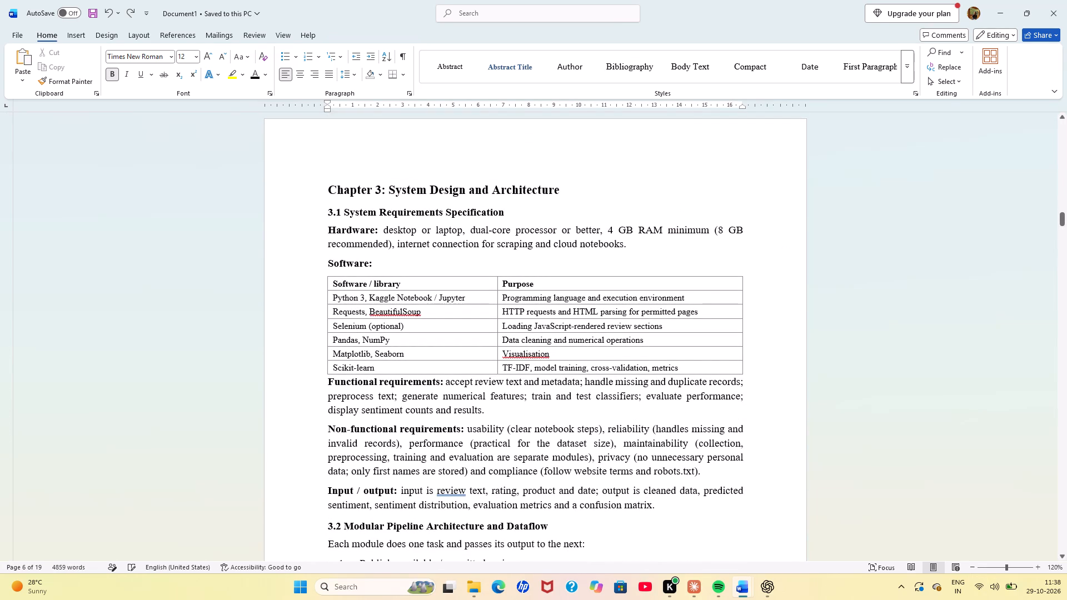
{"action": "left_click", "coordinate": [325, 277]}
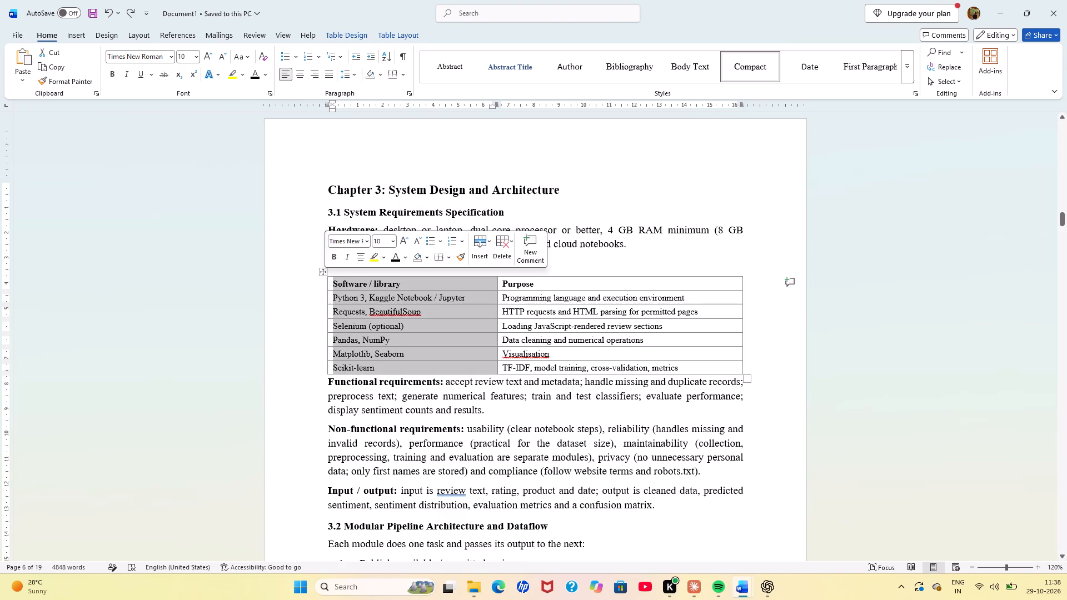
{"action": "left_click", "coordinate": [187, 54]}
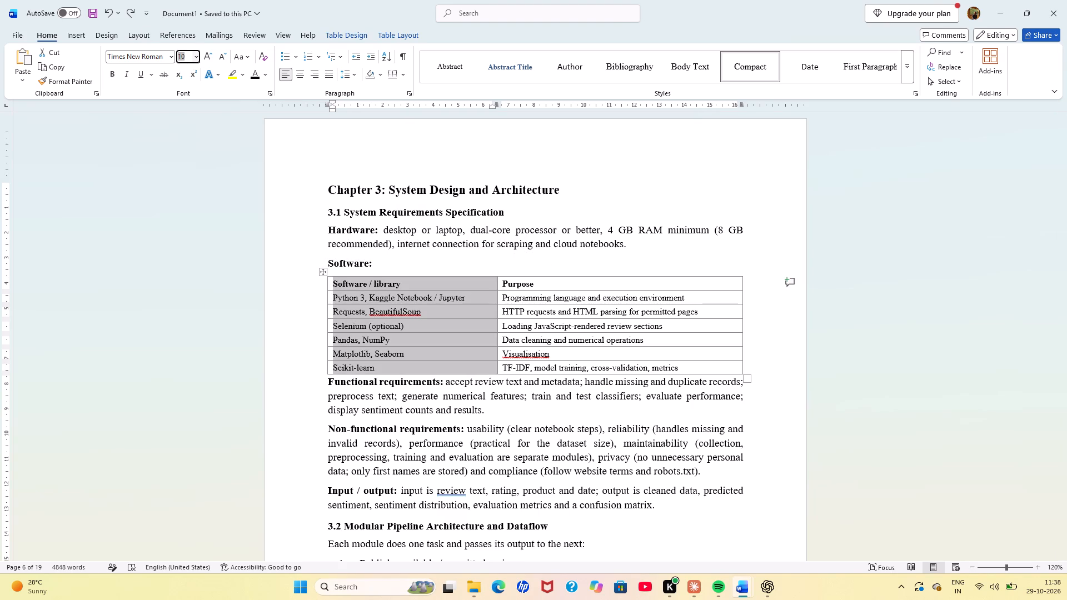
{"action": "type", "text": "12"}
{"action": "key", "text": "Return"}
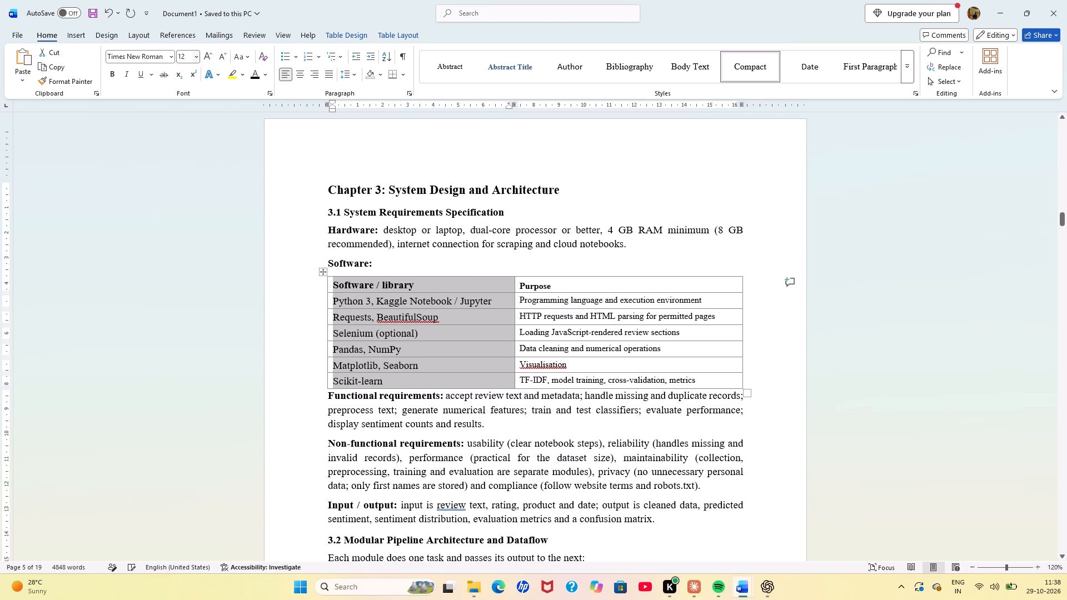
{"action": "left_click", "coordinate": [555, 258]}
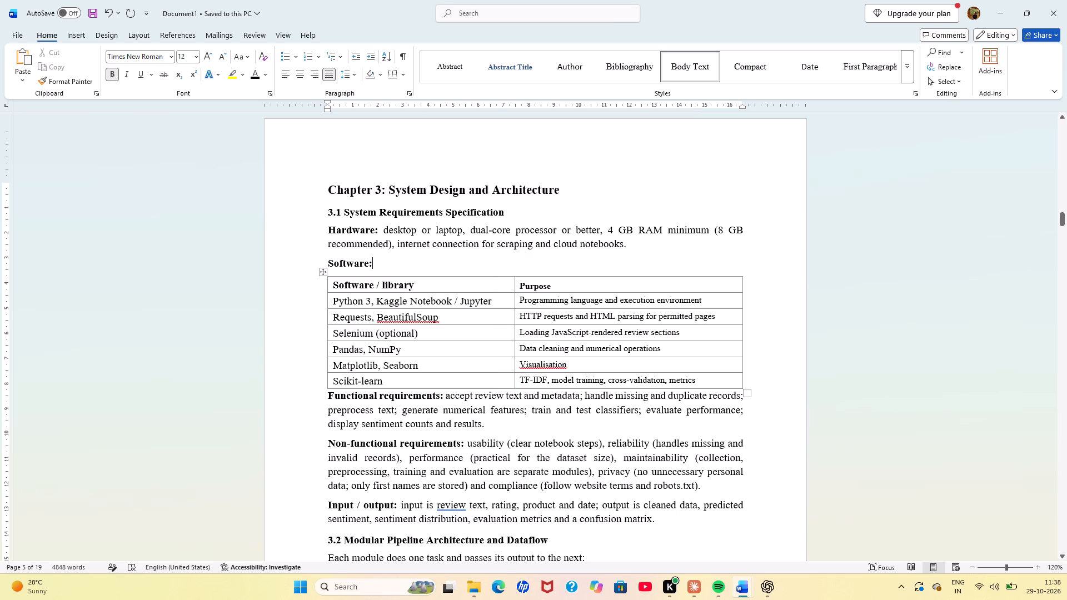
{"action": "left_click", "coordinate": [324, 275]}
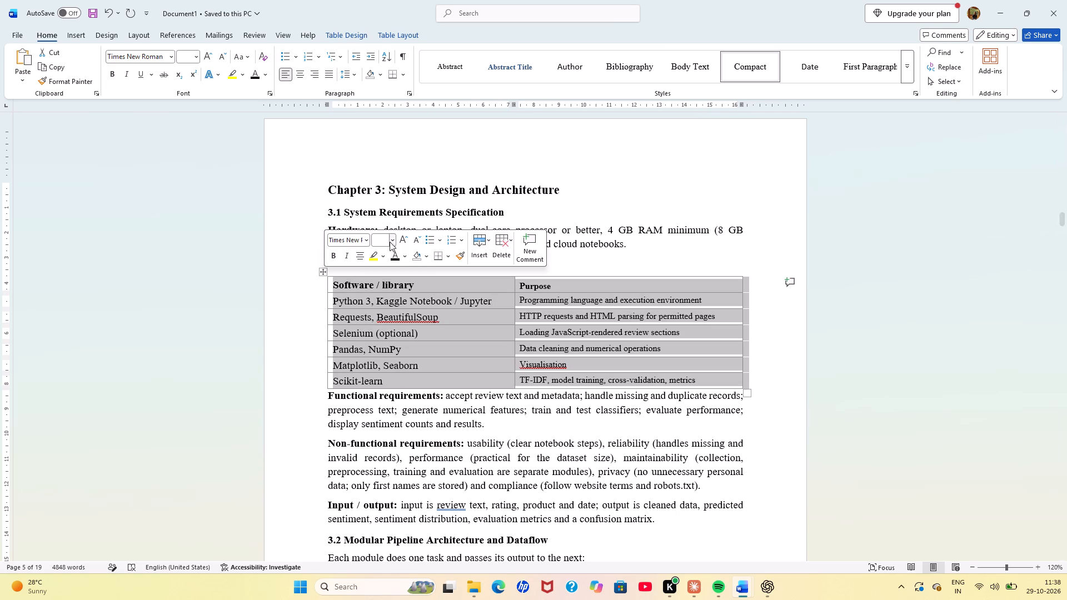
{"action": "left_click", "coordinate": [382, 238]}
{"action": "type", "text": "12"}
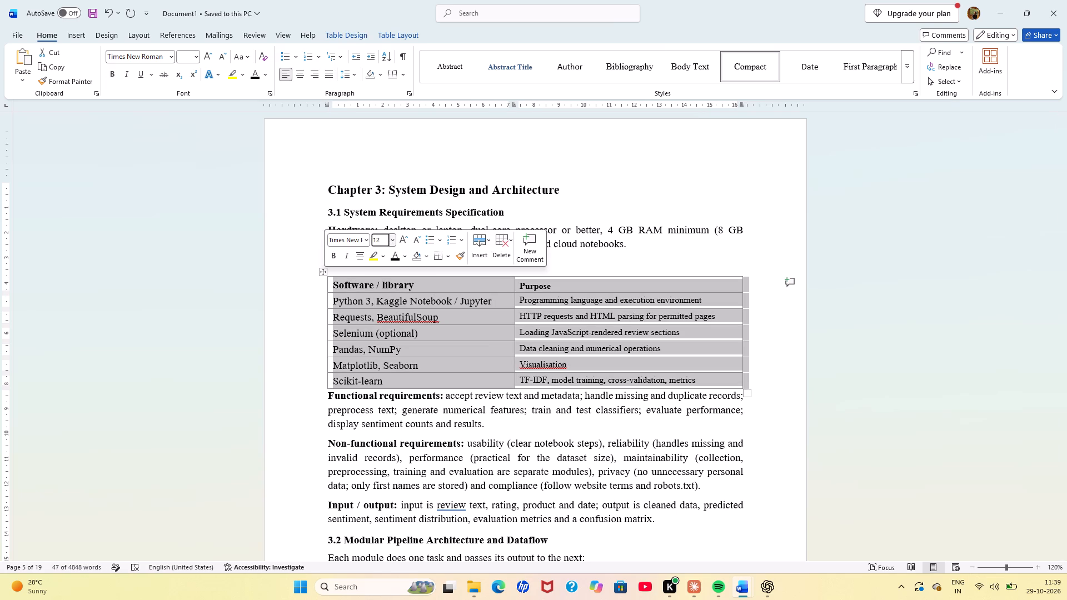
{"action": "key", "text": "Return"}
{"action": "left_click", "coordinate": [662, 252]}
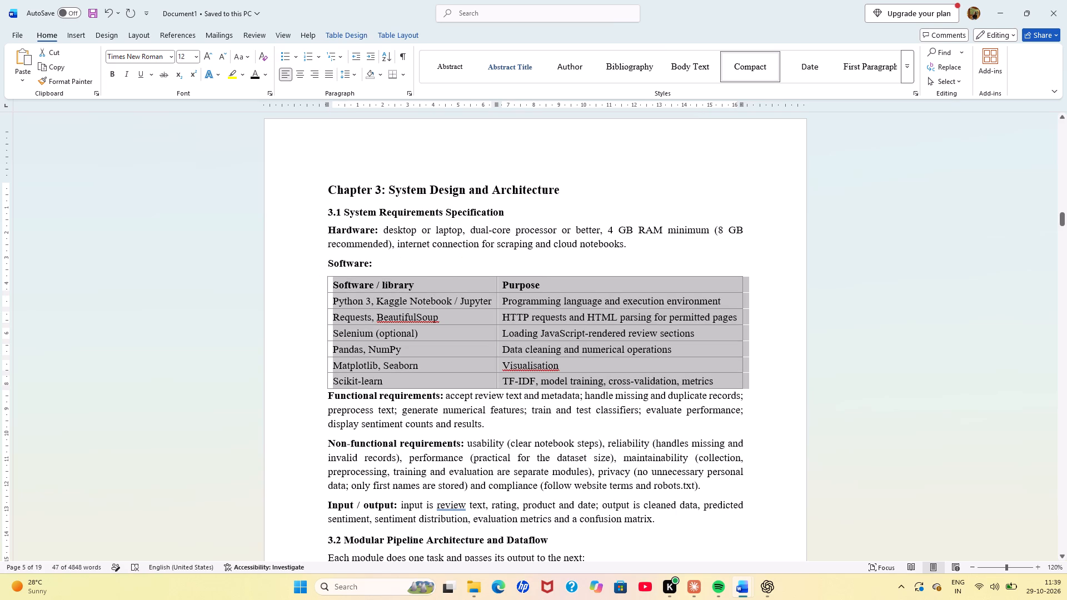
Set all text in the 2.2 Comparative Analysis of Literature table to font size 12.
{"action": "scroll", "coordinate": [662, 252], "scroll_direction": "up", "scroll_amount": 6}
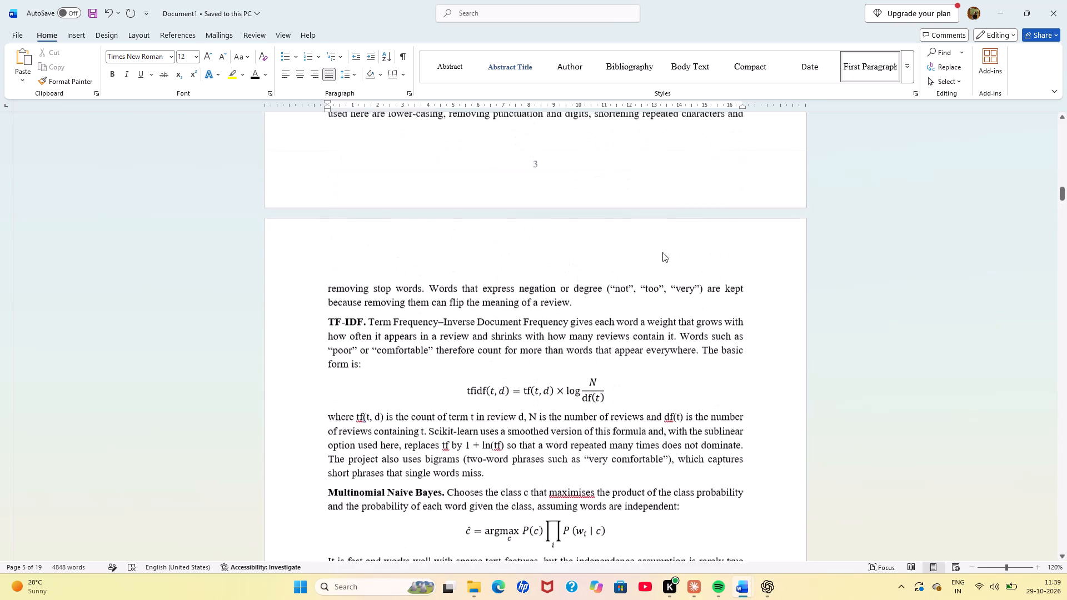
{"action": "scroll", "coordinate": [662, 252], "scroll_direction": "up", "scroll_amount": 4}
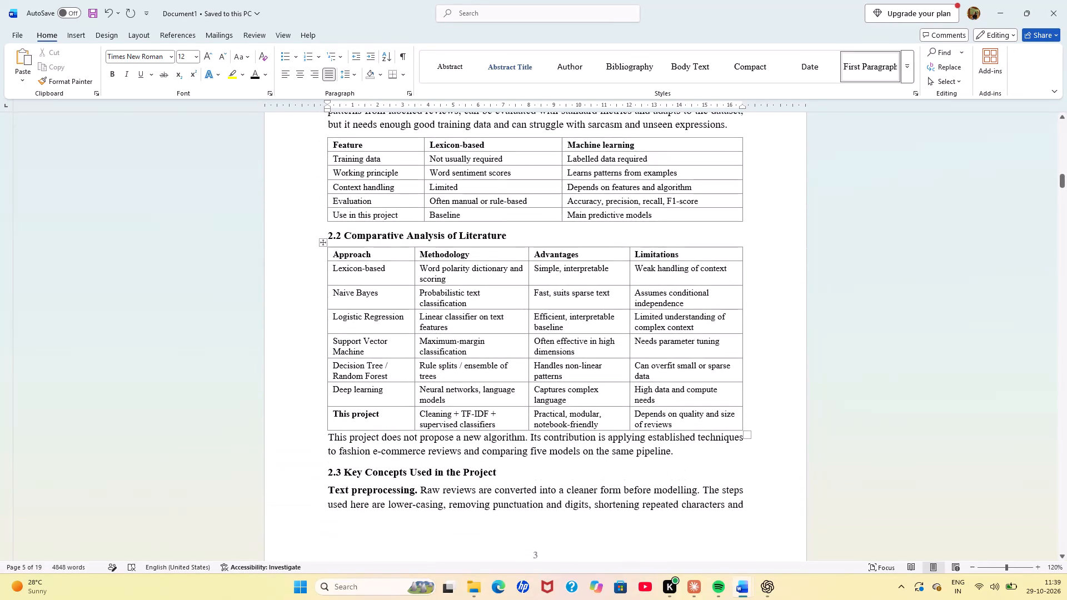
{"action": "left_click", "coordinate": [320, 241]}
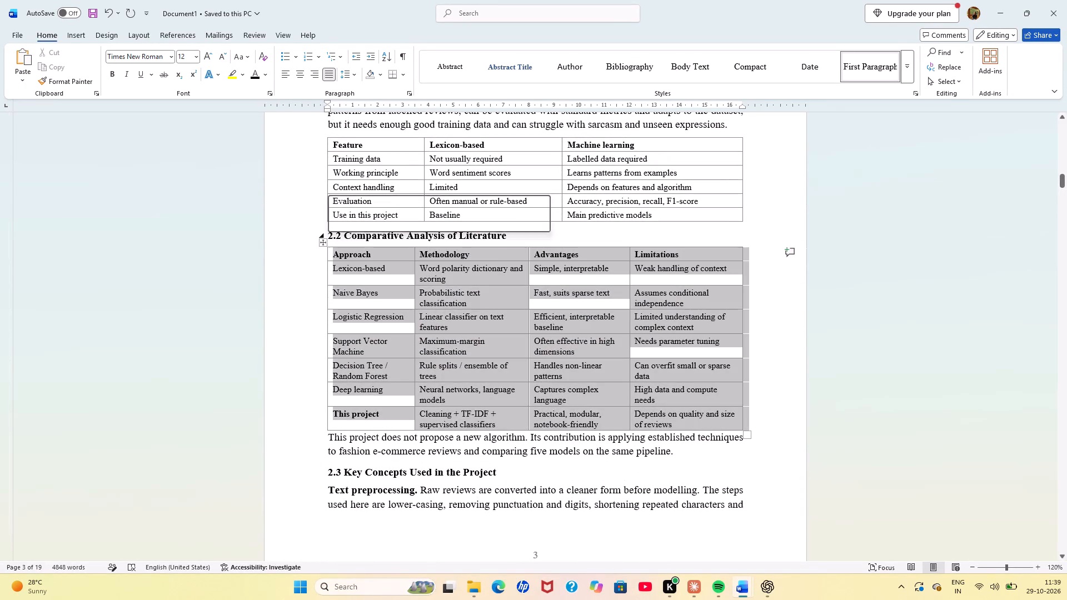
{"action": "left_click", "coordinate": [381, 202]}
{"action": "type", "text": "12"}
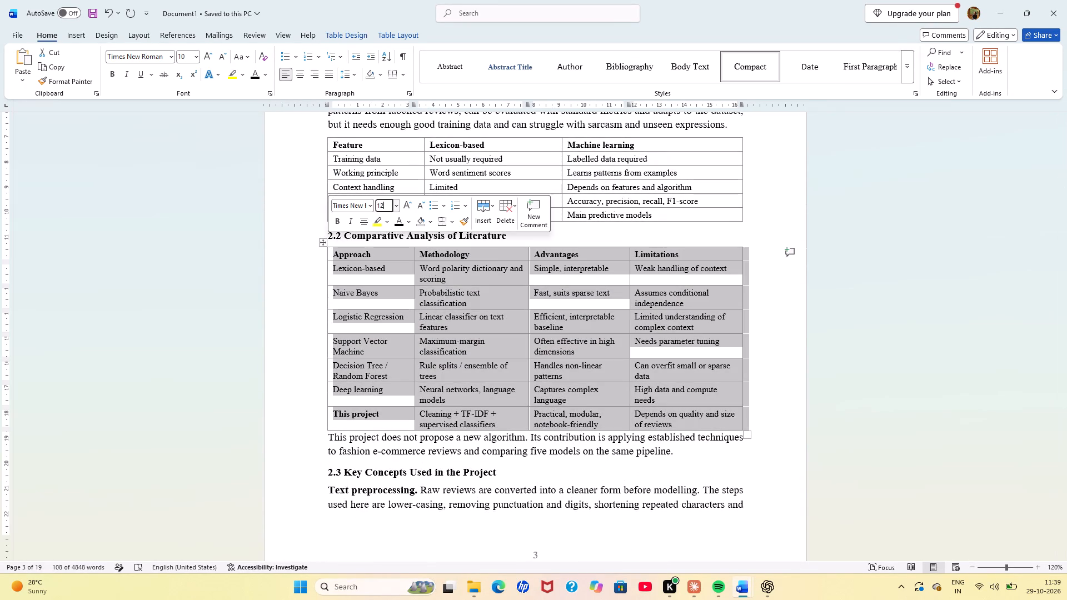
{"action": "key", "text": "Return"}
Set all text in the 2.1 Lexicon-Based vs Machine Learning Approaches table to font size 12.
{"action": "scroll", "coordinate": [381, 202], "scroll_direction": "up", "scroll_amount": 1}
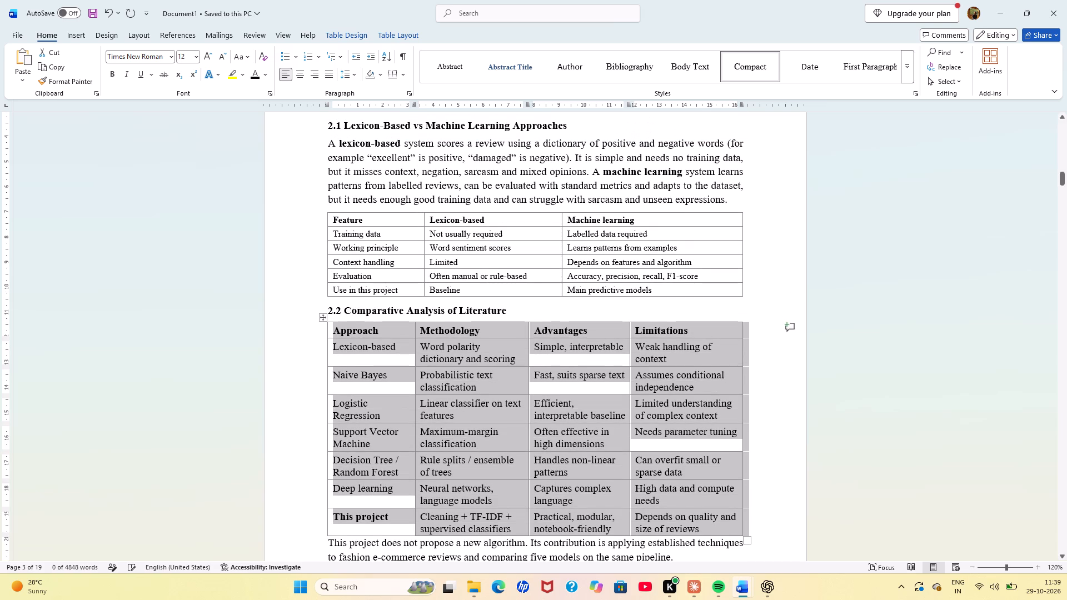
{"action": "scroll", "coordinate": [381, 202], "scroll_direction": "up", "scroll_amount": 1}
{"action": "left_click", "coordinate": [340, 206]}
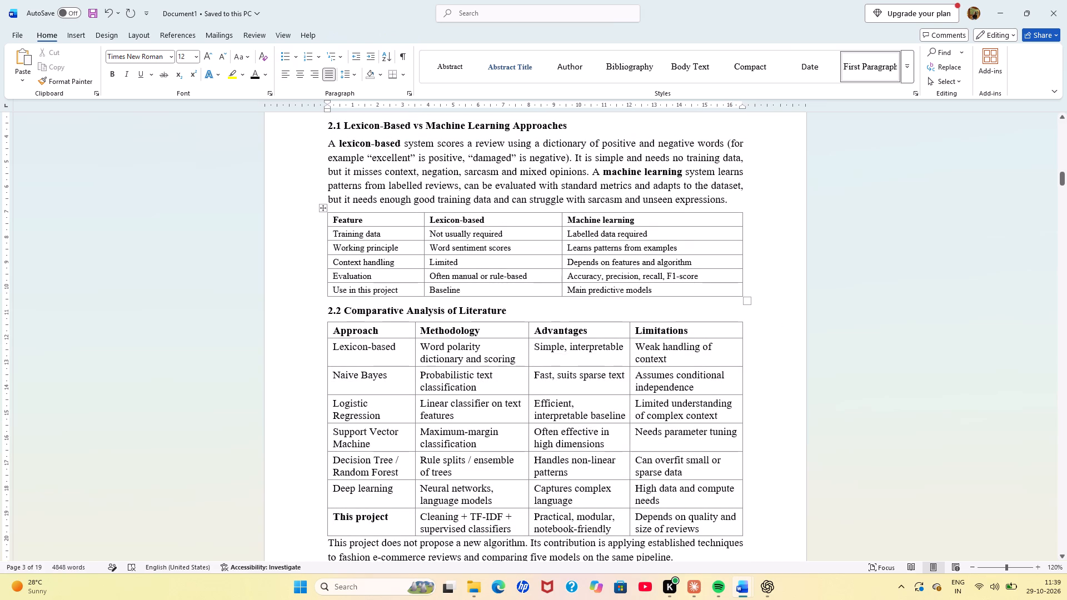
{"action": "left_click", "coordinate": [340, 221]}
{"action": "left_click", "coordinate": [325, 210]}
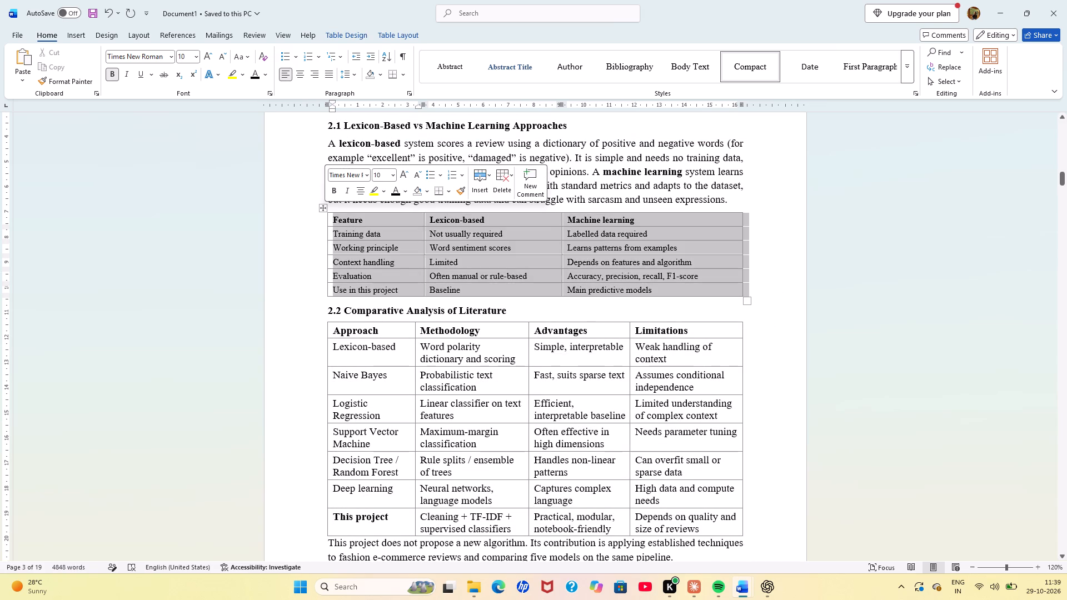
{"action": "left_click", "coordinate": [387, 176]}
{"action": "type", "text": "12"}
{"action": "key", "text": "Return"}
Look back over the report from the 2.1 comparison table up to the title and abstract to check the formatting.
{"action": "scroll", "coordinate": [387, 176], "scroll_direction": "up", "scroll_amount": 2}
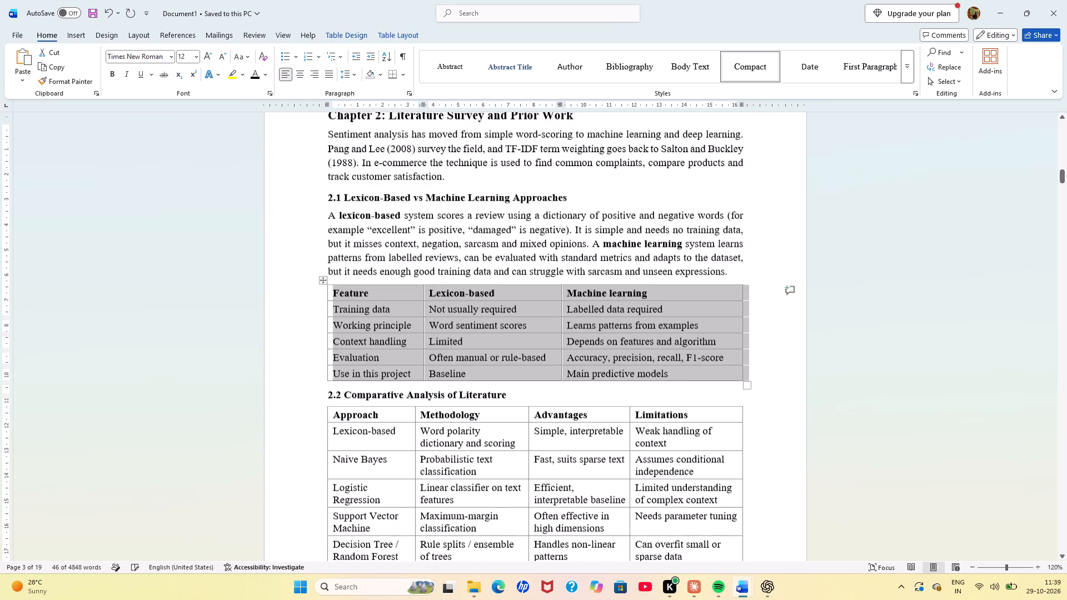
{"action": "scroll", "coordinate": [387, 176], "scroll_direction": "up", "scroll_amount": 6}
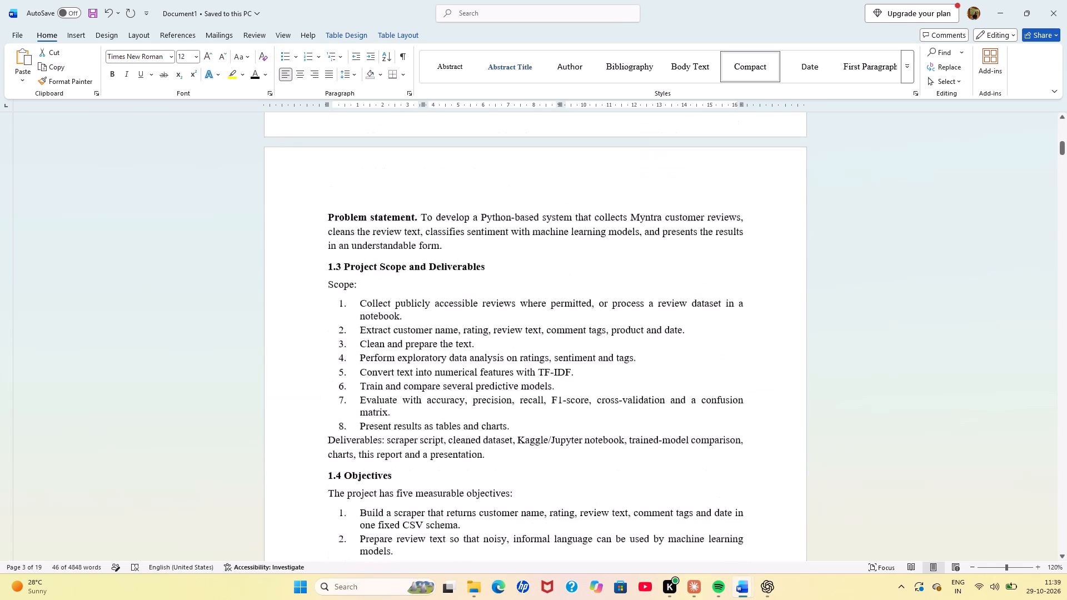
{"action": "scroll", "coordinate": [387, 176], "scroll_direction": "up", "scroll_amount": 5}
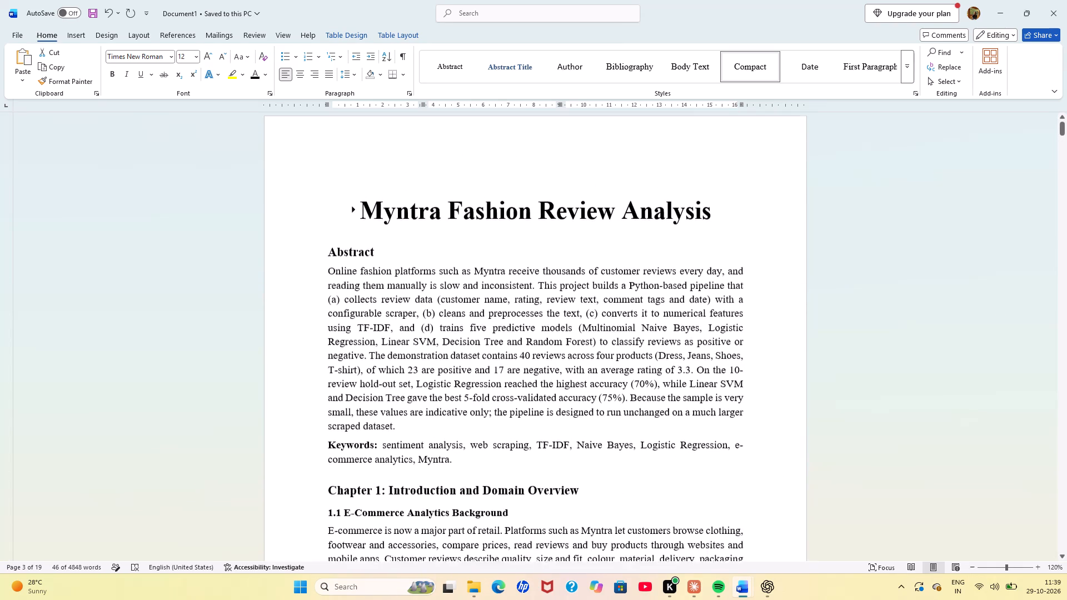
{"action": "scroll", "coordinate": [387, 176], "scroll_direction": "up", "scroll_amount": 1}
{"action": "left_click", "coordinate": [725, 239]}
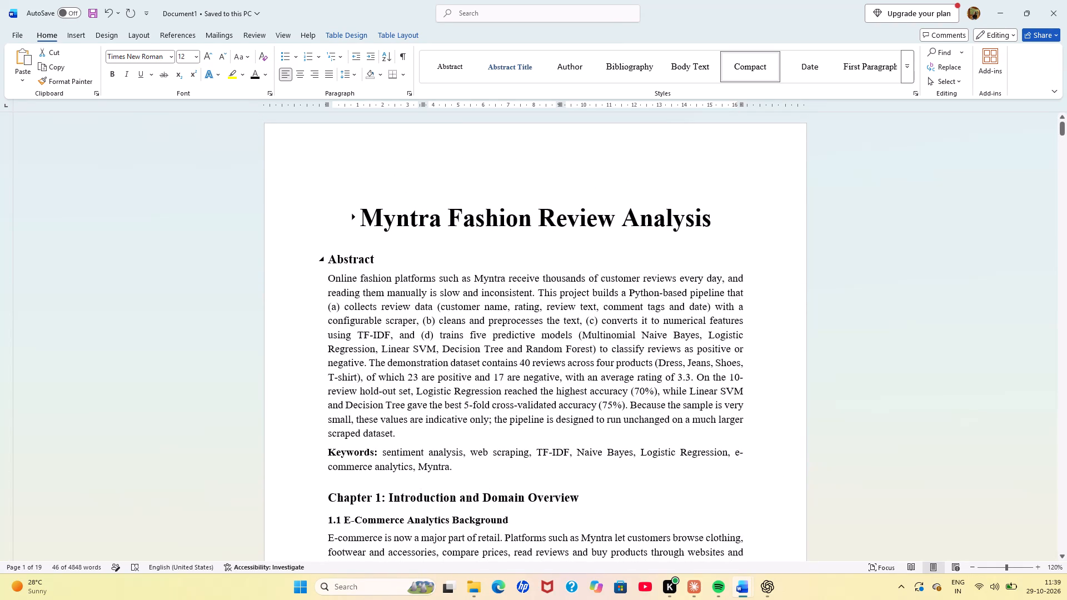
{"action": "scroll", "coordinate": [725, 239], "scroll_direction": "down", "scroll_amount": 3}
Save the report as a Word document named Myntra Fashion Review Analysis in the BDA mini project files folder under Downloads.
{"action": "key", "text": "ctrl+s"}
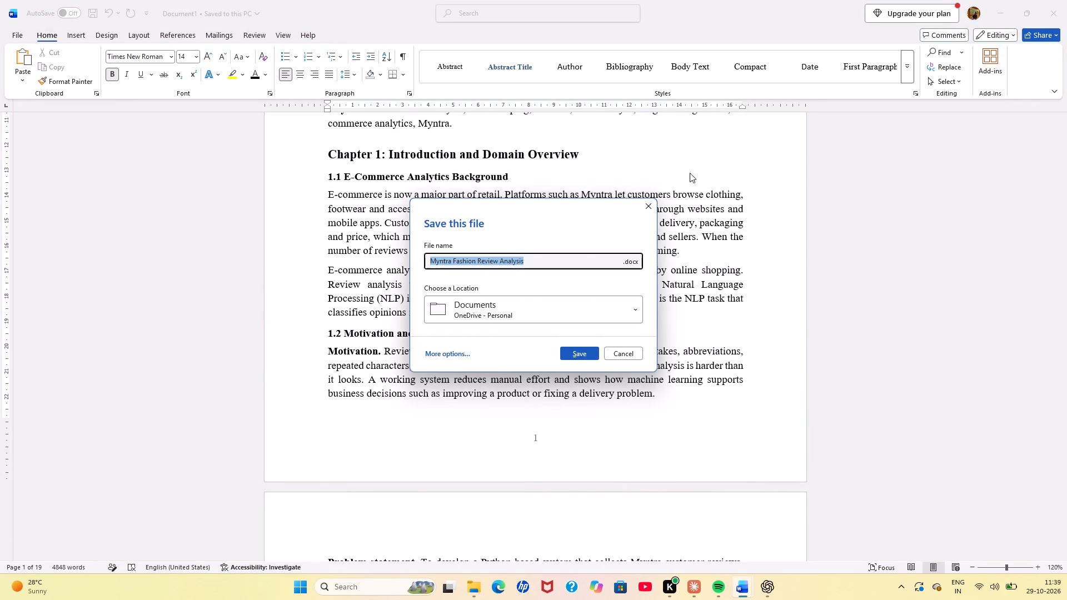
{"action": "left_click", "coordinate": [651, 209]}
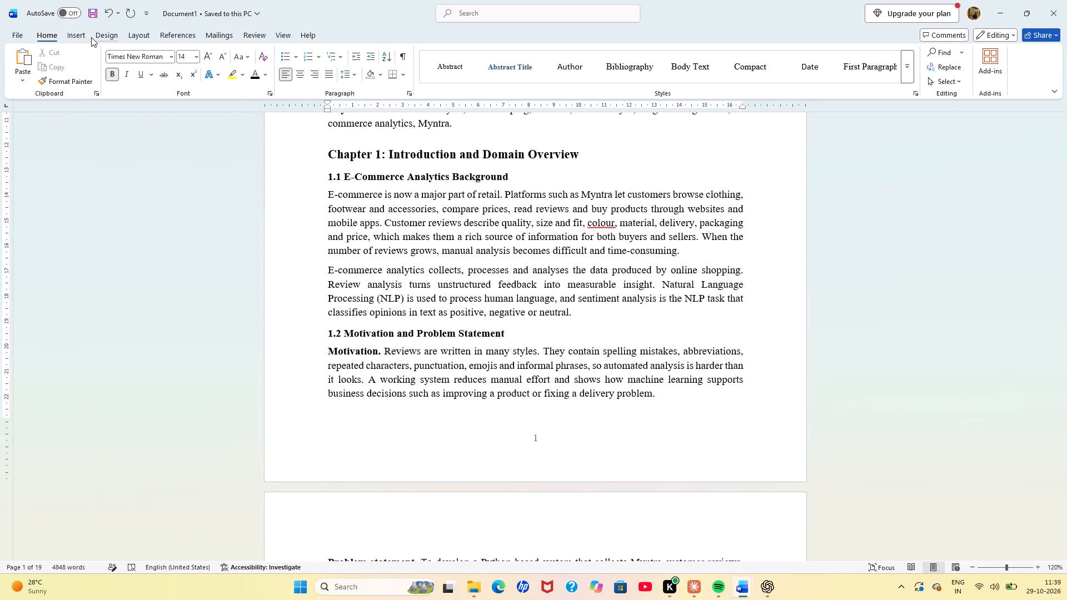
{"action": "left_click", "coordinate": [16, 35]}
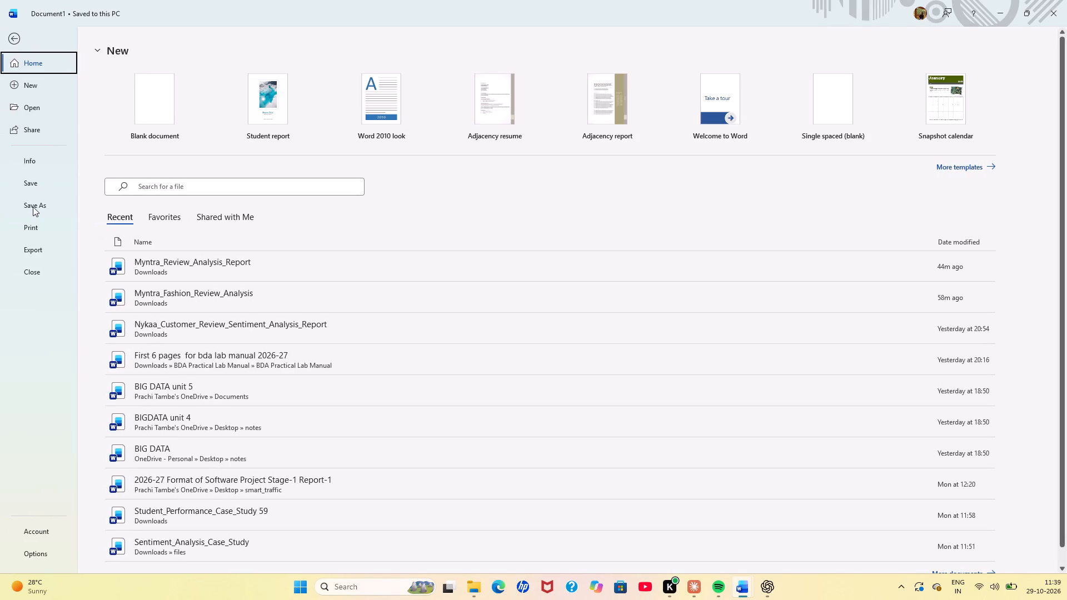
{"action": "left_click", "coordinate": [32, 209]}
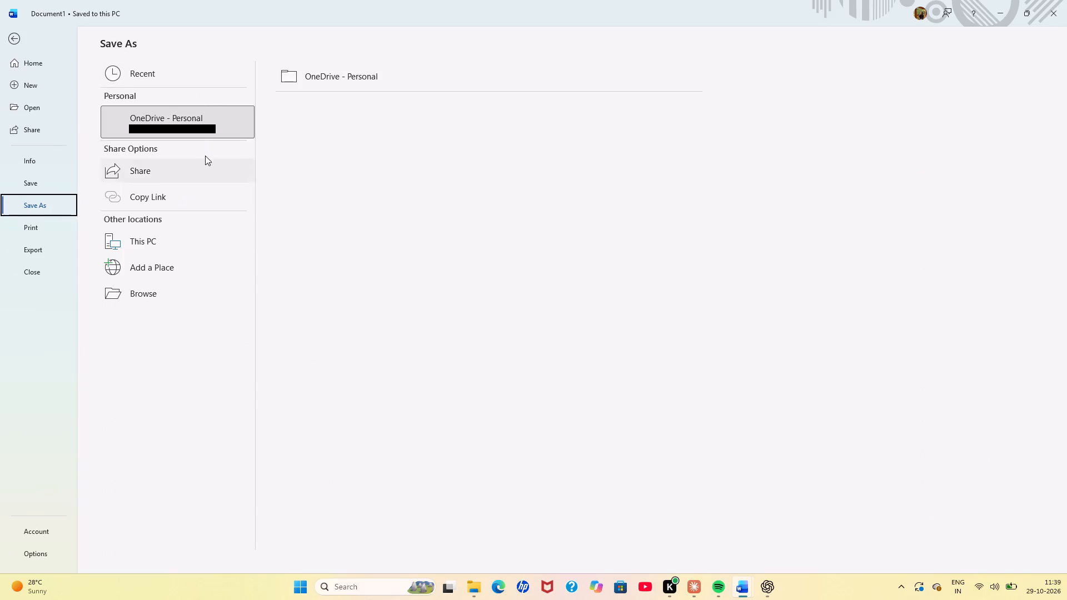
{"action": "double_click", "coordinate": [152, 246]}
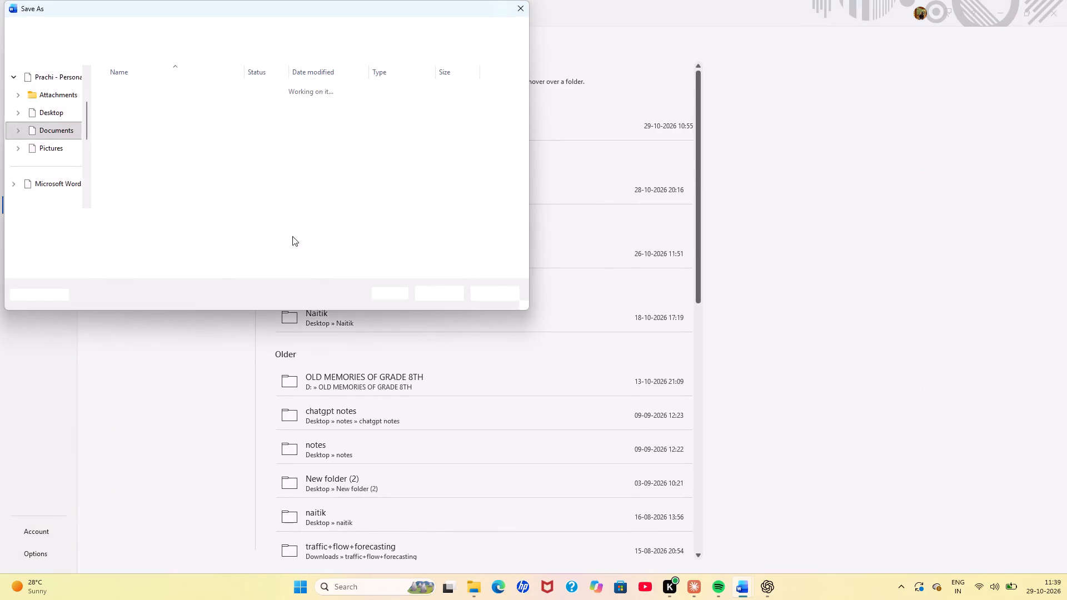
{"action": "left_click", "coordinate": [522, 8]}
{"action": "double_click", "coordinate": [432, 122]}
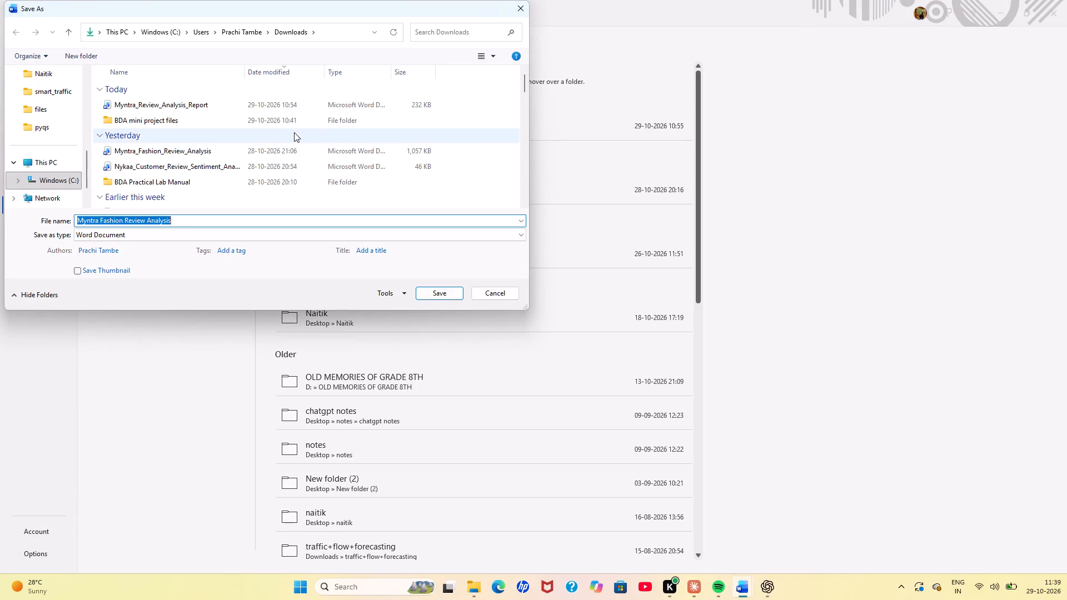
{"action": "double_click", "coordinate": [198, 123]}
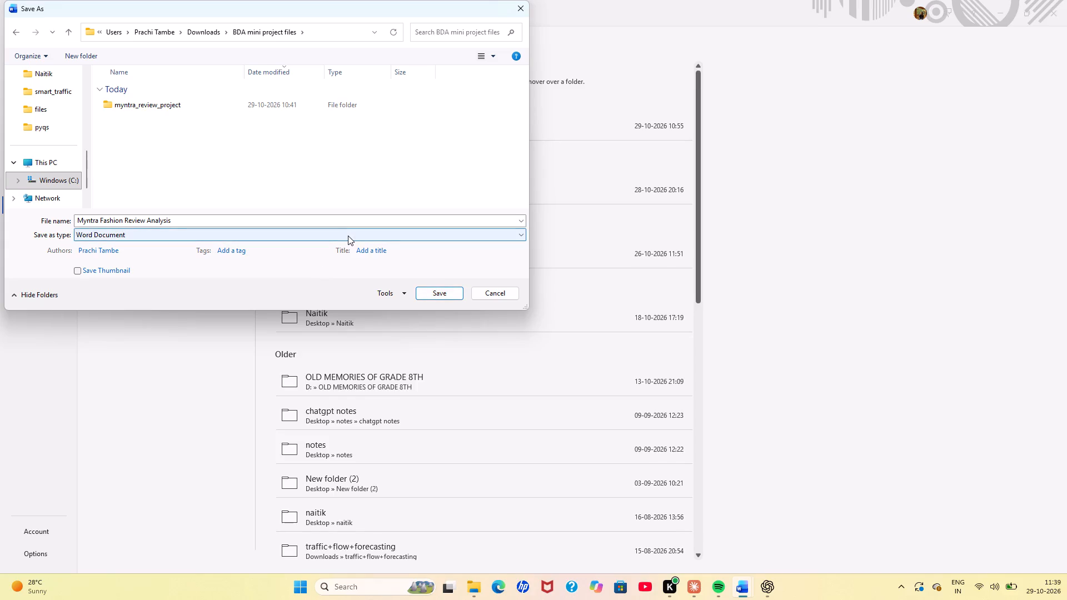
{"action": "left_click", "coordinate": [440, 293]}
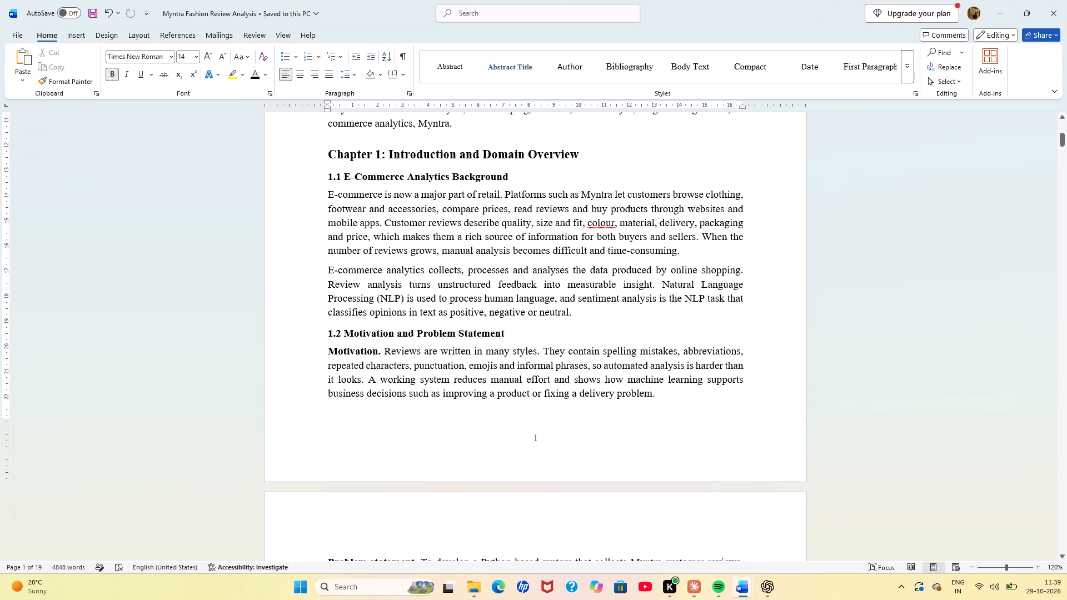
Review the saved report from Chapter 1 through its last page, checking the tables, figures and code listings.
{"action": "scroll", "coordinate": [440, 293], "scroll_direction": "down", "scroll_amount": 12}
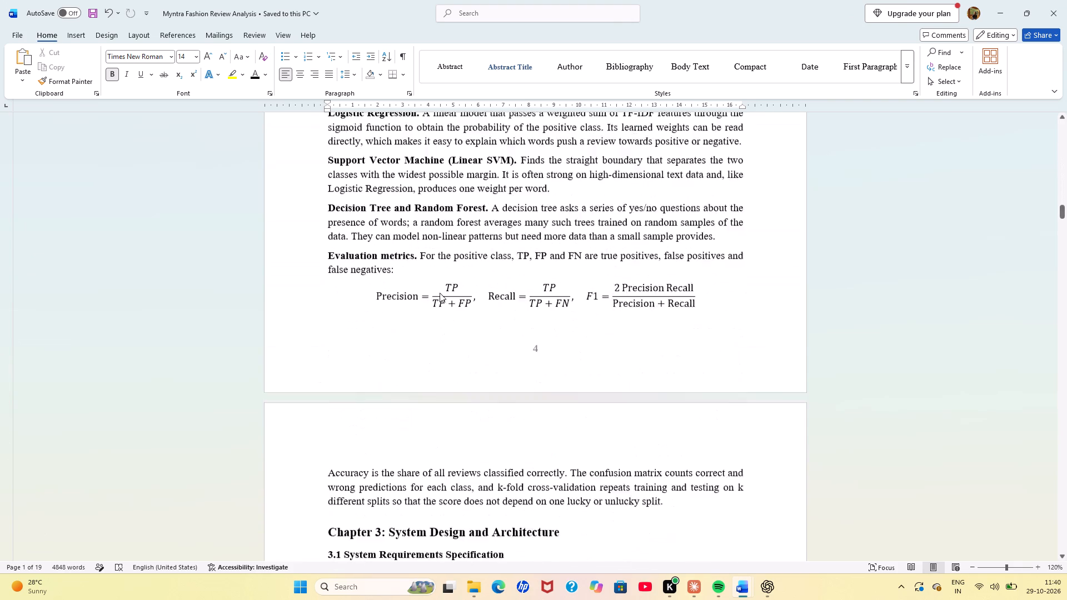
{"action": "scroll", "coordinate": [440, 293], "scroll_direction": "down", "scroll_amount": 7}
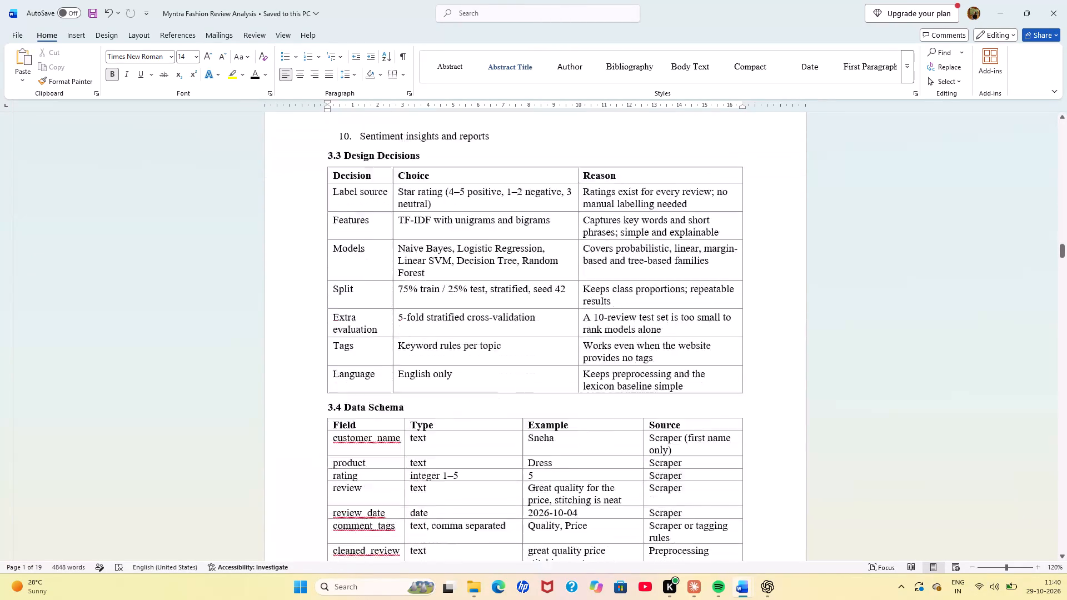
{"action": "scroll", "coordinate": [440, 293], "scroll_direction": "down", "scroll_amount": 5}
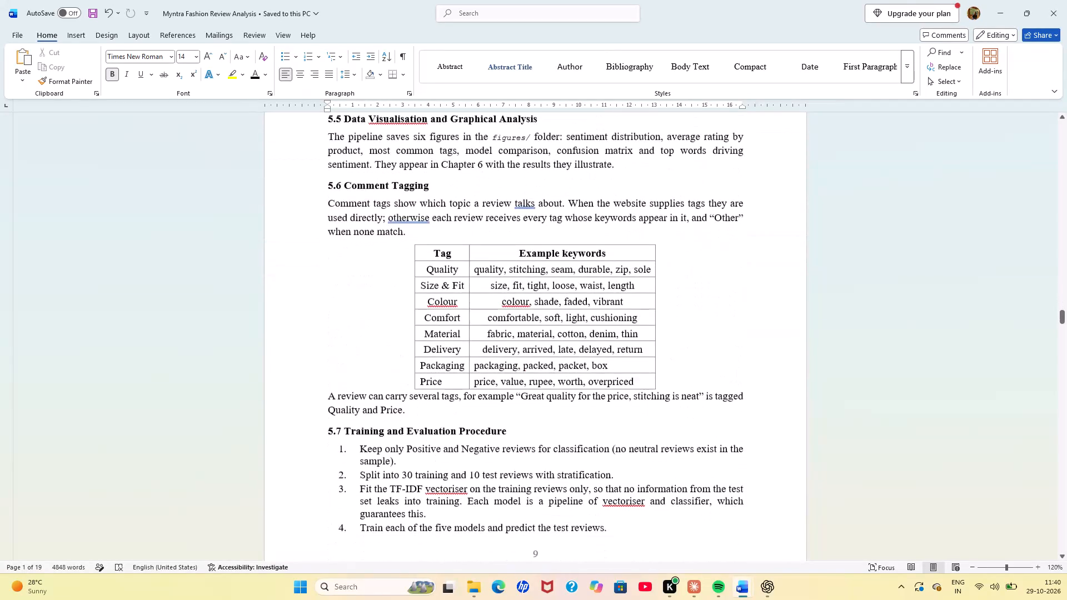
{"action": "scroll", "coordinate": [440, 293], "scroll_direction": "down", "scroll_amount": 8}
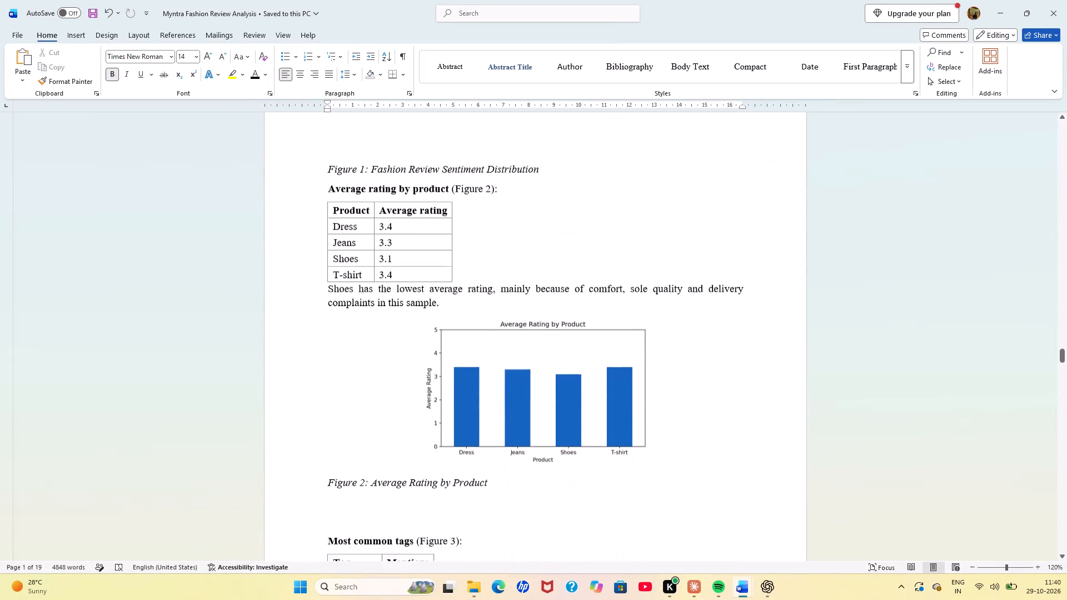
{"action": "scroll", "coordinate": [440, 293], "scroll_direction": "down", "scroll_amount": 7}
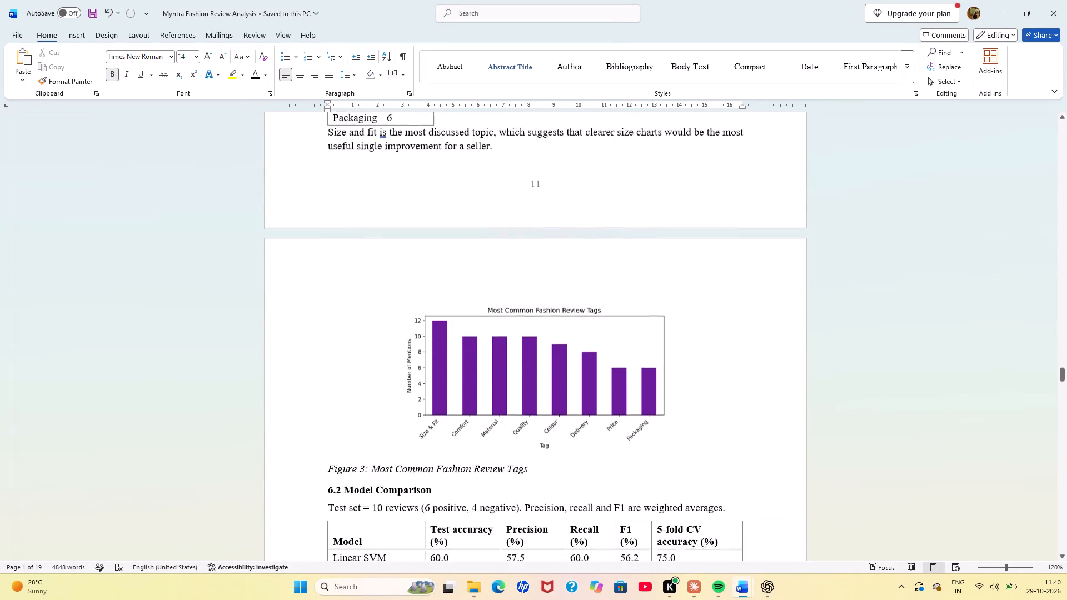
{"action": "scroll", "coordinate": [440, 293], "scroll_direction": "down", "scroll_amount": 11}
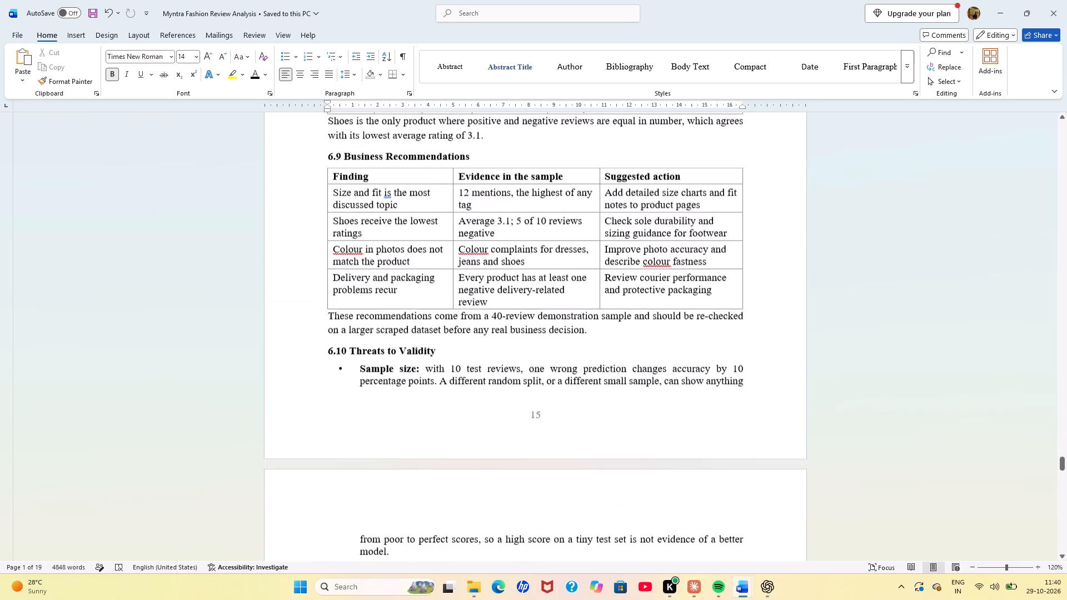
{"action": "scroll", "coordinate": [440, 293], "scroll_direction": "down", "scroll_amount": 13}
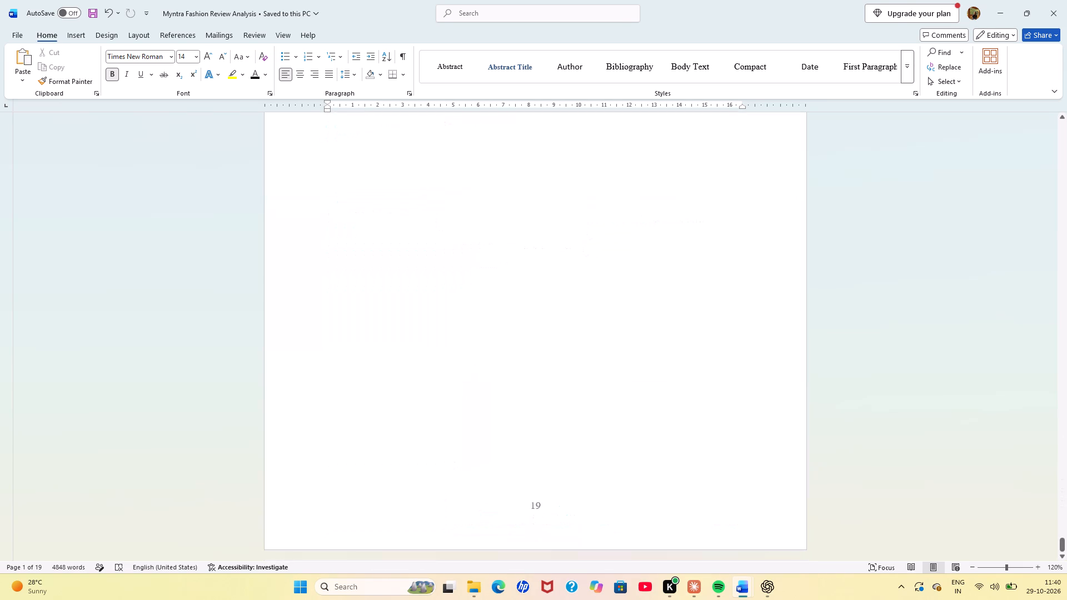
{"action": "scroll", "coordinate": [440, 293], "scroll_direction": "up", "scroll_amount": 3}
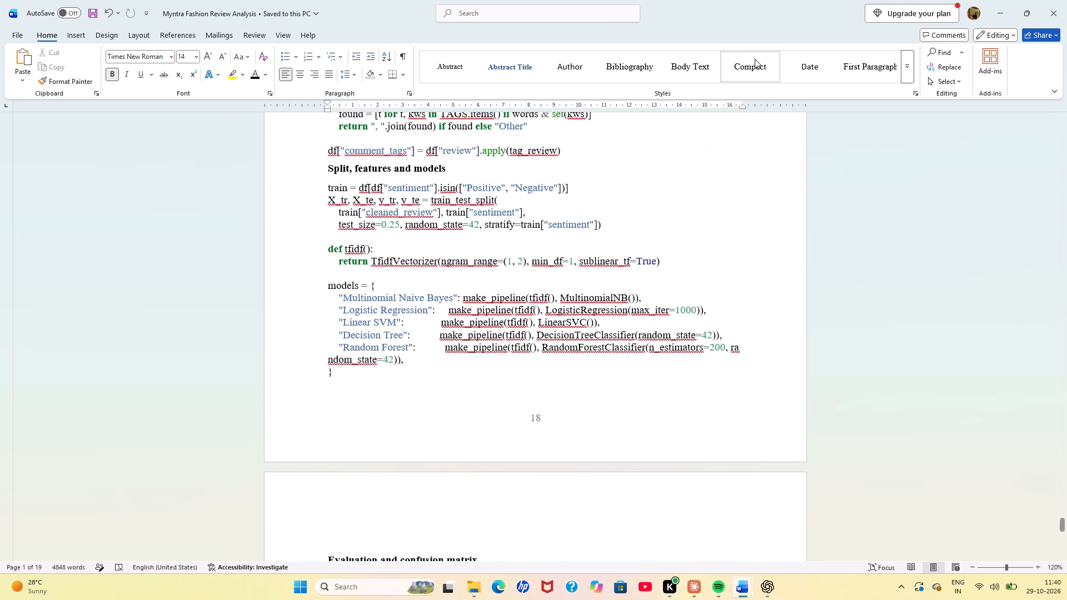
Close the Myntra Fashion Review Analysis document.
{"action": "left_click", "coordinate": [1057, 0]}
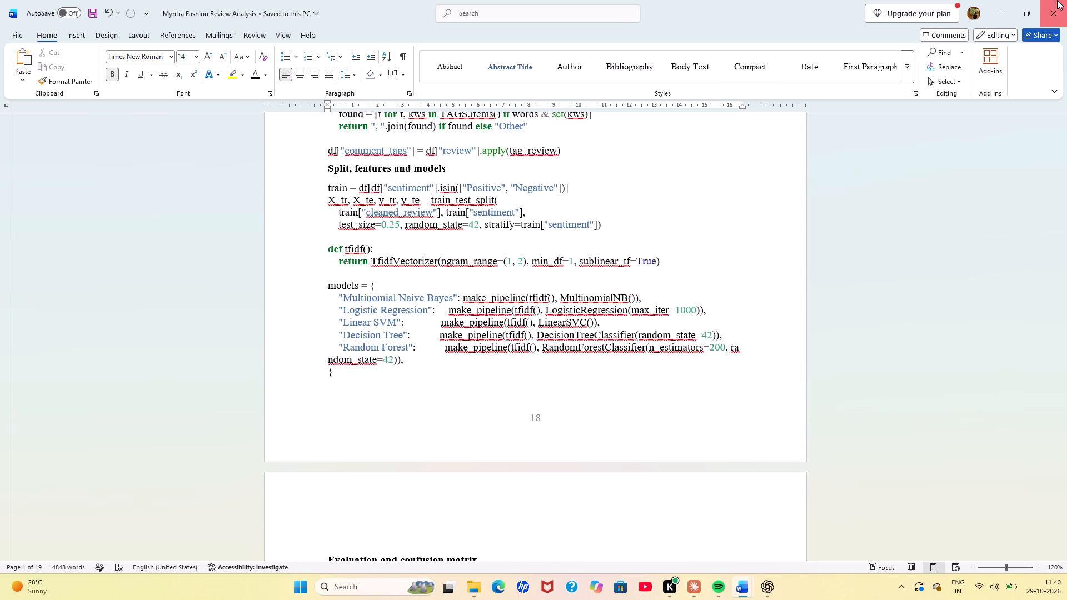
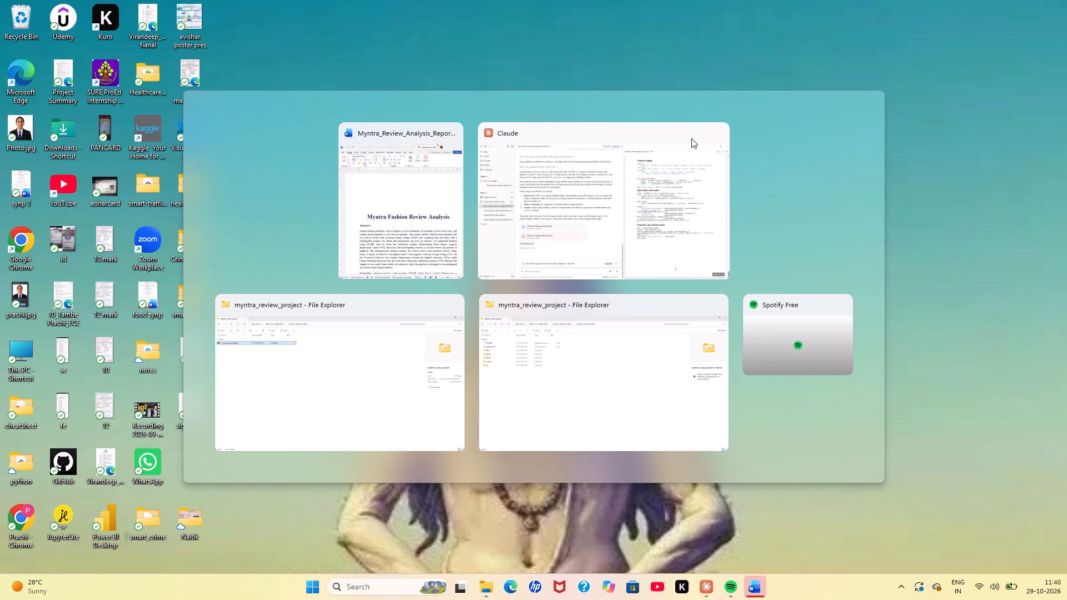
{"action": "left_click", "coordinate": [716, 133], "text": "alt"}
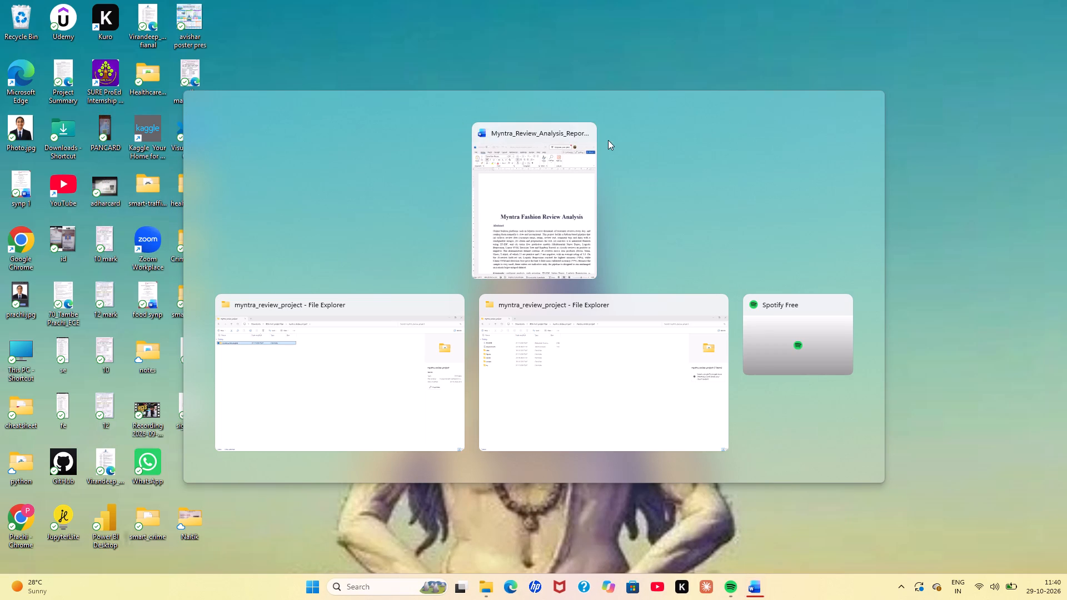
{"action": "left_click", "coordinate": [584, 131], "text": "alt"}
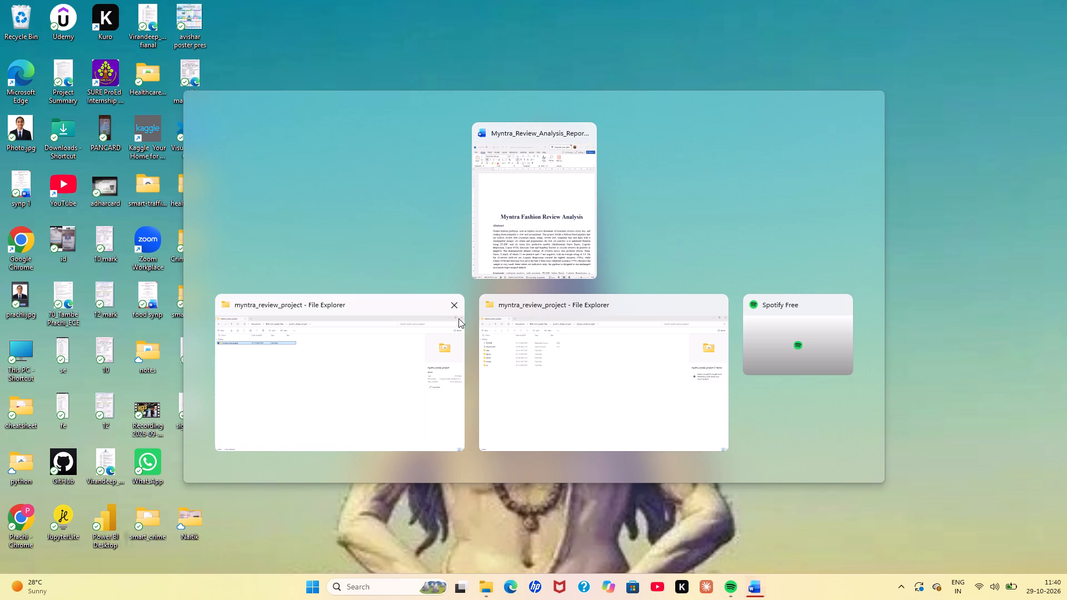
{"action": "left_click", "coordinate": [455, 308], "text": "alt"}
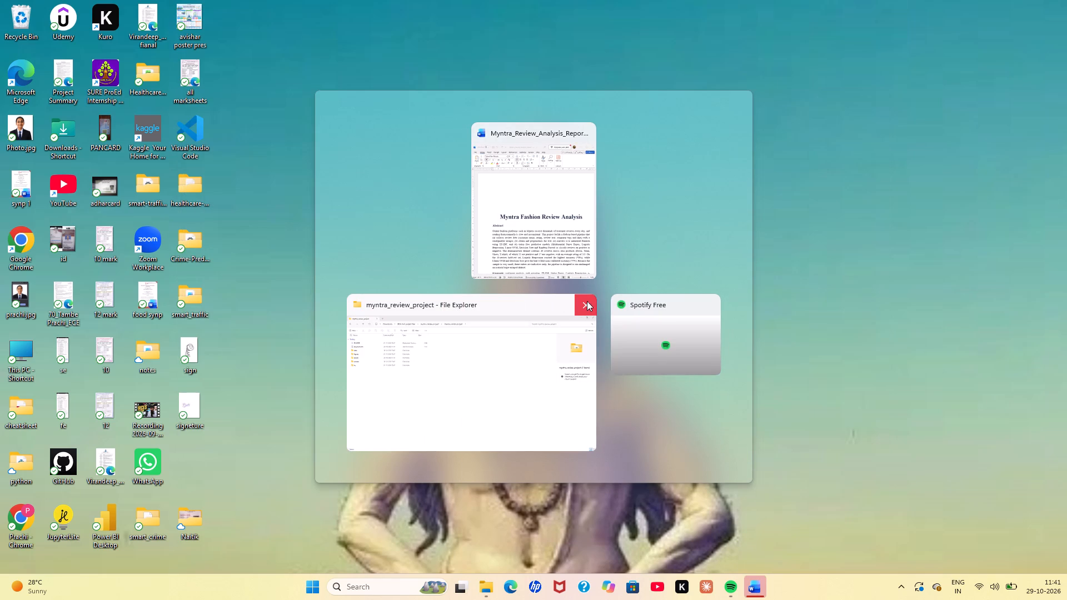
{"action": "left_click", "coordinate": [587, 301], "text": "alt"}
{"action": "left_click", "coordinate": [581, 303], "text": "alt"}
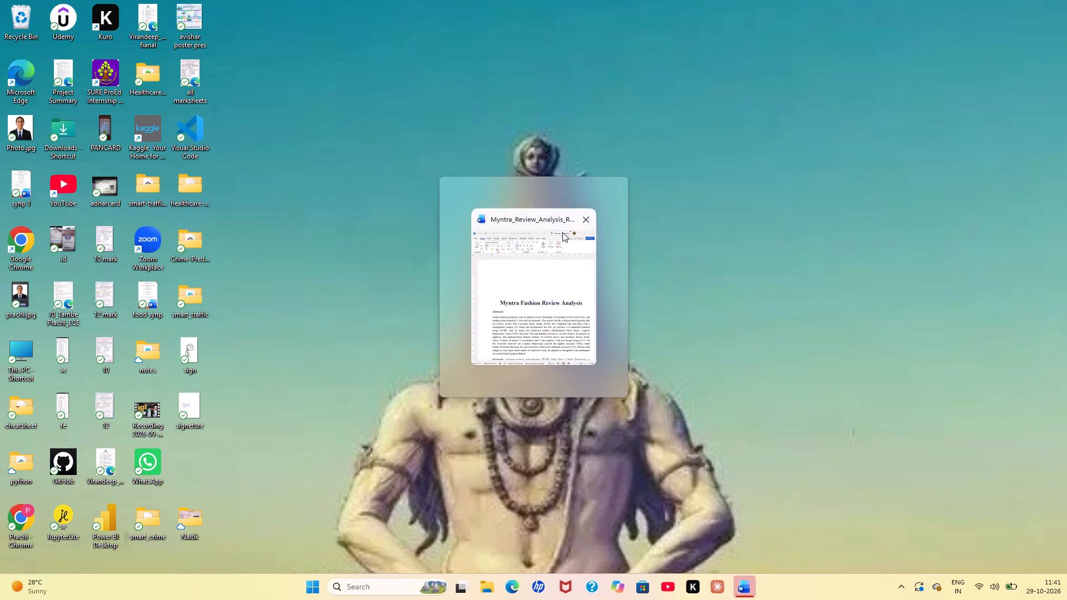
Close the Myntra_Review_Analysis_Report document without saving its changes and exit Word without keeping the last copied item.
{"action": "left_click", "coordinate": [590, 222], "text": "alt"}
{"action": "left_click", "coordinate": [590, 222], "text": "alt"}
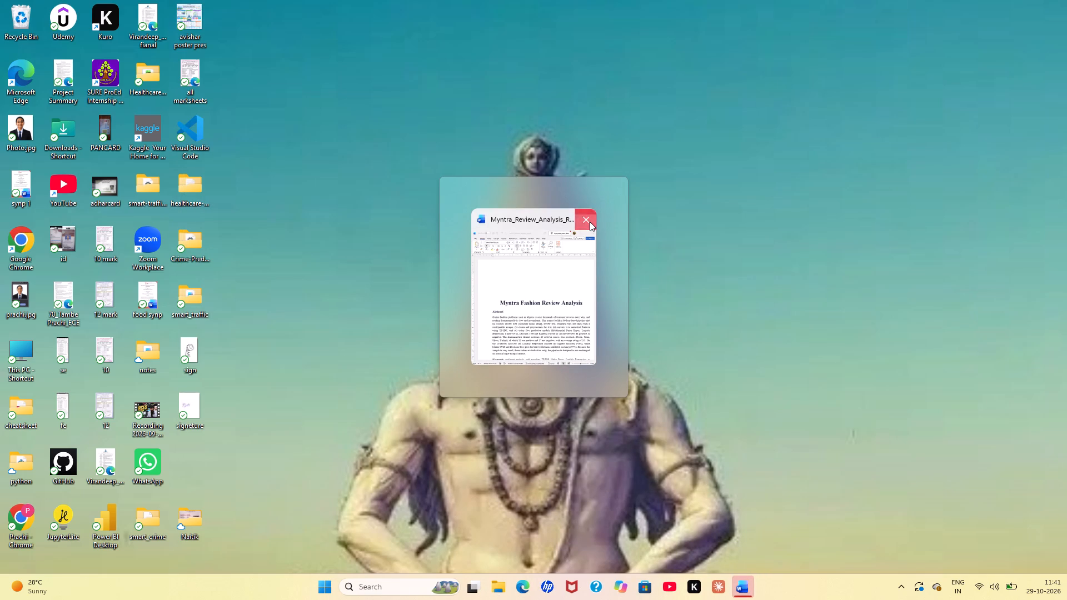
{"action": "left_click", "coordinate": [590, 222]}
{"action": "left_click", "coordinate": [652, 220]}
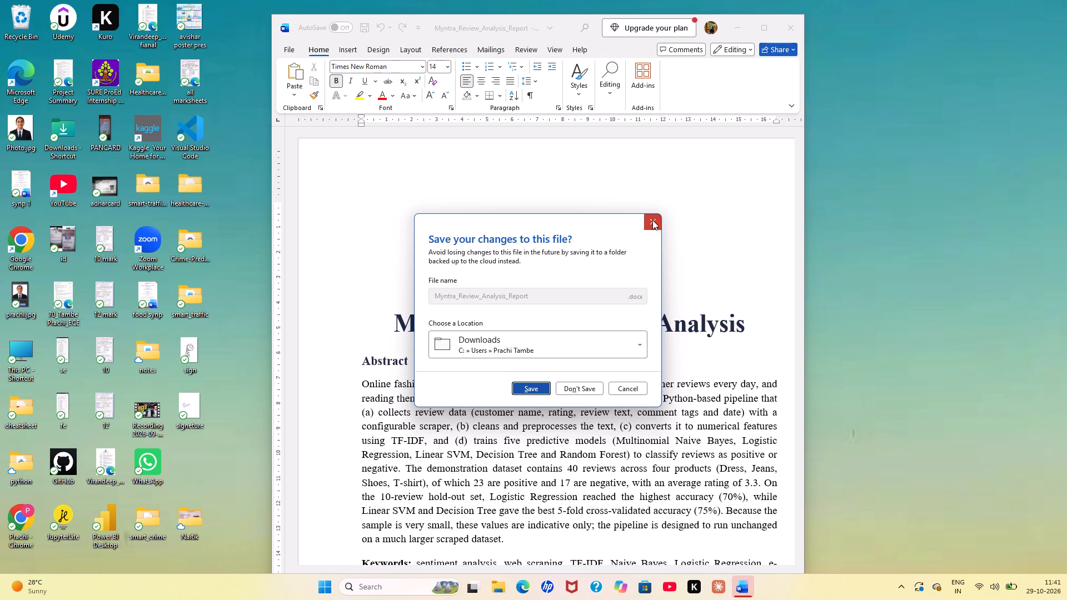
{"action": "left_click", "coordinate": [787, 26]}
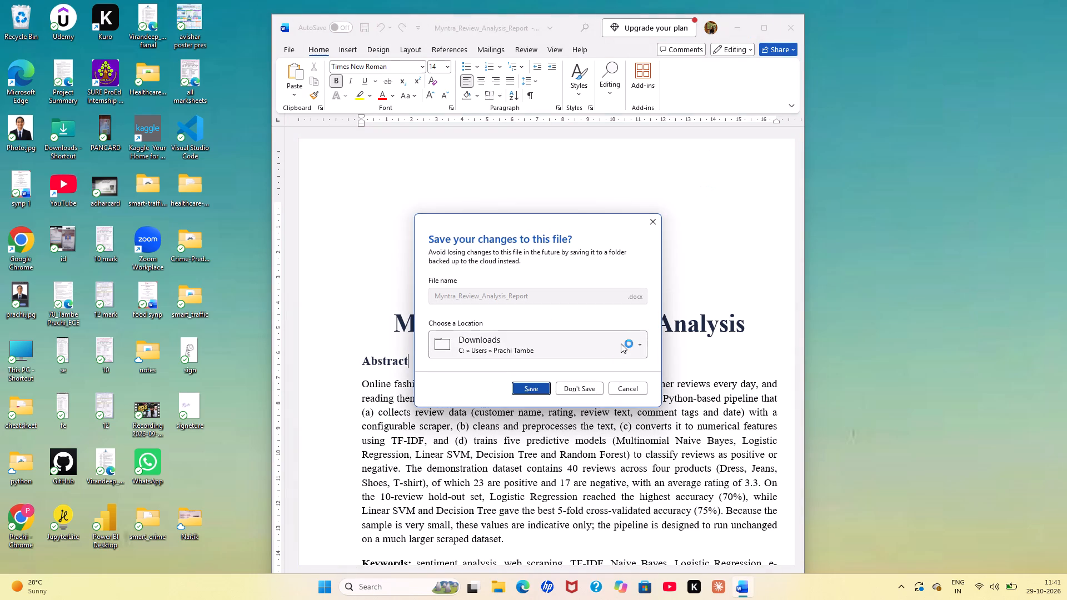
{"action": "left_click", "coordinate": [591, 394]}
{"action": "left_click", "coordinate": [591, 394]}
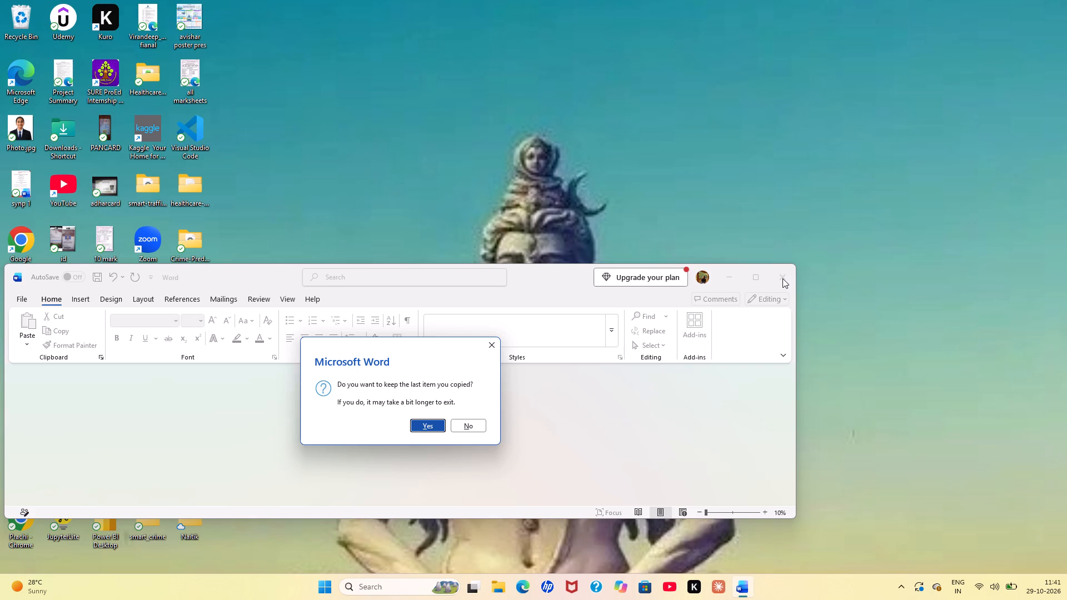
{"action": "left_click", "coordinate": [782, 278]}
{"action": "left_click", "coordinate": [460, 424]}
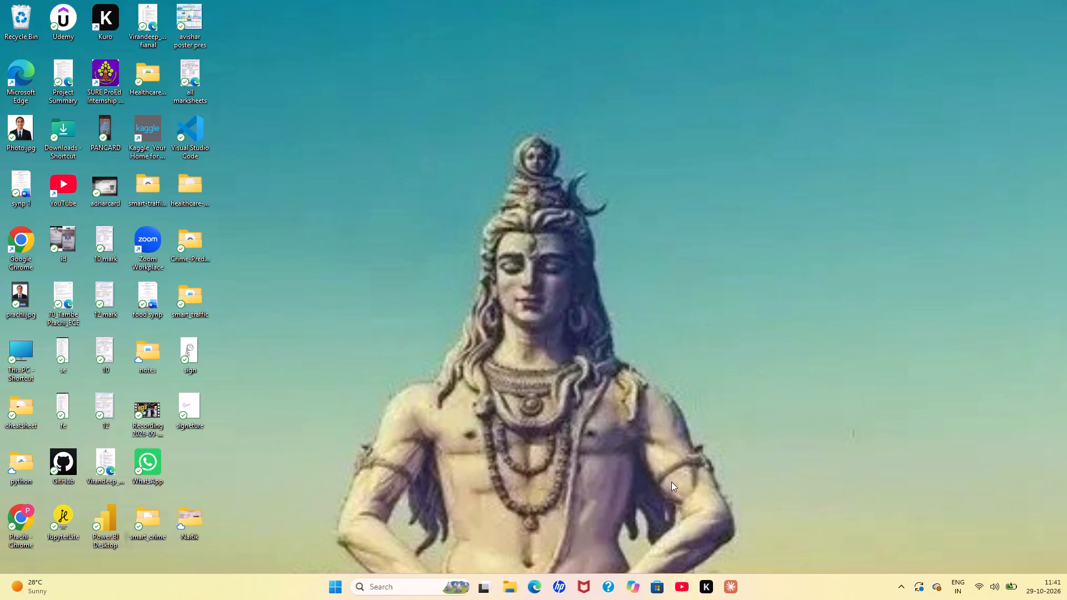
Launch the Kuro app.
{"action": "left_click", "coordinate": [700, 577]}
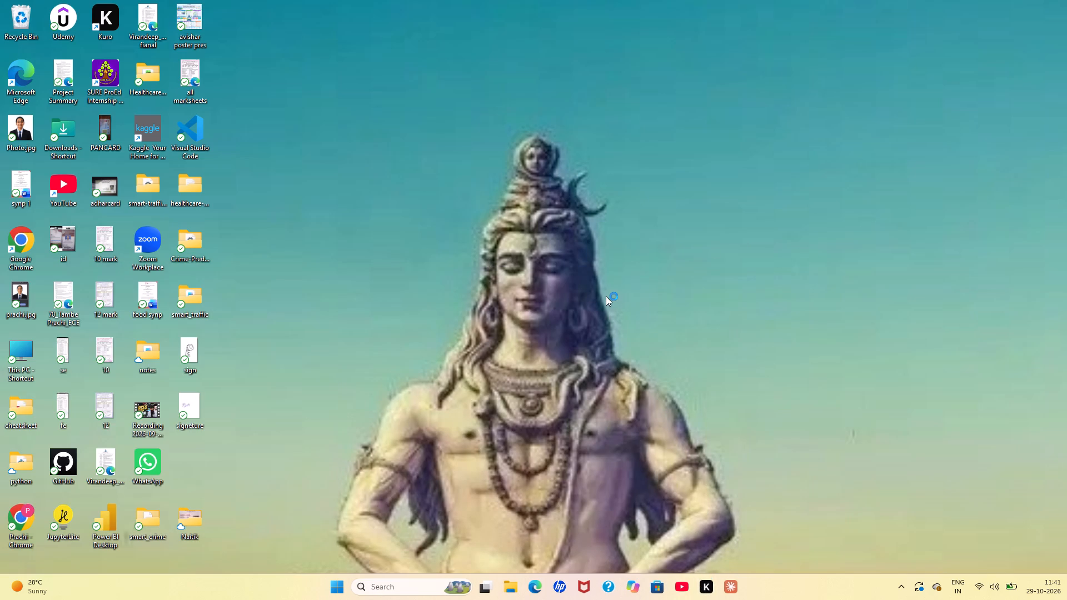
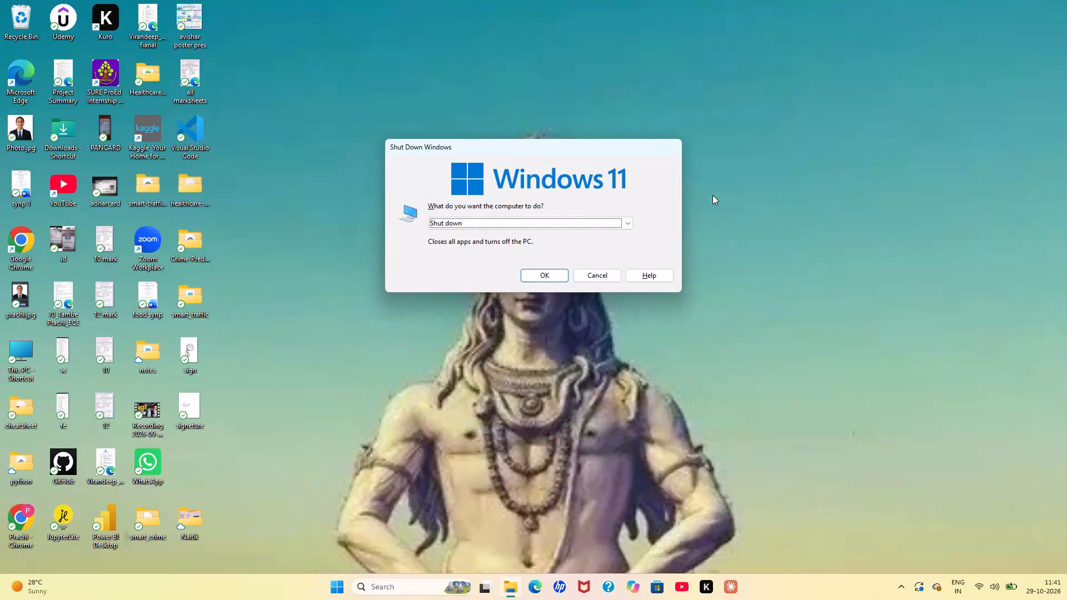
Shut down the computer.
{"action": "key", "text": "Return"}
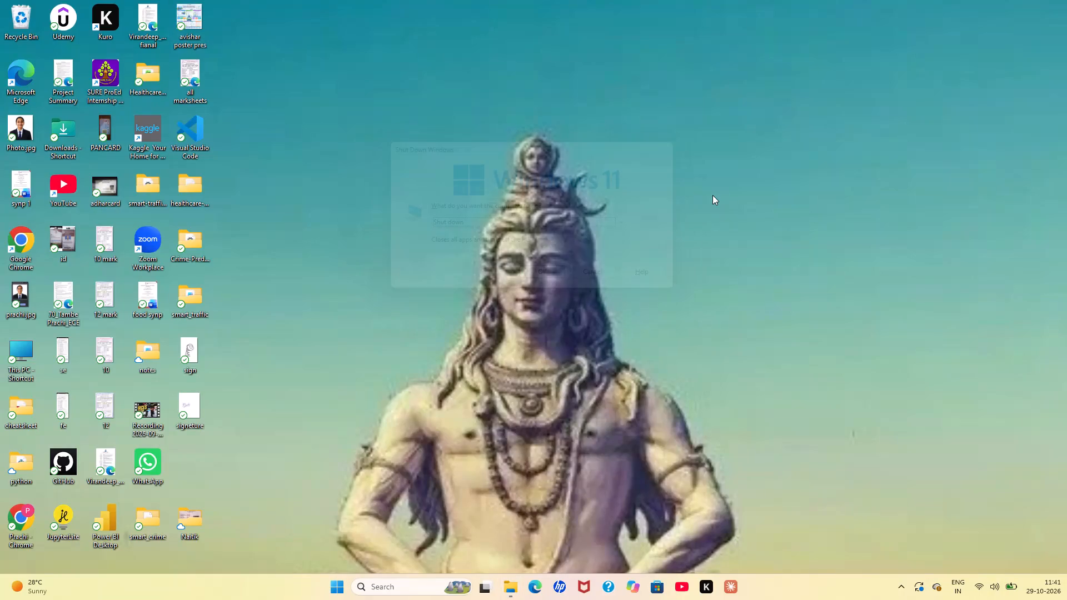